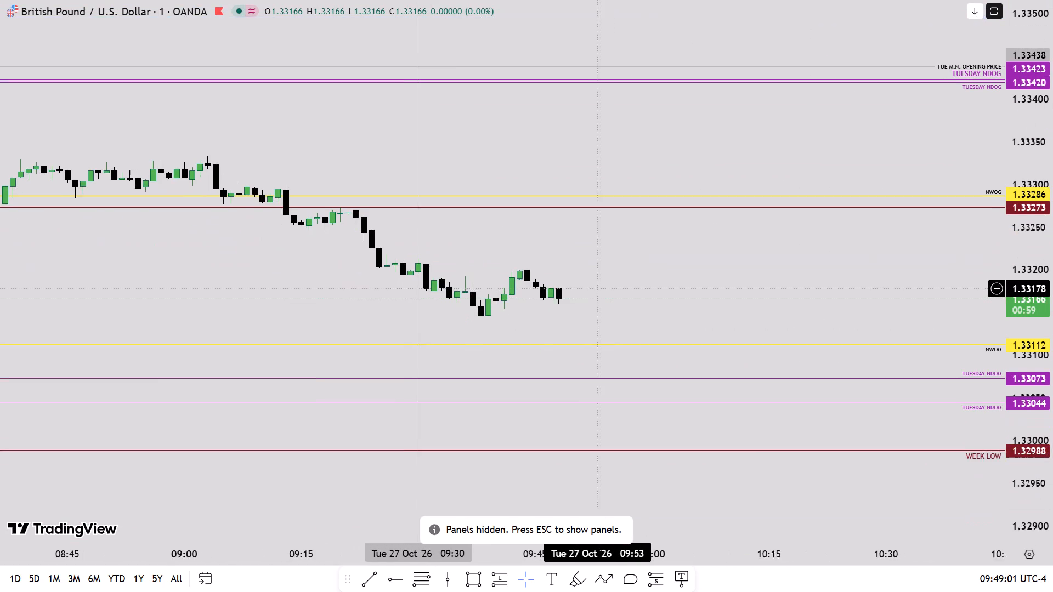
{"action": "left_click_drag", "start_coordinate": [593, 282], "coordinate": [592, 282]}
{"action": "left_click", "coordinate": [450, 580]}
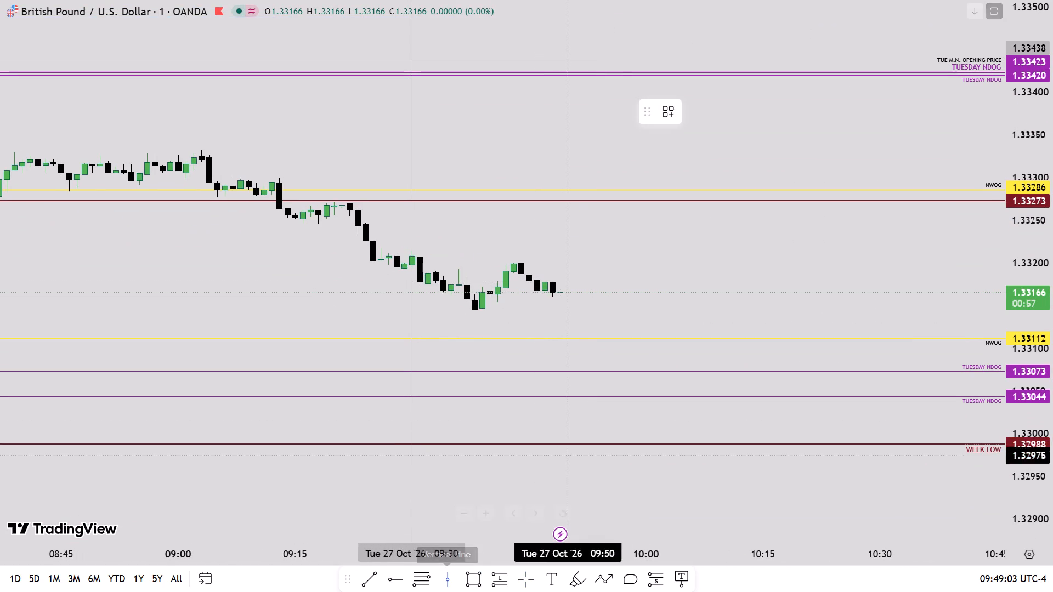
{"action": "left_click", "coordinate": [649, 444]}
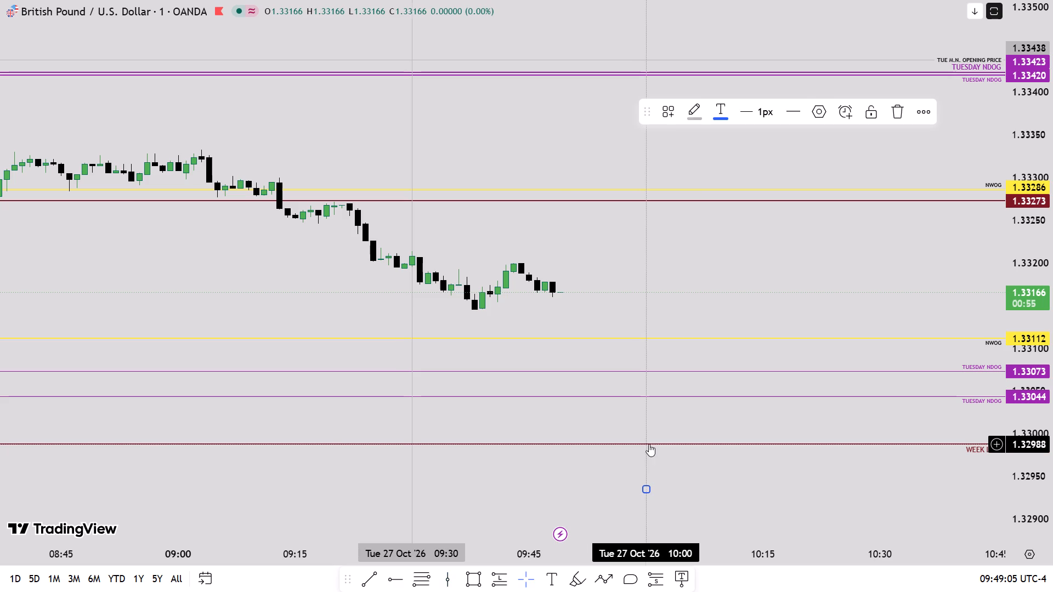
{"action": "left_click_drag", "start_coordinate": [620, 321], "coordinate": [462, 308]}
{"action": "left_click", "coordinate": [445, 584]}
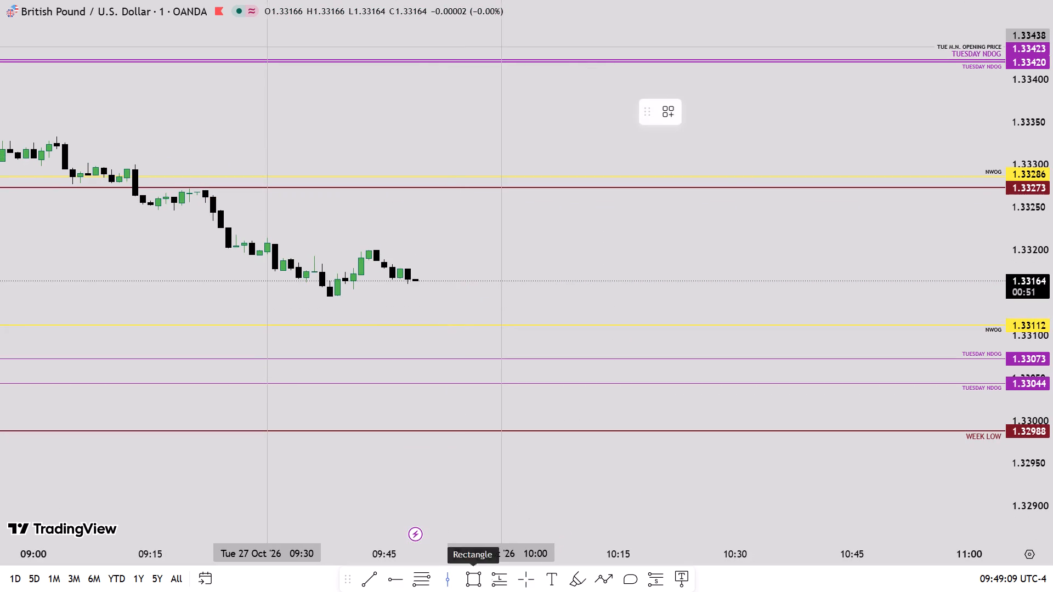
{"action": "left_click", "coordinate": [967, 270]}
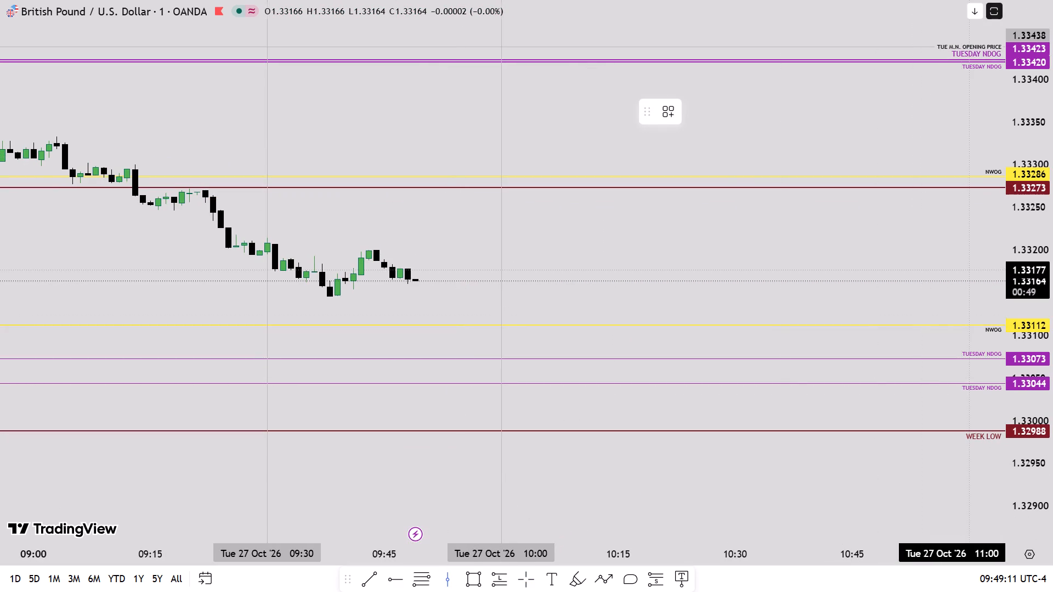
Add another vertical time line after the 11:00 line and shift it to about 11:31 on 27 Oct.
{"action": "left_click_drag", "start_coordinate": [907, 316], "coordinate": [729, 290]}
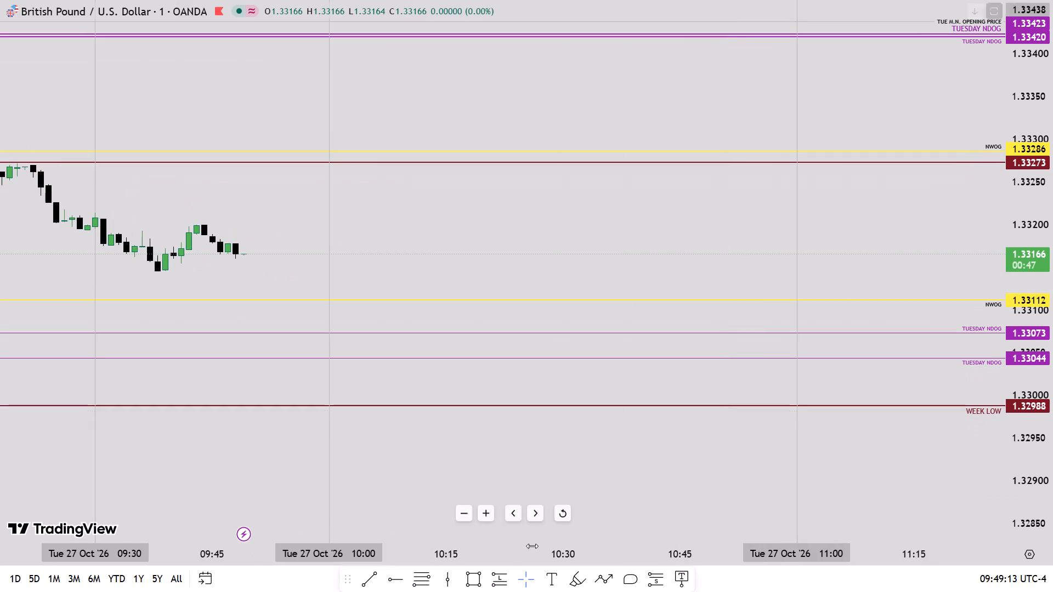
{"action": "left_click", "coordinate": [446, 582]}
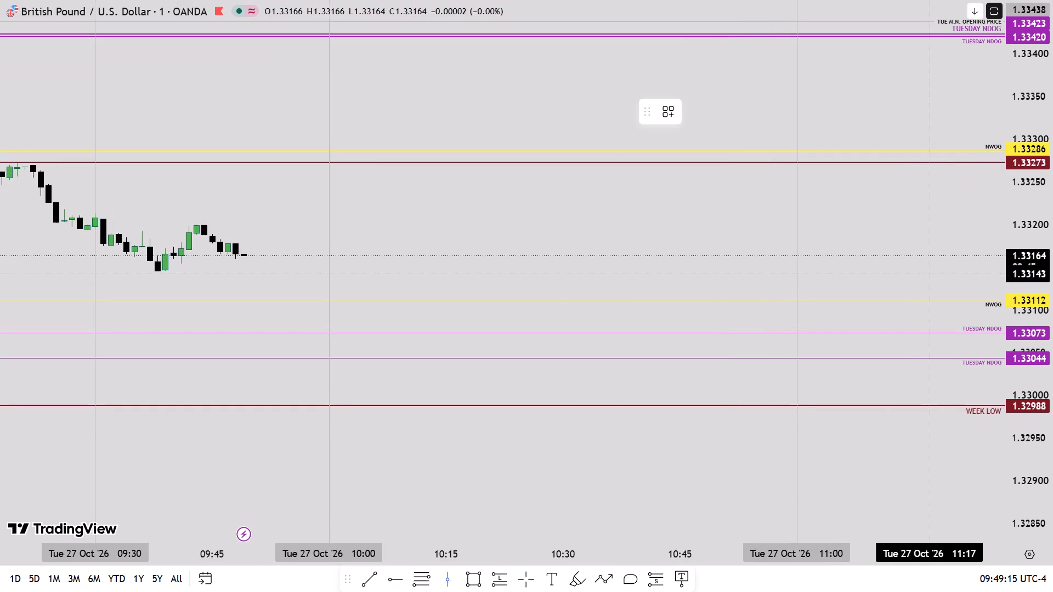
{"action": "left_click", "coordinate": [973, 230]}
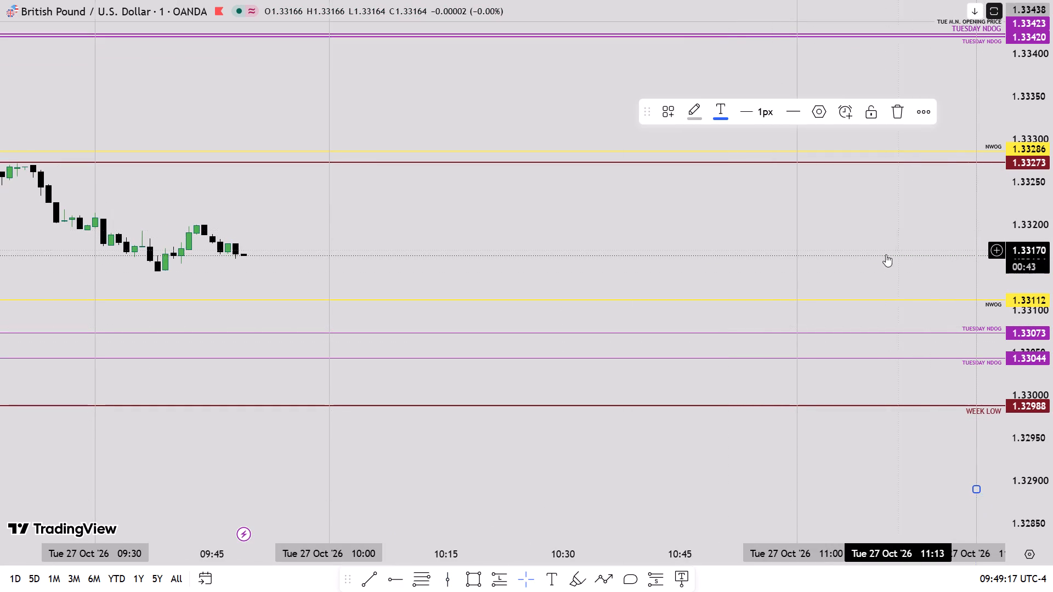
{"action": "left_click_drag", "start_coordinate": [875, 257], "coordinate": [717, 225]}
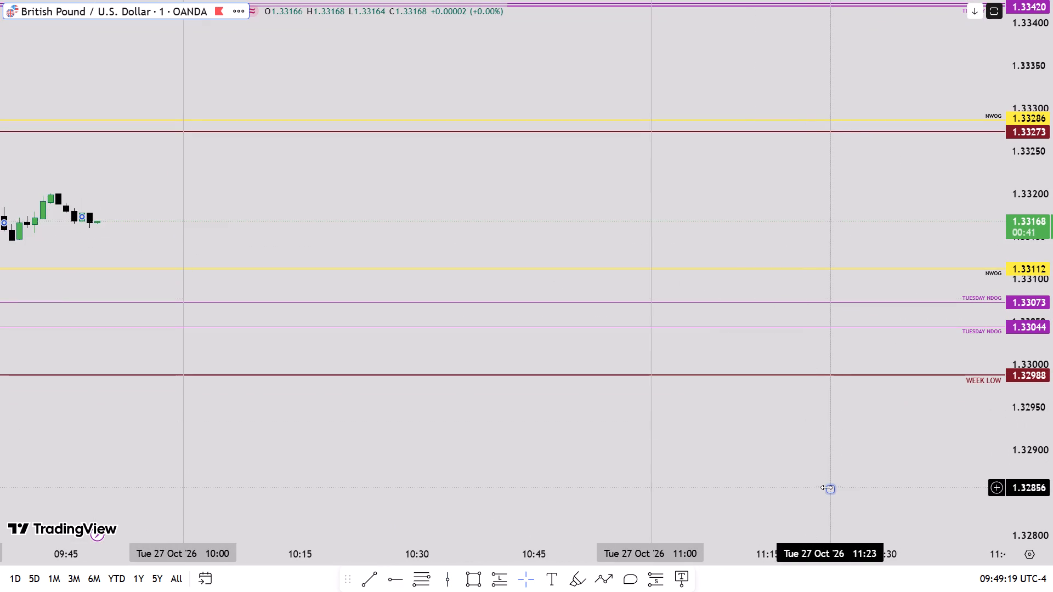
{"action": "left_click_drag", "start_coordinate": [826, 488], "coordinate": [888, 479]}
{"action": "left_click_drag", "start_coordinate": [504, 411], "coordinate": [708, 427]}
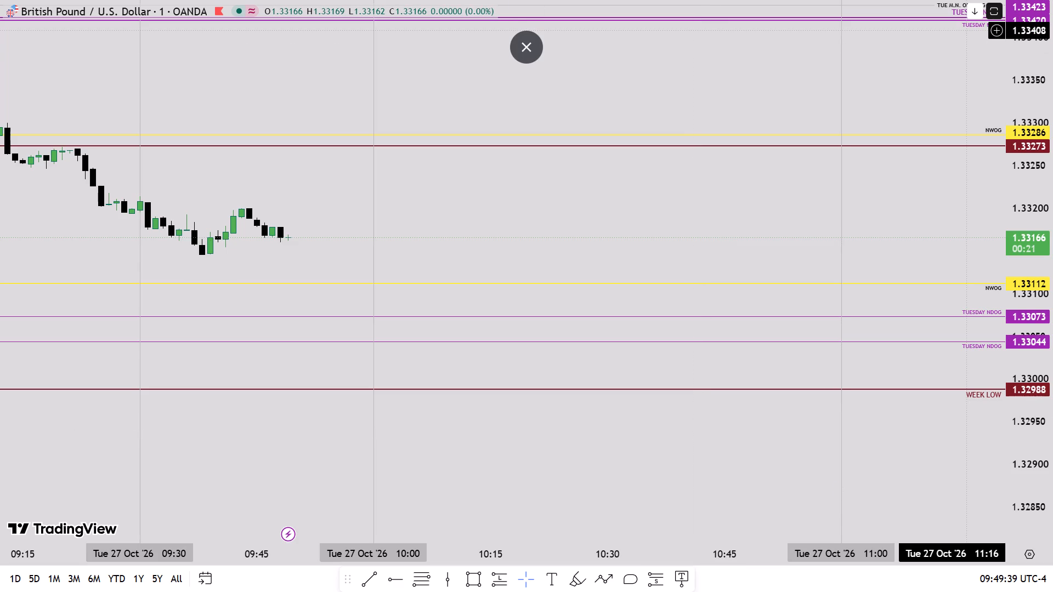
{"action": "scroll", "coordinate": [760, 466], "scroll_direction": "down", "scroll_amount": 3}
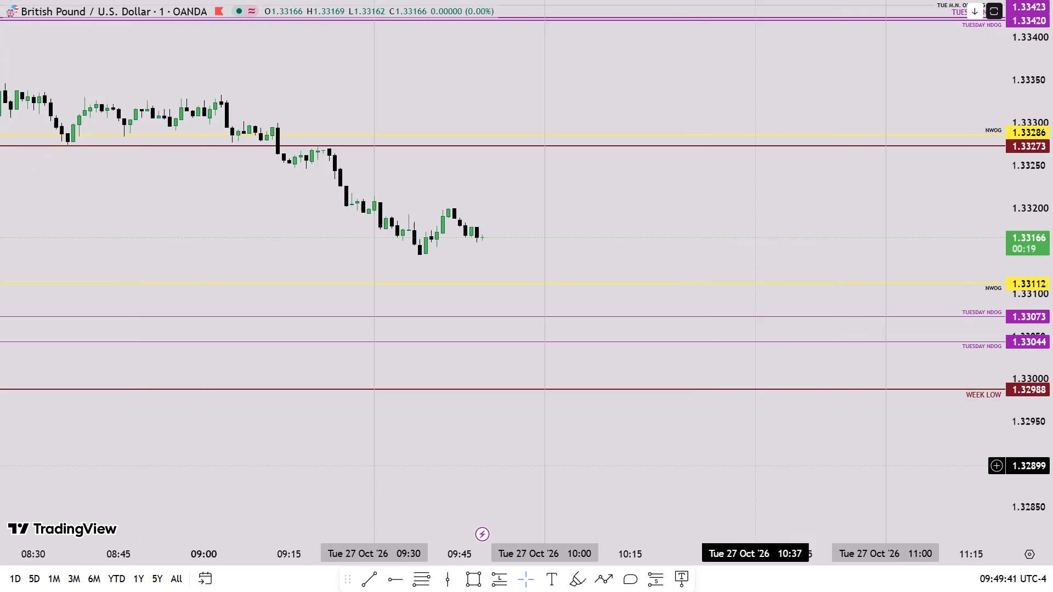
{"action": "left_click_drag", "start_coordinate": [701, 229], "coordinate": [549, 189]}
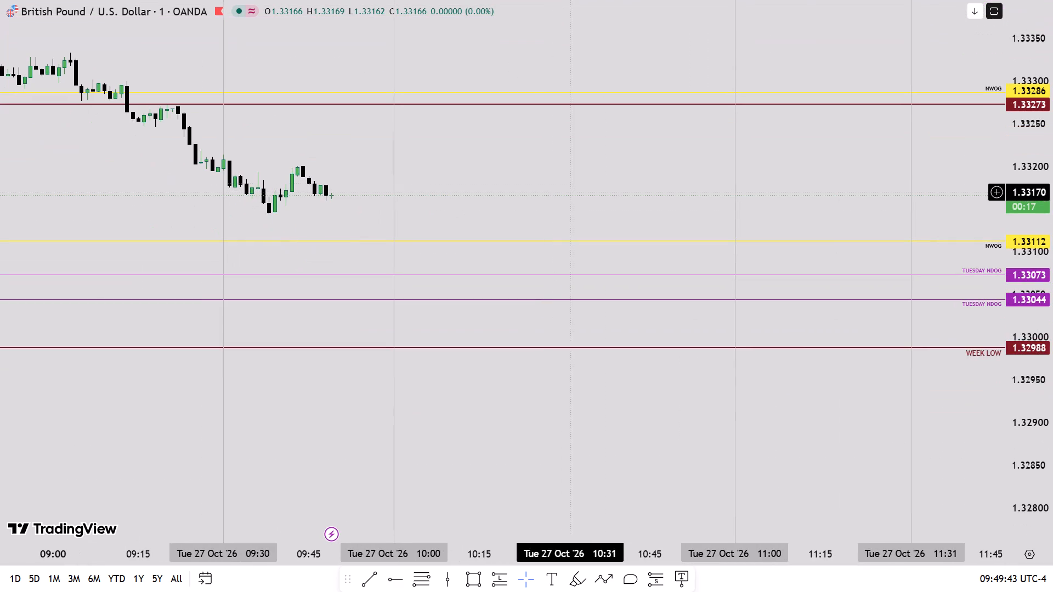
{"action": "left_click", "coordinate": [907, 489]}
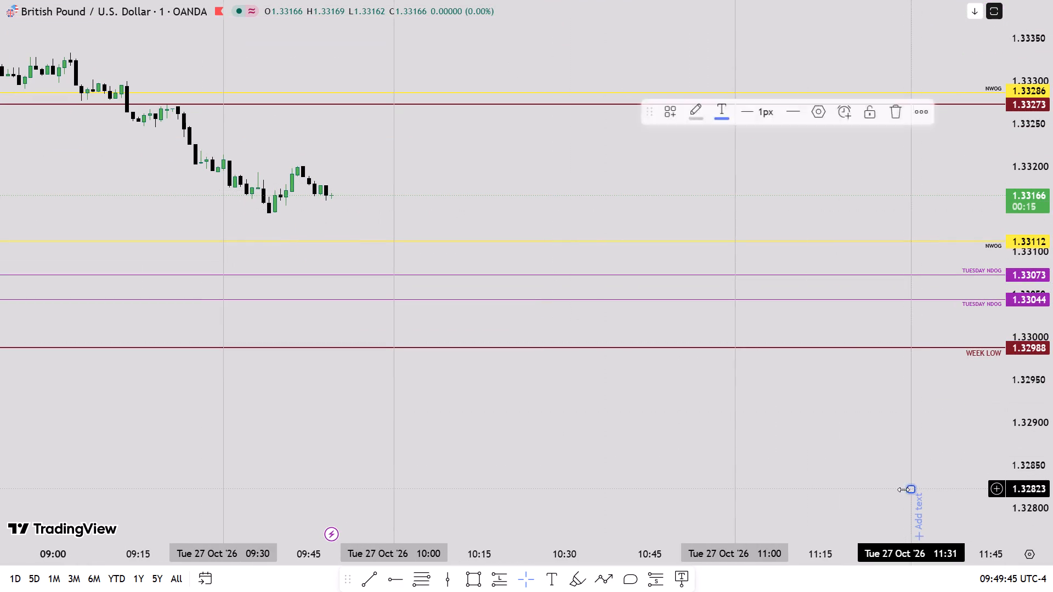
{"action": "left_click", "coordinate": [1052, 474]}
Draw a rectangle over the gap just after the 09:30 candle, between 1.33195 and 1.33190, extending to about 09:54.
{"action": "left_click_drag", "start_coordinate": [789, 428], "coordinate": [898, 530]}
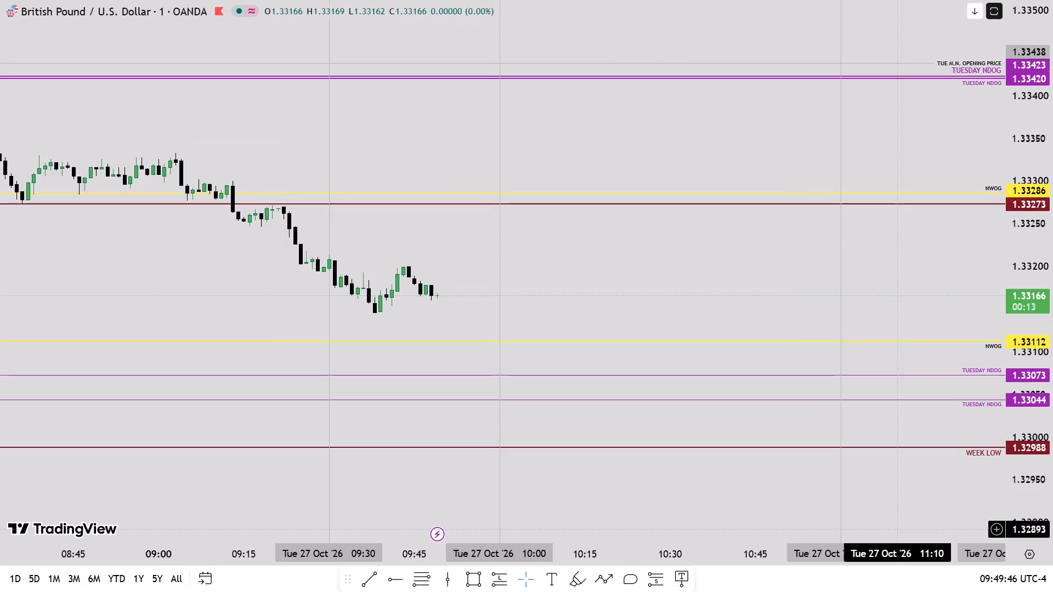
{"action": "left_click_drag", "start_coordinate": [567, 277], "coordinate": [788, 288]}
{"action": "scroll", "coordinate": [1052, 370], "scroll_direction": "up", "scroll_amount": 9}
{"action": "scroll", "coordinate": [647, 420], "scroll_direction": "up", "scroll_amount": 2}
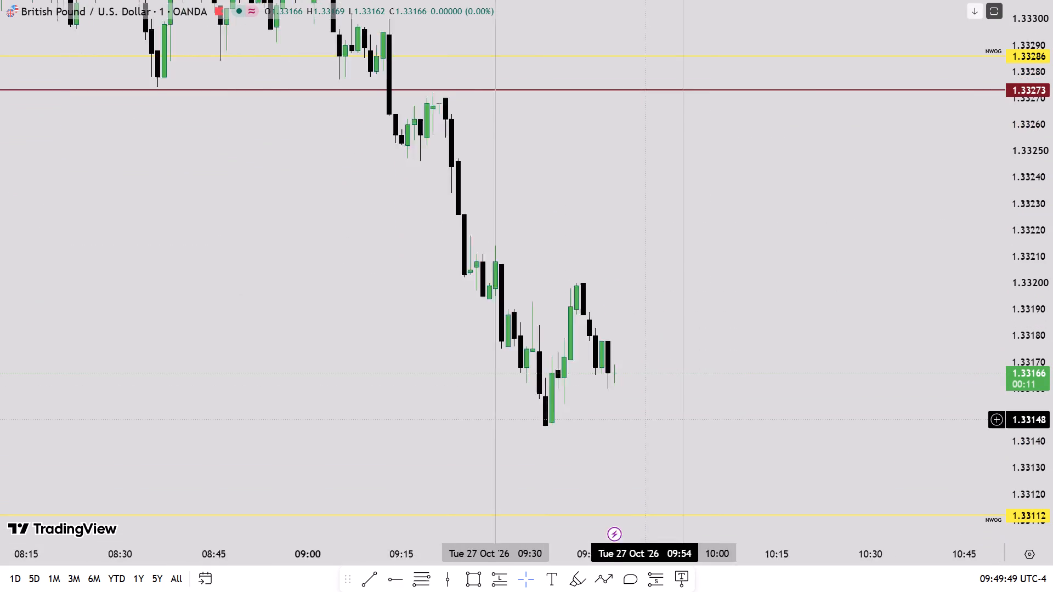
{"action": "scroll", "coordinate": [558, 426], "scroll_direction": "up", "scroll_amount": 3}
{"action": "left_click_drag", "start_coordinate": [421, 434], "coordinate": [540, 402]}
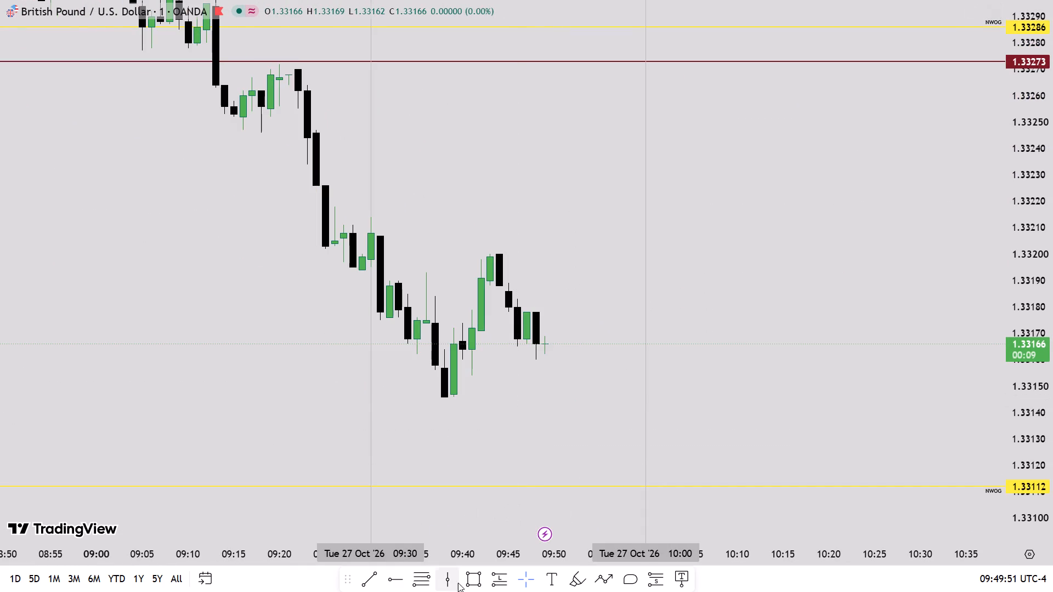
{"action": "left_click", "coordinate": [475, 583]}
{"action": "left_click", "coordinate": [373, 269]}
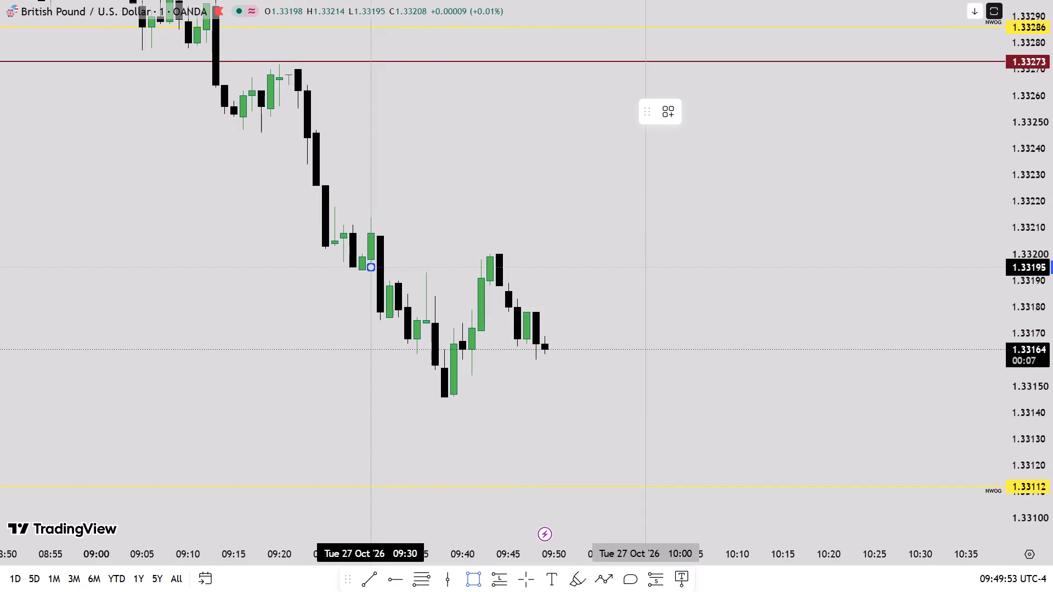
{"action": "left_click", "coordinate": [392, 279]}
{"action": "scroll", "coordinate": [1052, 297], "scroll_direction": "up", "scroll_amount": 5}
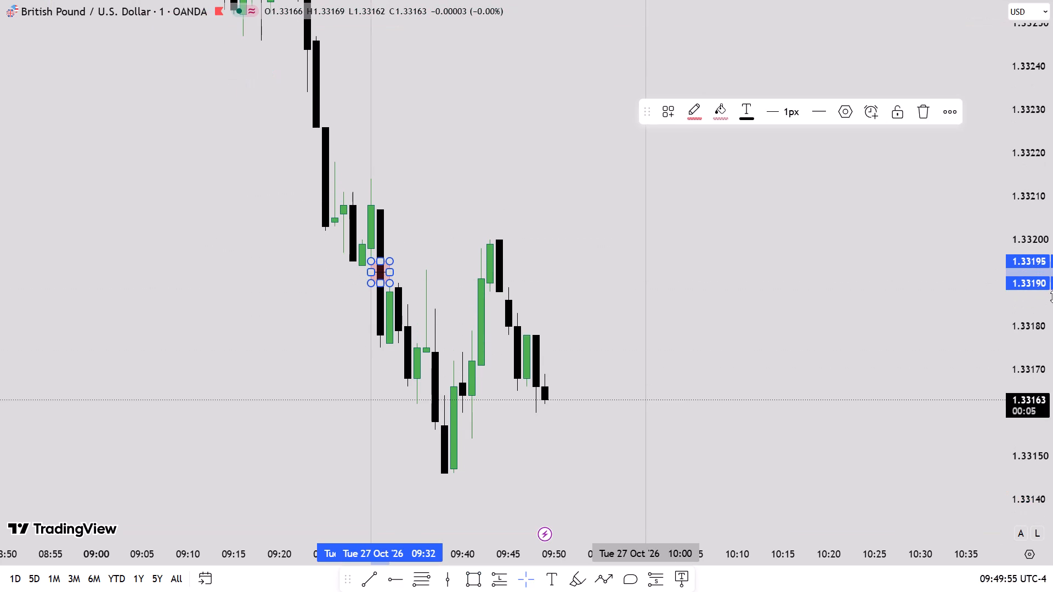
{"action": "scroll", "coordinate": [1052, 193], "scroll_direction": "up", "scroll_amount": 1}
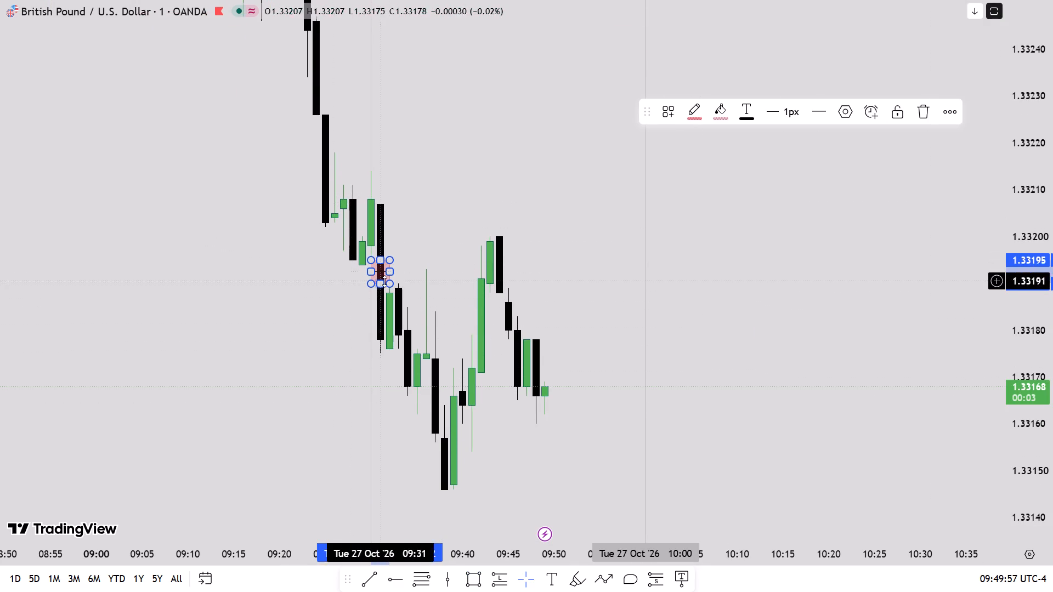
{"action": "left_click_drag", "start_coordinate": [393, 270], "coordinate": [590, 270]}
Change the gap rectangle's border and fill colours to teal.
{"action": "left_click", "coordinate": [696, 112]}
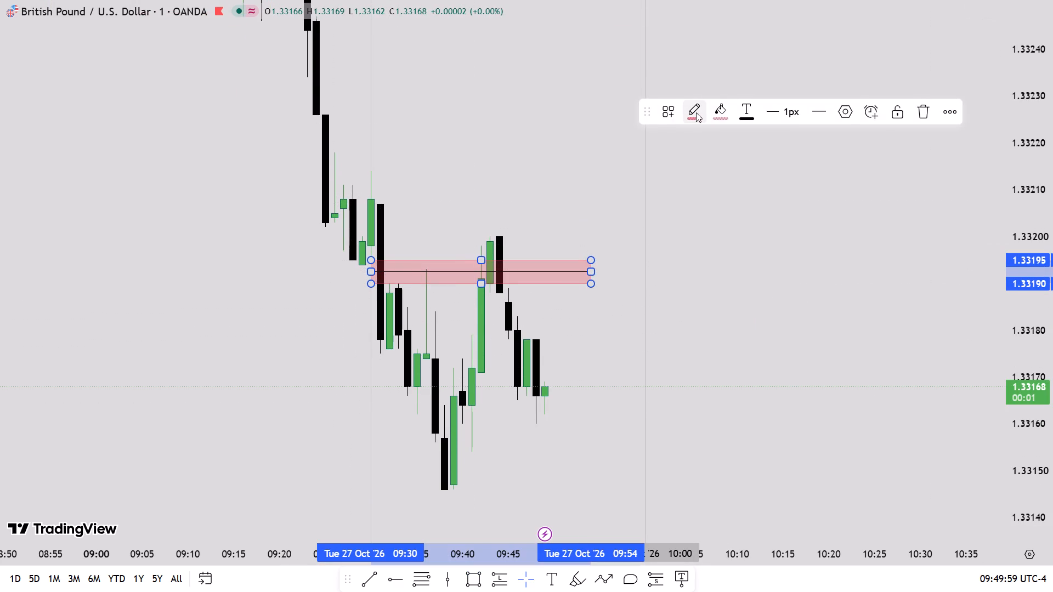
{"action": "left_click", "coordinate": [757, 160]}
{"action": "left_click", "coordinate": [723, 105]}
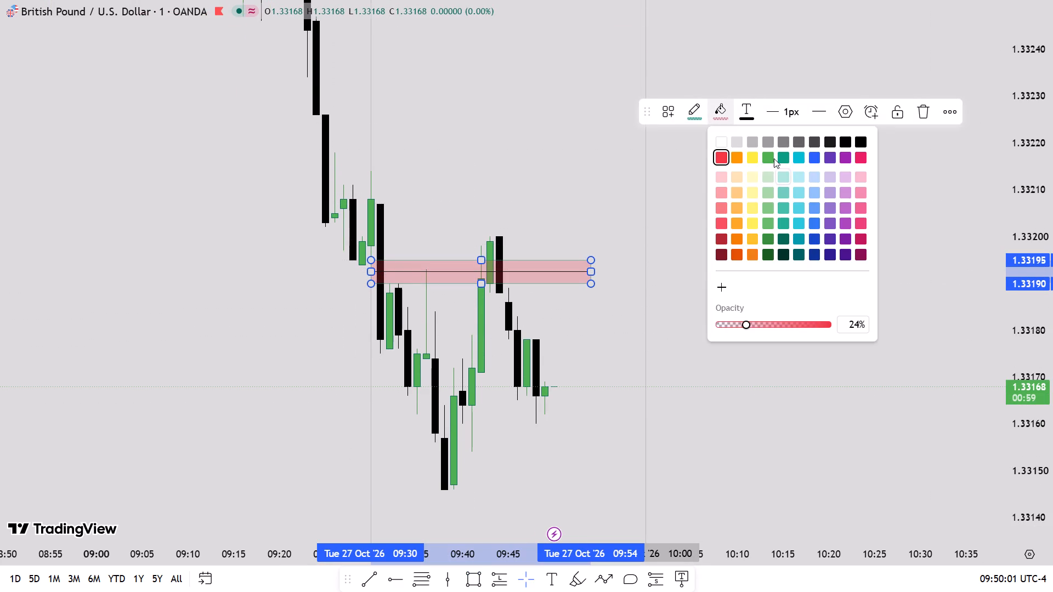
{"action": "left_click", "coordinate": [774, 158]}
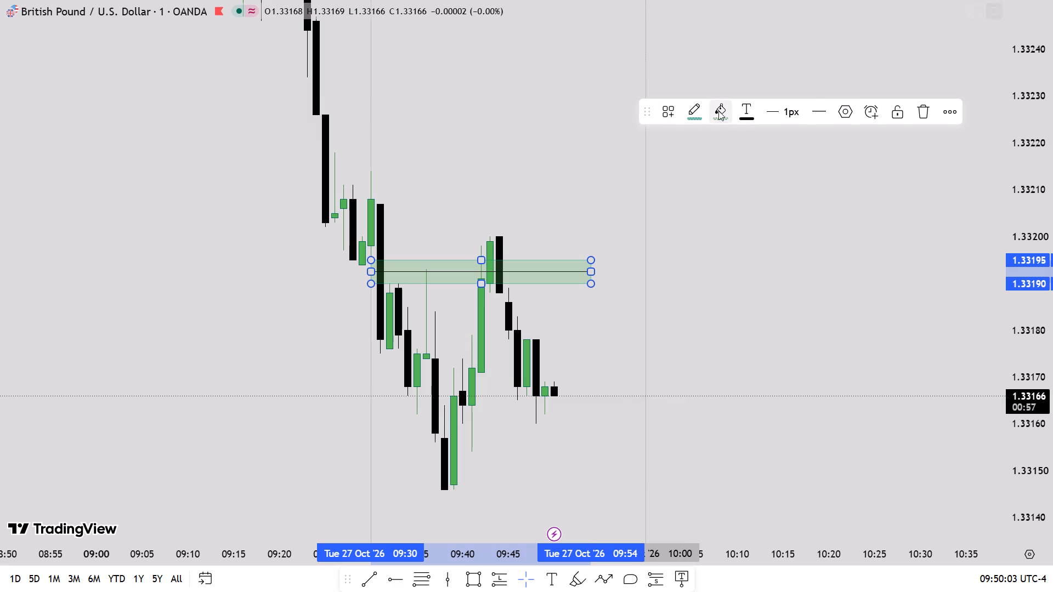
{"action": "left_click", "coordinate": [718, 111]}
{"action": "left_click", "coordinate": [783, 157]}
Place a horizontal ray at 1.33438, starting from the candles near 16:15 on Mon 26 Oct.
{"action": "scroll", "coordinate": [1052, 170], "scroll_direction": "down", "scroll_amount": 15}
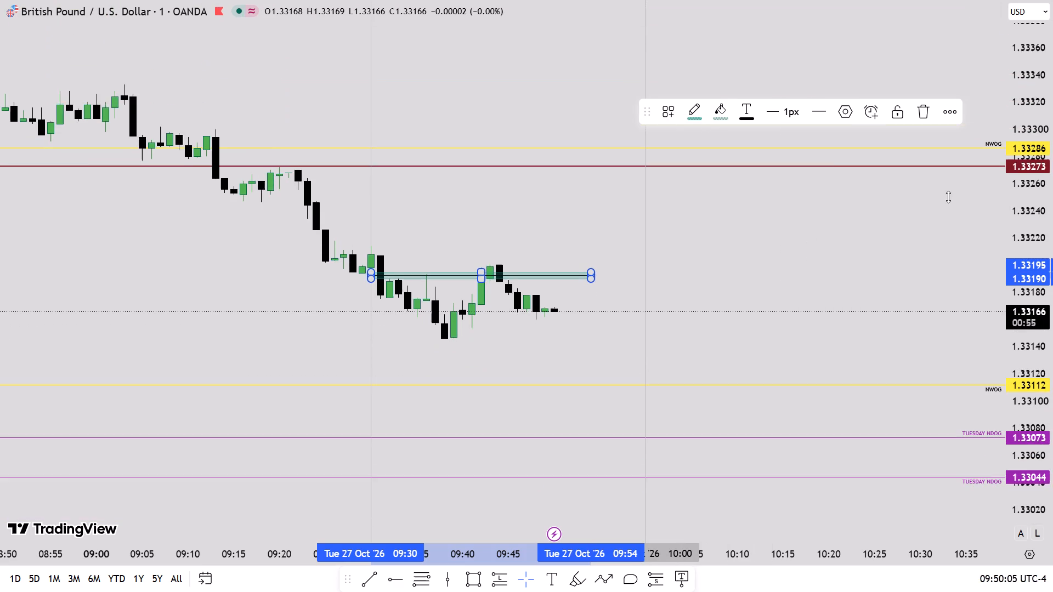
{"action": "scroll", "coordinate": [206, 232], "scroll_direction": "down", "scroll_amount": 8}
{"action": "scroll", "coordinate": [1052, 190], "scroll_direction": "down", "scroll_amount": 5}
{"action": "scroll", "coordinate": [543, 207], "scroll_direction": "down", "scroll_amount": 10}
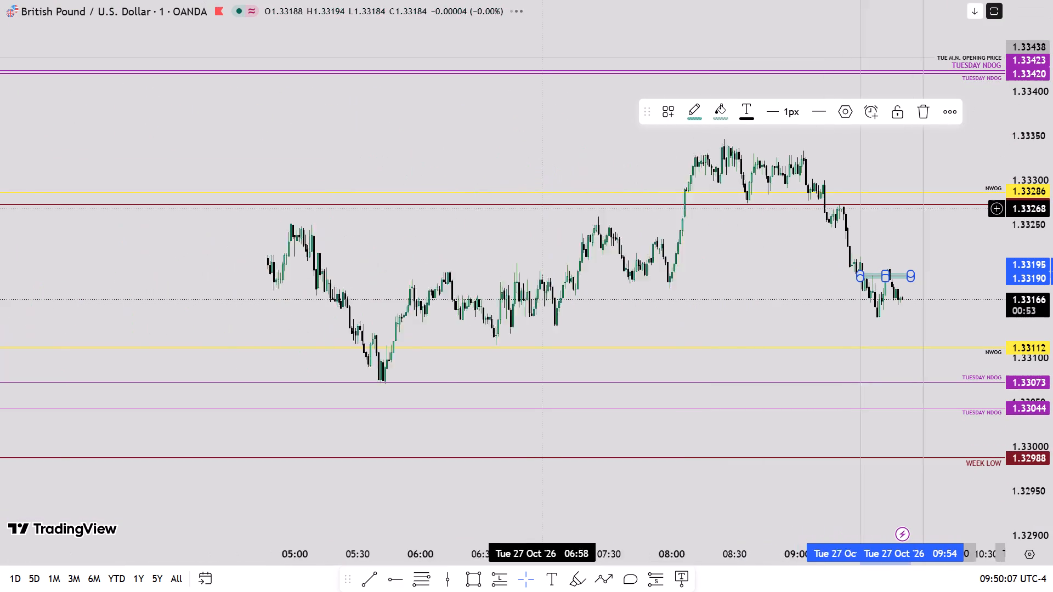
{"action": "scroll", "coordinate": [542, 208], "scroll_direction": "down", "scroll_amount": 11}
{"action": "scroll", "coordinate": [417, 254], "scroll_direction": "down", "scroll_amount": 5}
{"action": "left_click_drag", "start_coordinate": [415, 133], "coordinate": [422, 146]}
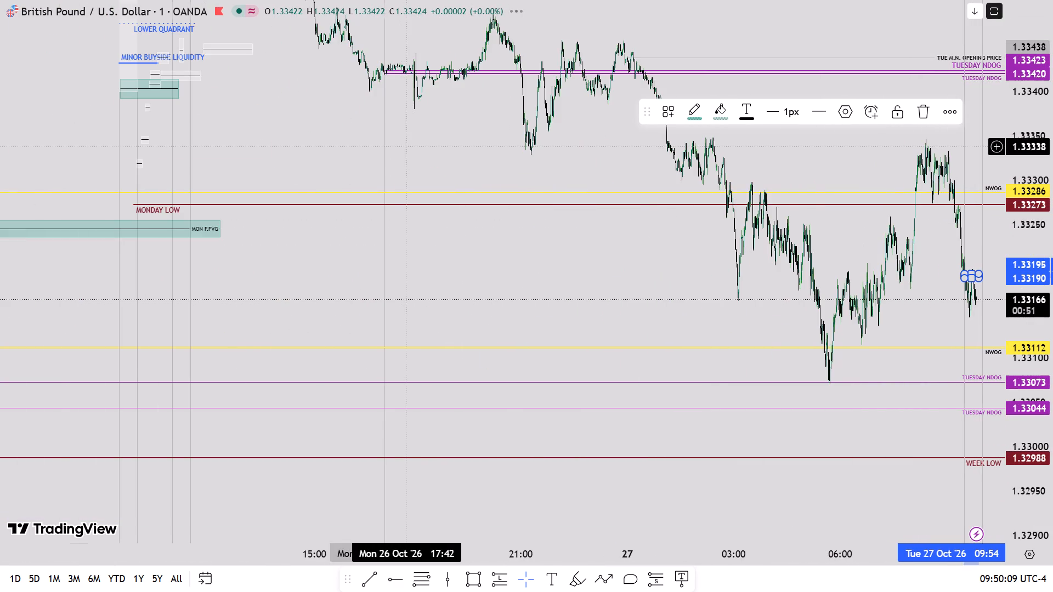
{"action": "left_click_drag", "start_coordinate": [422, 146], "coordinate": [643, 335]}
{"action": "scroll", "coordinate": [985, 287], "scroll_direction": "up", "scroll_amount": 6}
{"action": "scroll", "coordinate": [1052, 321], "scroll_direction": "up", "scroll_amount": 13}
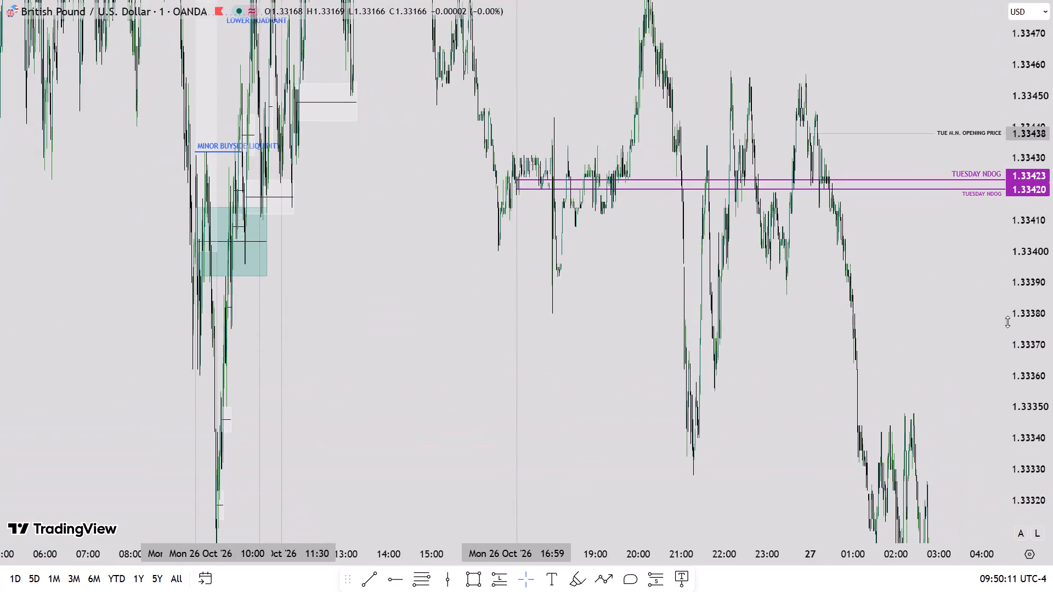
{"action": "scroll", "coordinate": [704, 322], "scroll_direction": "up", "scroll_amount": 3}
{"action": "scroll", "coordinate": [704, 322], "scroll_direction": "down", "scroll_amount": 1}
{"action": "scroll", "coordinate": [704, 322], "scroll_direction": "up", "scroll_amount": 7}
{"action": "left_click_drag", "start_coordinate": [344, 319], "coordinate": [951, 378]}
{"action": "scroll", "coordinate": [564, 366], "scroll_direction": "up", "scroll_amount": 12}
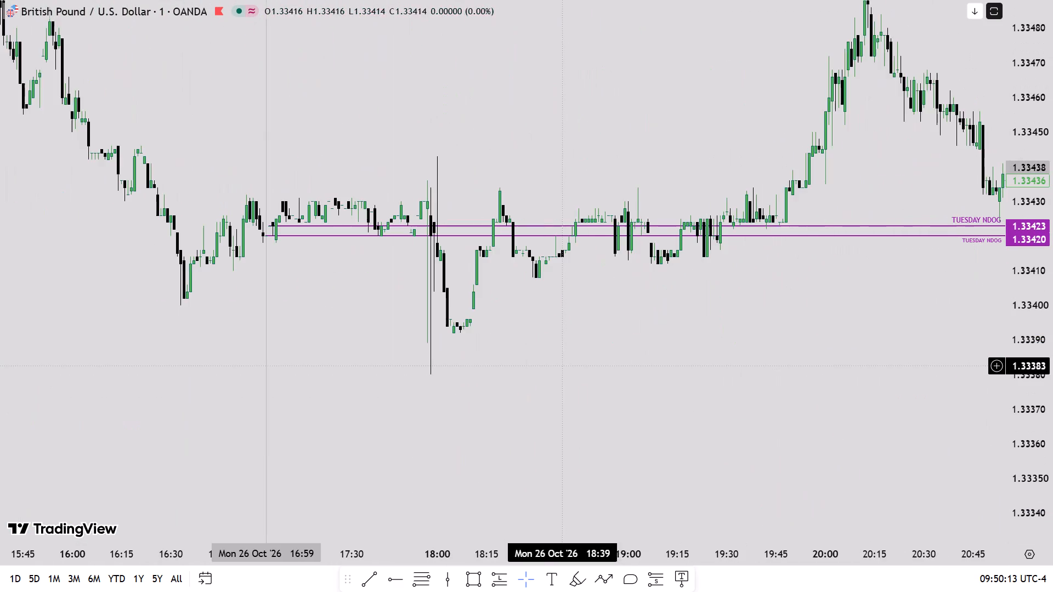
{"action": "scroll", "coordinate": [1052, 361], "scroll_direction": "up", "scroll_amount": 5}
{"action": "left_click_drag", "start_coordinate": [377, 369], "coordinate": [581, 528]}
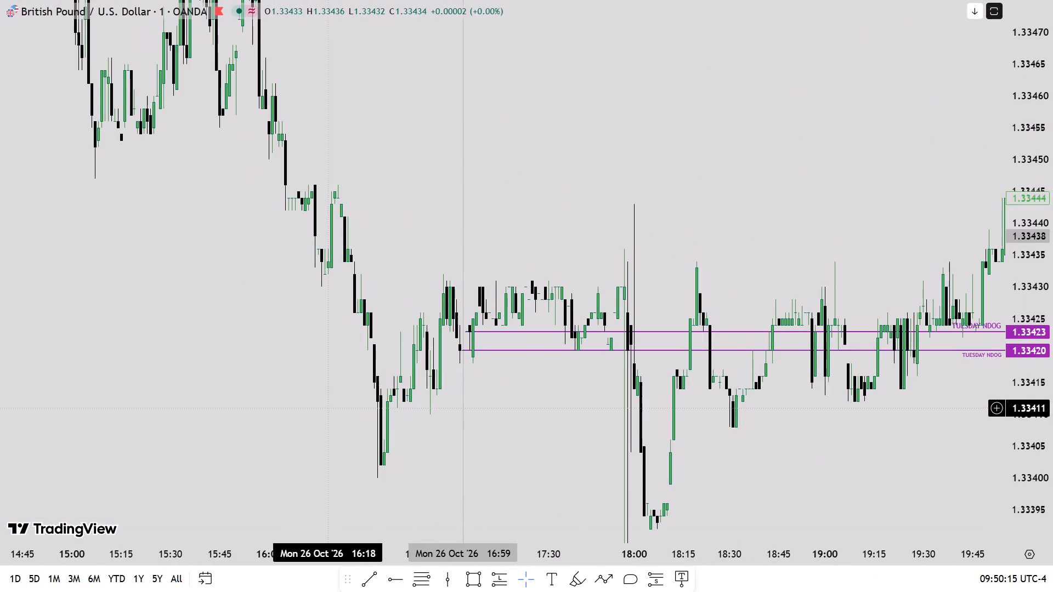
{"action": "left_click", "coordinate": [399, 578]}
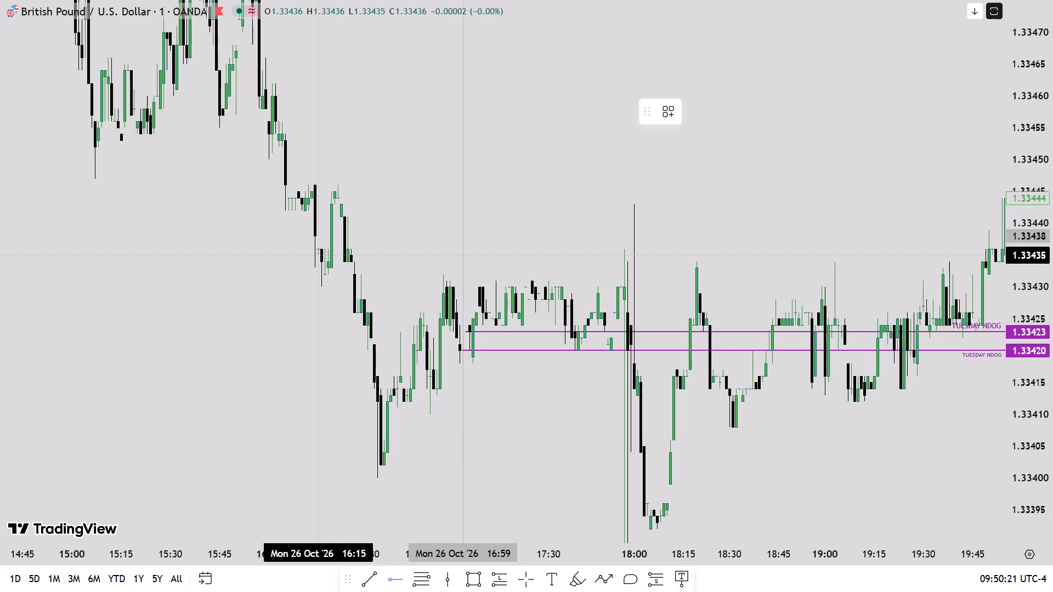
{"action": "left_click", "coordinate": [316, 233]}
{"action": "left_click", "coordinate": [314, 278]}
{"action": "left_click_drag", "start_coordinate": [314, 321], "coordinate": [429, 331]}
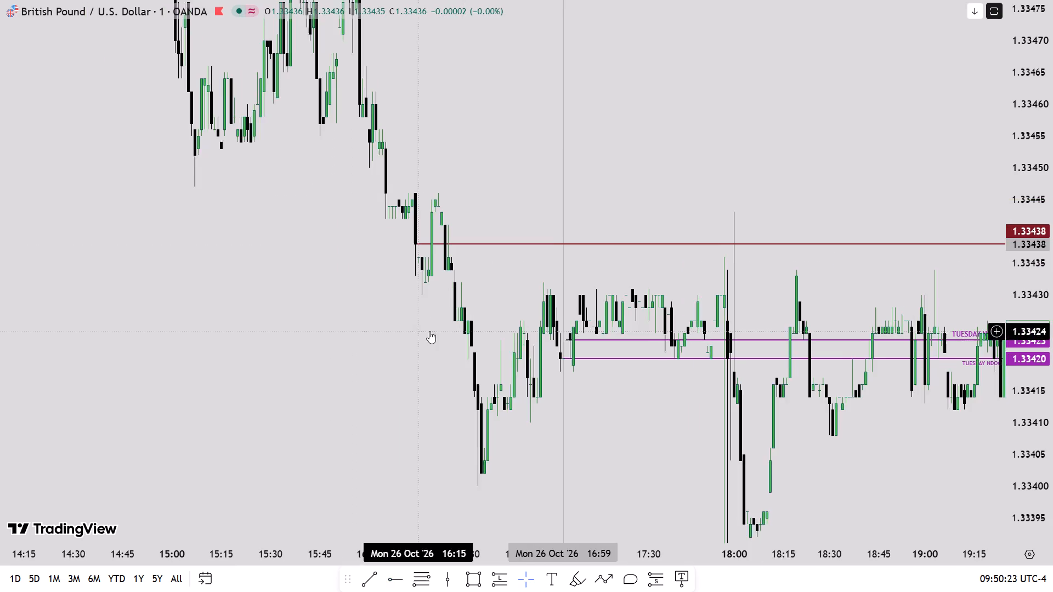
Examine the candles around the 1.33438 ray from the afternoon of 26 Oct into the early hours of 27 Oct.
{"action": "scroll", "coordinate": [1018, 316], "scroll_direction": "up", "scroll_amount": 10}
{"action": "left_click_drag", "start_coordinate": [225, 309], "coordinate": [520, 327]}
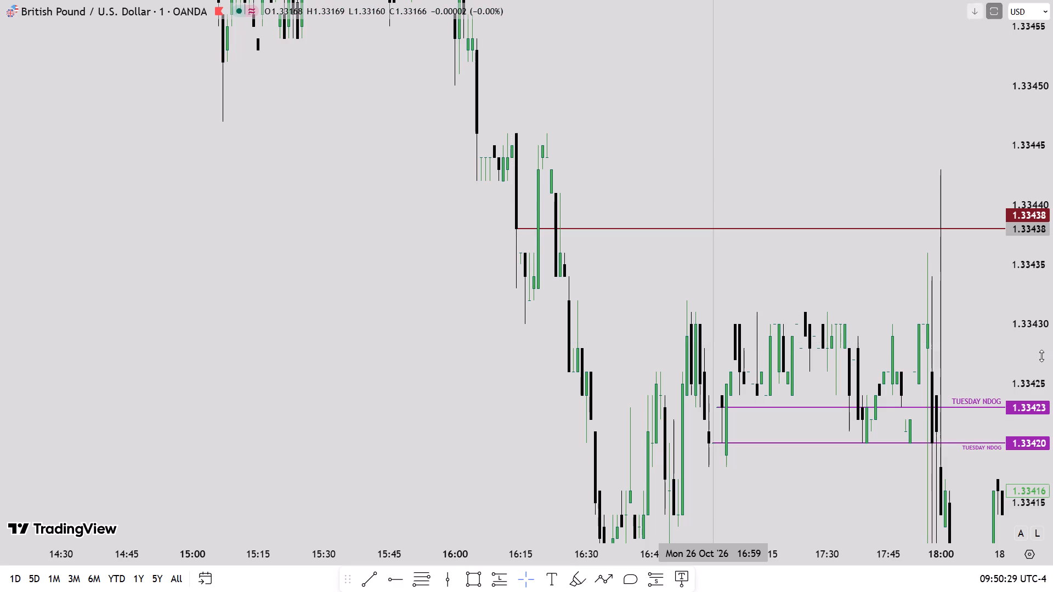
{"action": "scroll", "coordinate": [1038, 357], "scroll_direction": "down", "scroll_amount": 9}
{"action": "left_click_drag", "start_coordinate": [482, 381], "coordinate": [0, 359]}
{"action": "scroll", "coordinate": [1052, 368], "scroll_direction": "down", "scroll_amount": 4}
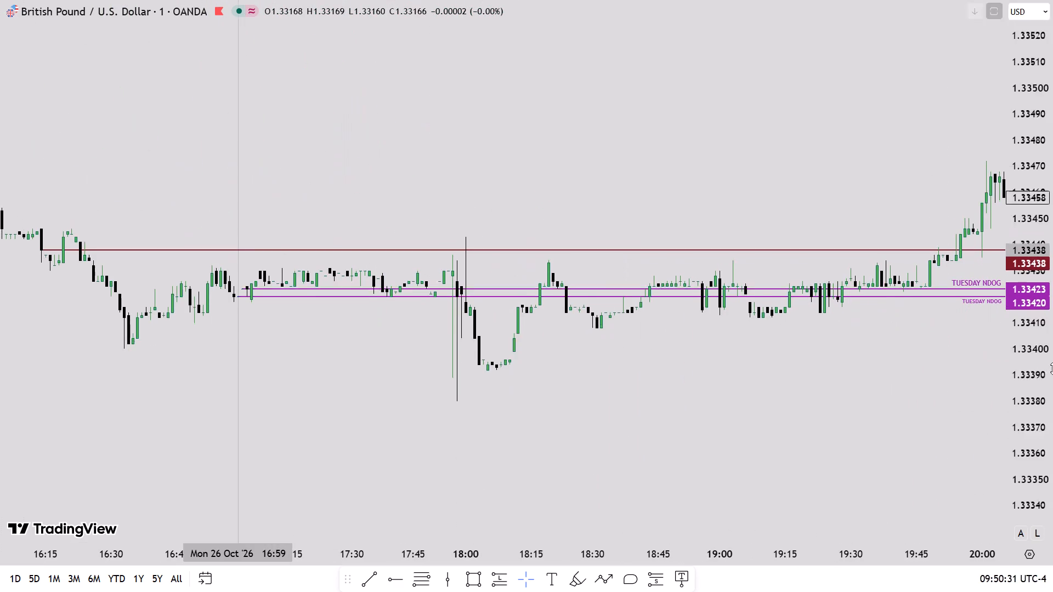
{"action": "scroll", "coordinate": [1052, 368], "scroll_direction": "down", "scroll_amount": 2}
{"action": "scroll", "coordinate": [815, 374], "scroll_direction": "down", "scroll_amount": 9}
{"action": "left_click_drag", "start_coordinate": [856, 334], "coordinate": [236, 350]}
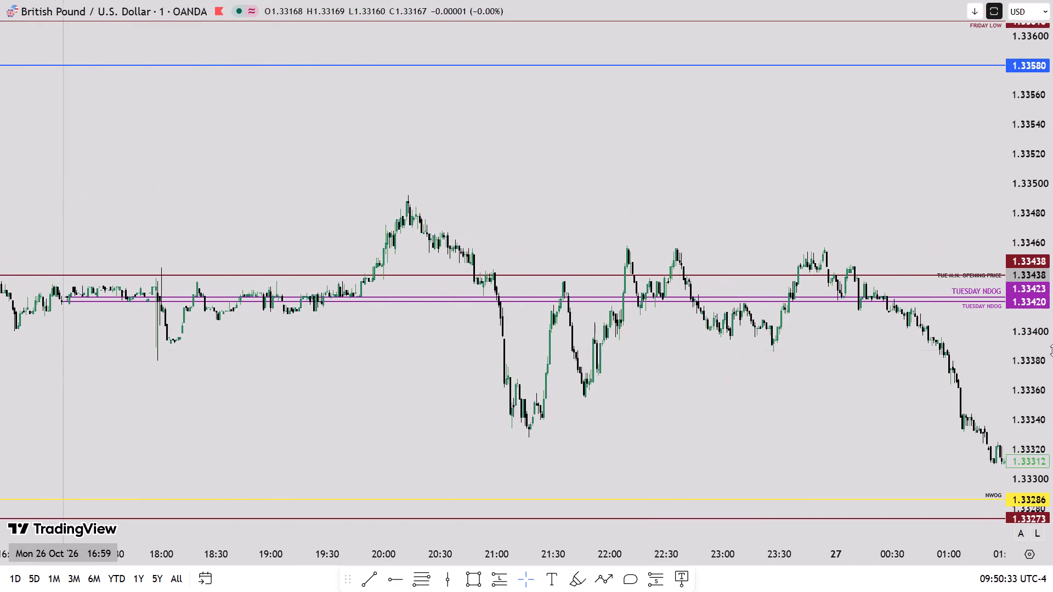
{"action": "scroll", "coordinate": [1052, 350], "scroll_direction": "up", "scroll_amount": 4}
{"action": "left_click_drag", "start_coordinate": [858, 386], "coordinate": [496, 386]}
{"action": "scroll", "coordinate": [496, 386], "scroll_direction": "down", "scroll_amount": 10}
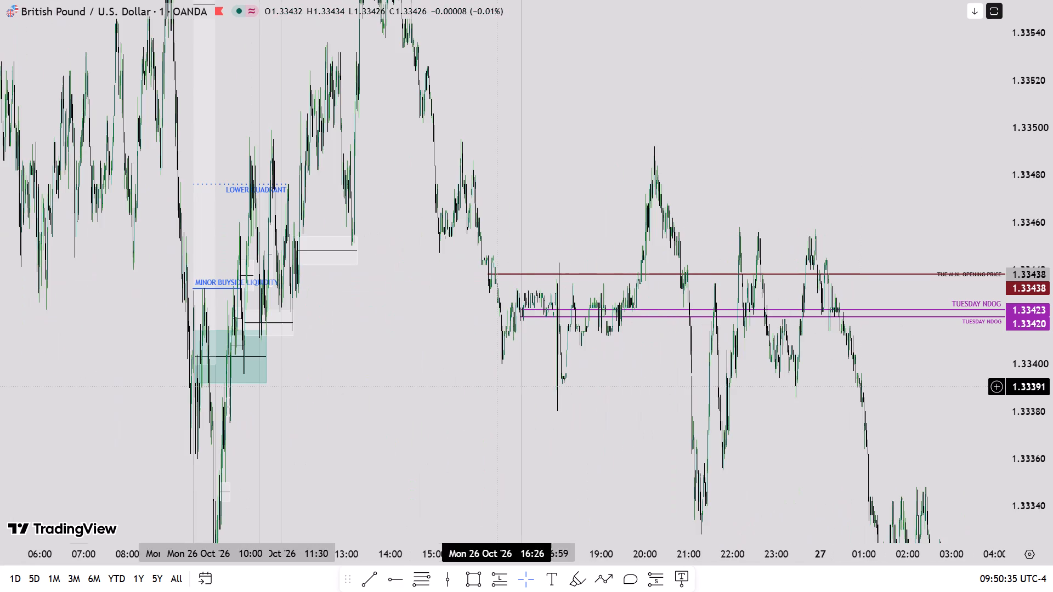
{"action": "scroll", "coordinate": [1052, 324], "scroll_direction": "up", "scroll_amount": 5}
{"action": "scroll", "coordinate": [968, 359], "scroll_direction": "up", "scroll_amount": 6}
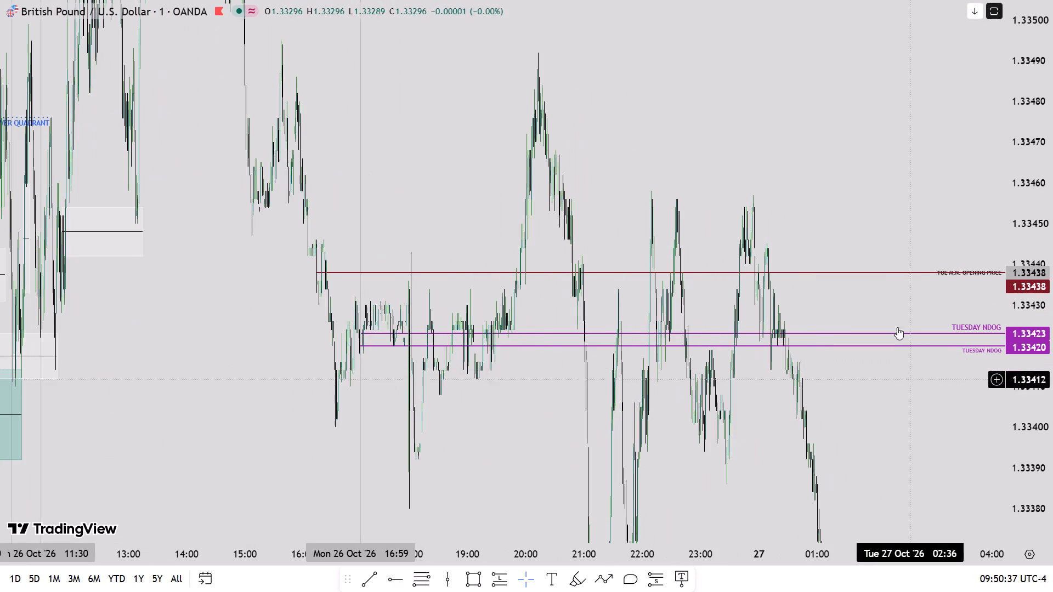
Delete the dark red horizontal ray at 1.33438 that starts near 16:15 on Mon 26 Oct.
{"action": "left_click", "coordinate": [832, 272]}
{"action": "scroll", "coordinate": [514, 330], "scroll_direction": "up", "scroll_amount": 5}
{"action": "left_click_drag", "start_coordinate": [309, 311], "coordinate": [1052, 299]}
{"action": "scroll", "coordinate": [508, 335], "scroll_direction": "up", "scroll_amount": 17}
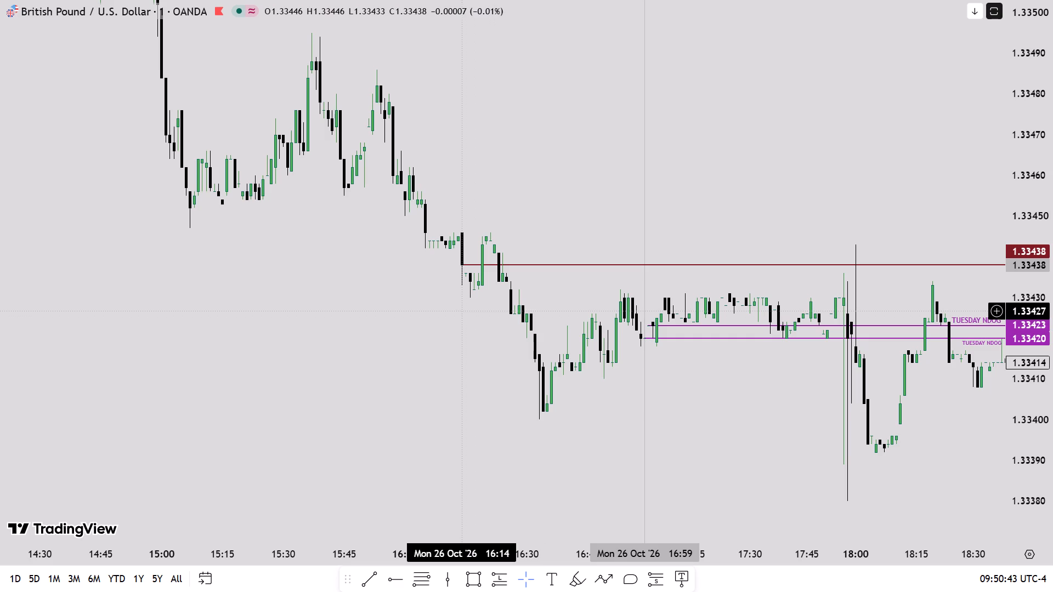
{"action": "left_click", "coordinate": [686, 267]}
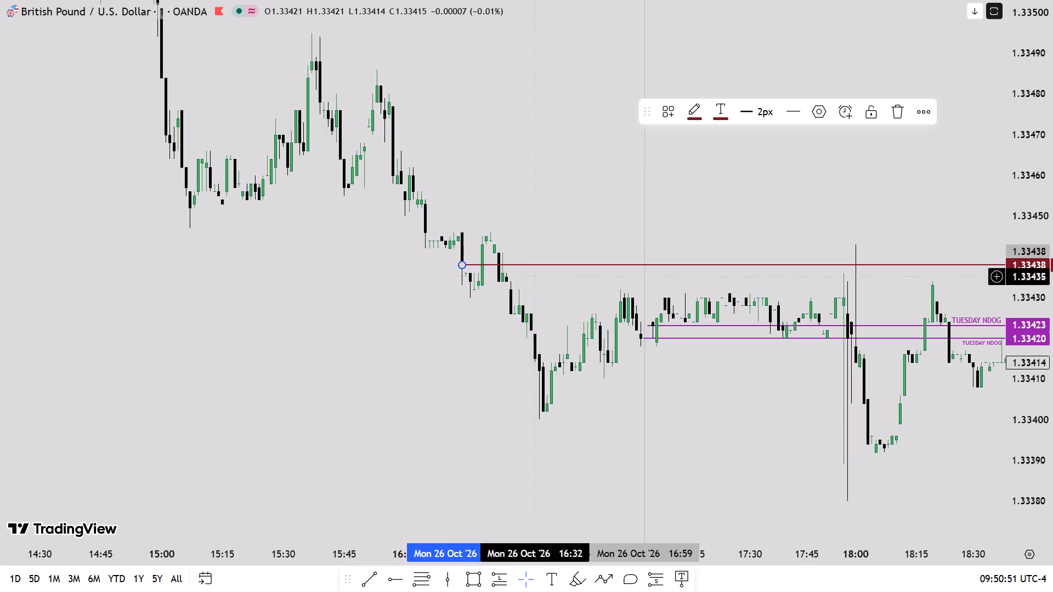
{"action": "left_click", "coordinate": [891, 107]}
Draw a rectangle on 27 Oct from 1.33438 at 09:30 down to about 1.33247 at 10:00.
{"action": "left_click_drag", "start_coordinate": [932, 422], "coordinate": [335, 291]}
{"action": "scroll", "coordinate": [1052, 299], "scroll_direction": "down", "scroll_amount": 6}
{"action": "scroll", "coordinate": [805, 317], "scroll_direction": "down", "scroll_amount": 11}
{"action": "left_click_drag", "start_coordinate": [922, 325], "coordinate": [0, 340]}
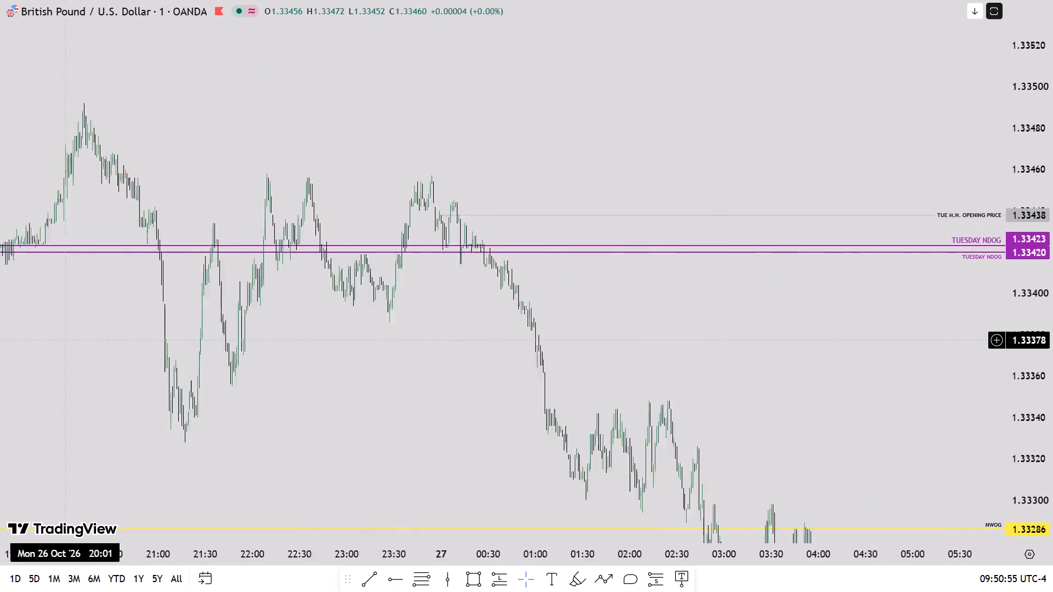
{"action": "left_click_drag", "start_coordinate": [757, 321], "coordinate": [464, 135]}
{"action": "scroll", "coordinate": [700, 241], "scroll_direction": "up", "scroll_amount": 6}
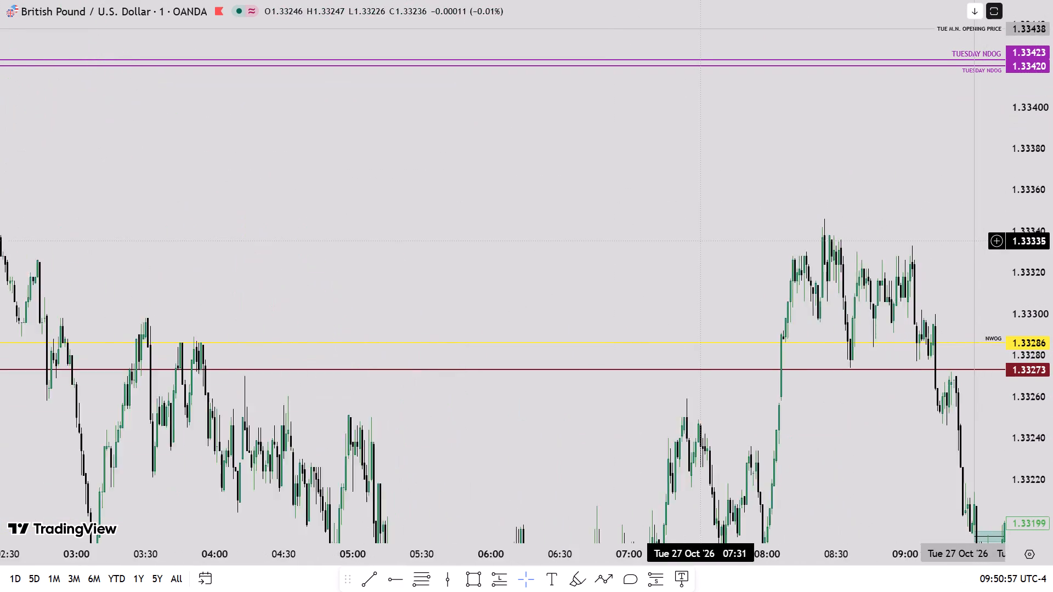
{"action": "scroll", "coordinate": [700, 241], "scroll_direction": "up", "scroll_amount": 9}
{"action": "left_click_drag", "start_coordinate": [746, 237], "coordinate": [125, 86]}
{"action": "scroll", "coordinate": [1052, 154], "scroll_direction": "down", "scroll_amount": 3}
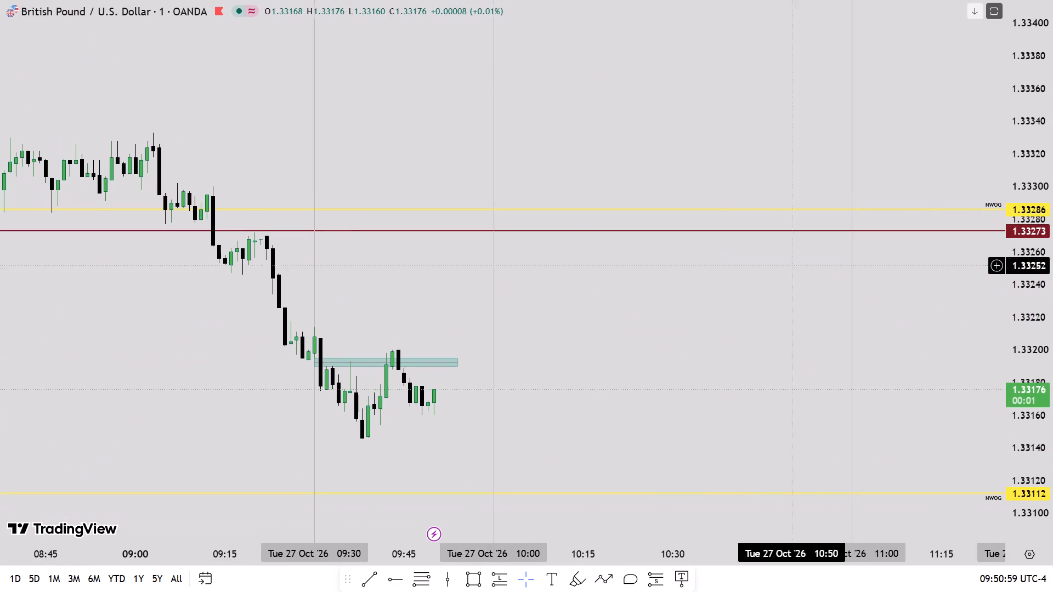
{"action": "left_click_drag", "start_coordinate": [641, 331], "coordinate": [633, 229]}
{"action": "scroll", "coordinate": [1052, 232], "scroll_direction": "up", "scroll_amount": 6}
{"action": "left_click_drag", "start_coordinate": [588, 219], "coordinate": [661, 353]}
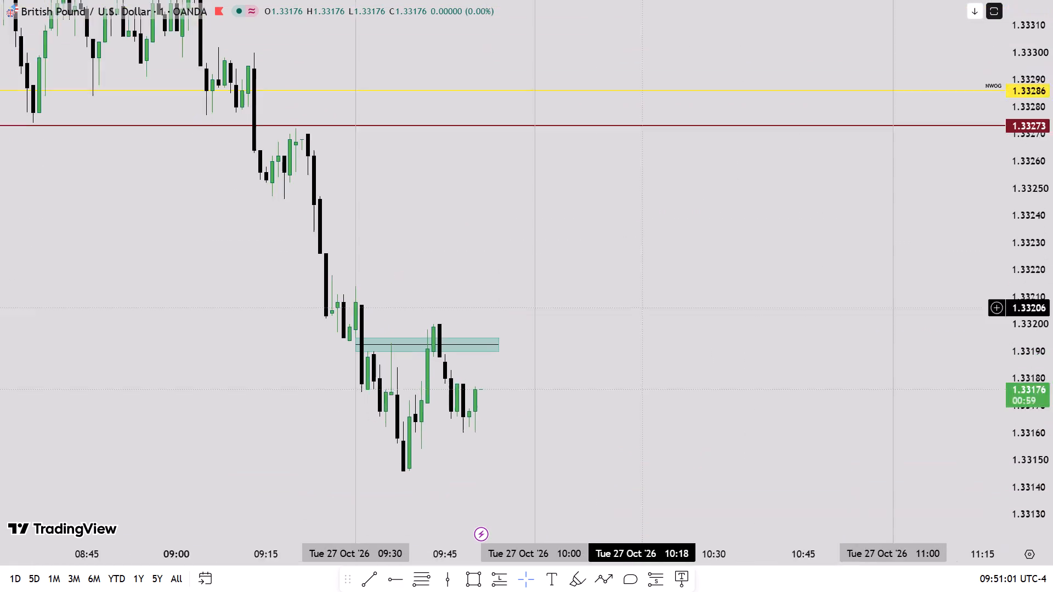
{"action": "left_click_drag", "start_coordinate": [661, 353], "coordinate": [698, 373]}
{"action": "scroll", "coordinate": [1052, 213], "scroll_direction": "down", "scroll_amount": 9}
{"action": "left_click_drag", "start_coordinate": [739, 143], "coordinate": [746, 176]}
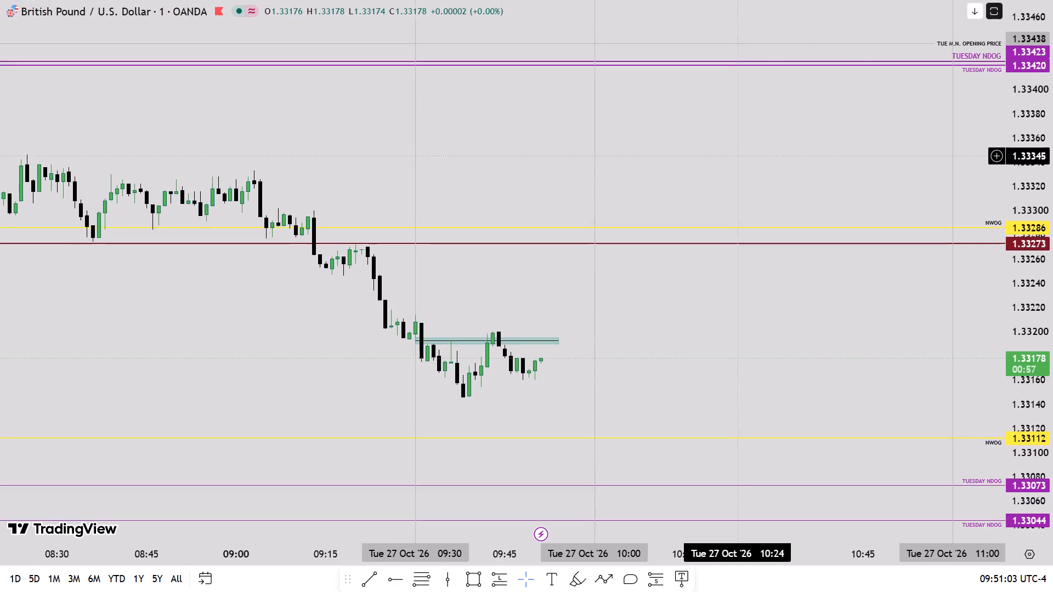
{"action": "left_click_drag", "start_coordinate": [746, 176], "coordinate": [754, 191]}
{"action": "left_click", "coordinate": [473, 579]}
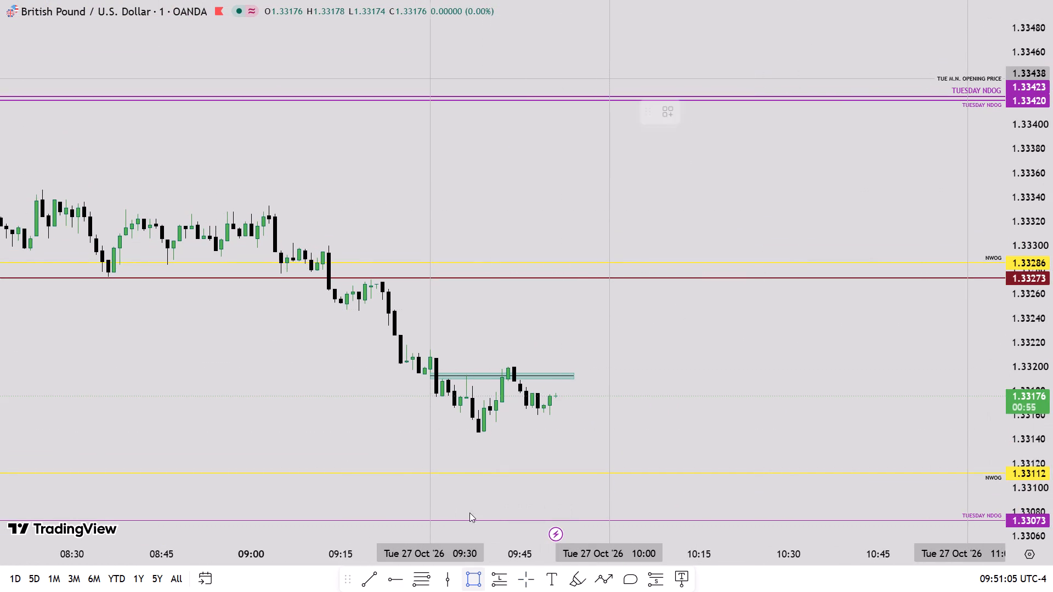
{"action": "left_click", "coordinate": [430, 79]}
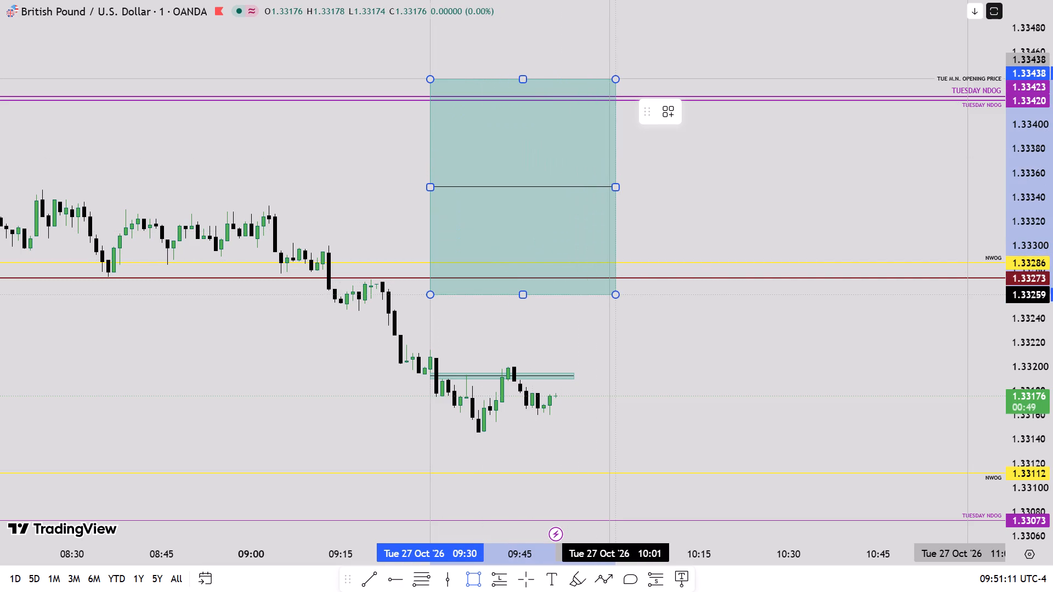
{"action": "left_click", "coordinate": [610, 310]}
Change the 09:30–10:00 rectangle's border and fill colours to white.
{"action": "left_click", "coordinate": [687, 107]}
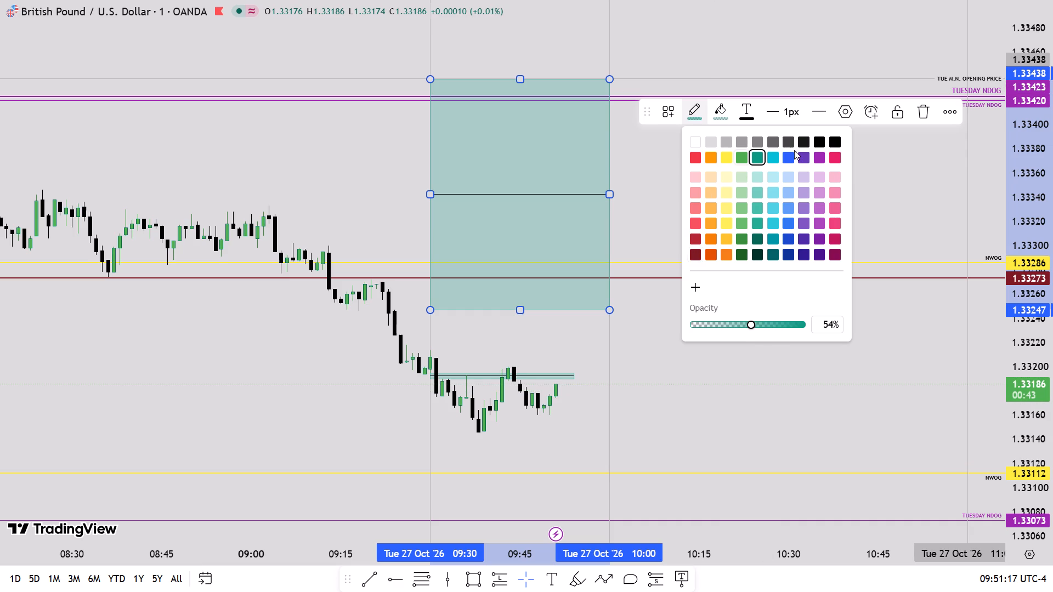
{"action": "left_click", "coordinate": [696, 141]}
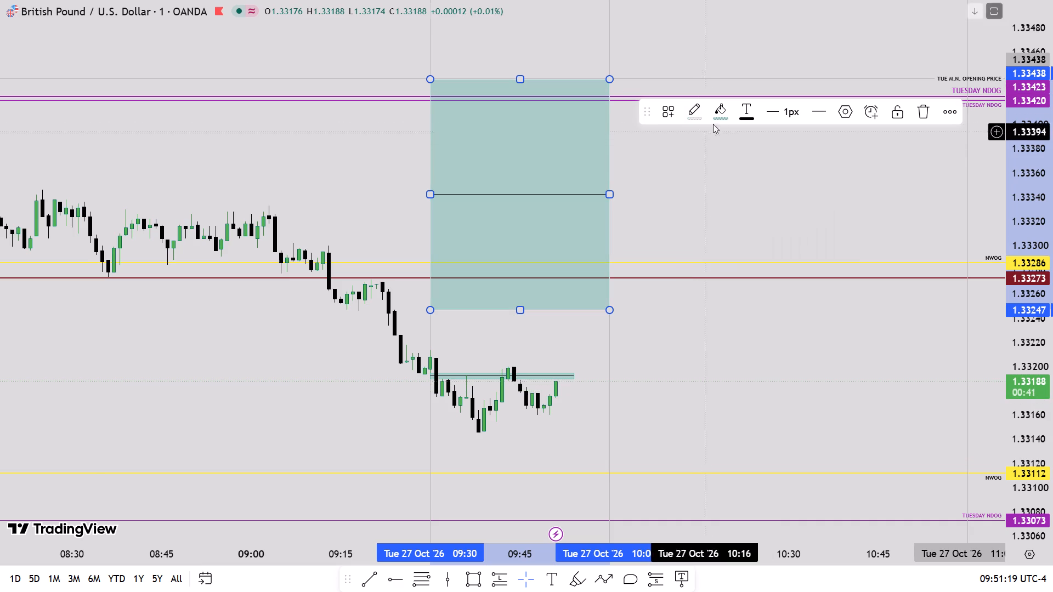
{"action": "left_click", "coordinate": [715, 118]}
{"action": "left_click", "coordinate": [717, 144]}
Align the white rectangle's top edge exactly with the Tuesday opening price line at 1.33438.
{"action": "left_click_drag", "start_coordinate": [678, 193], "coordinate": [694, 346]}
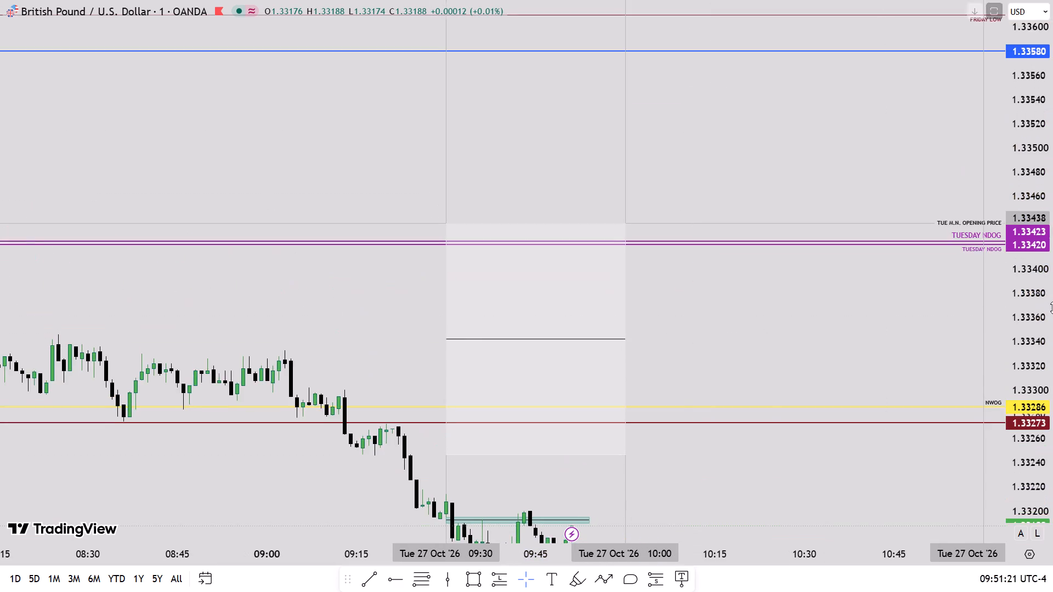
{"action": "scroll", "coordinate": [1052, 308], "scroll_direction": "up", "scroll_amount": 12}
{"action": "left_click_drag", "start_coordinate": [761, 299], "coordinate": [691, 494]}
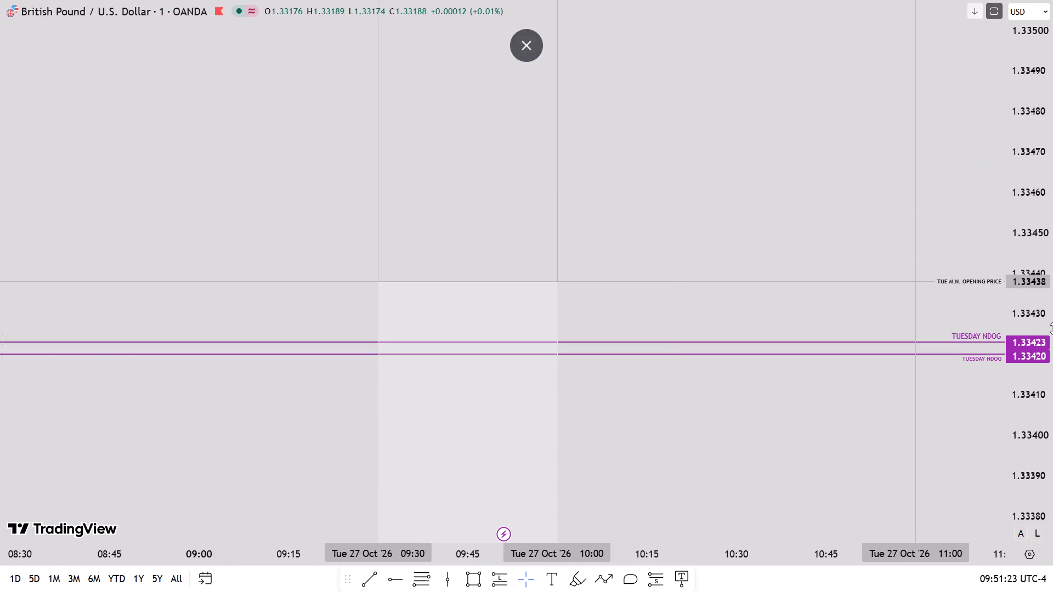
{"action": "scroll", "coordinate": [1046, 382], "scroll_direction": "up", "scroll_amount": 12}
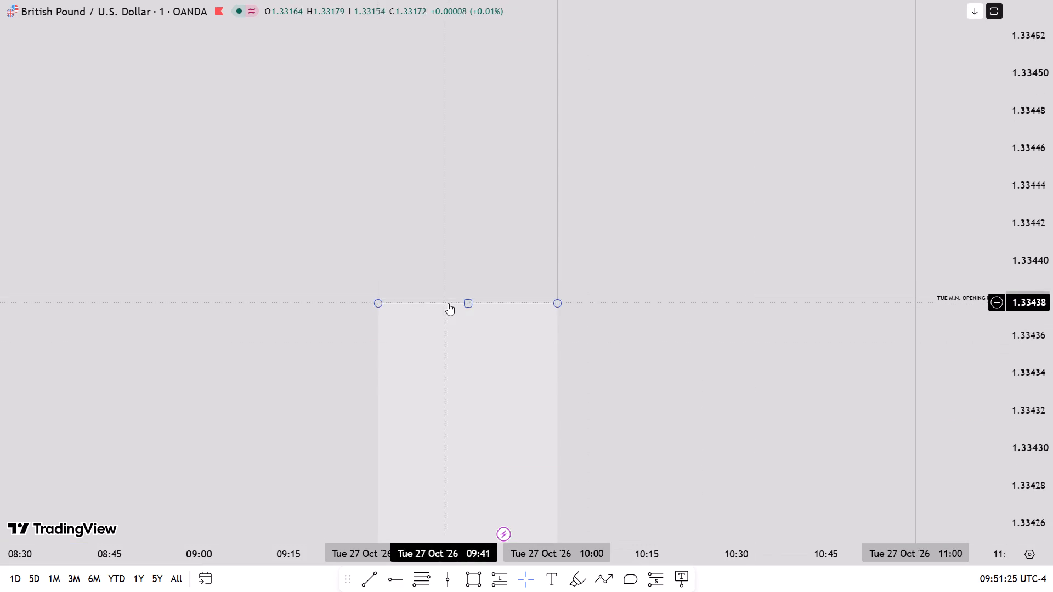
{"action": "left_click", "coordinate": [467, 302]}
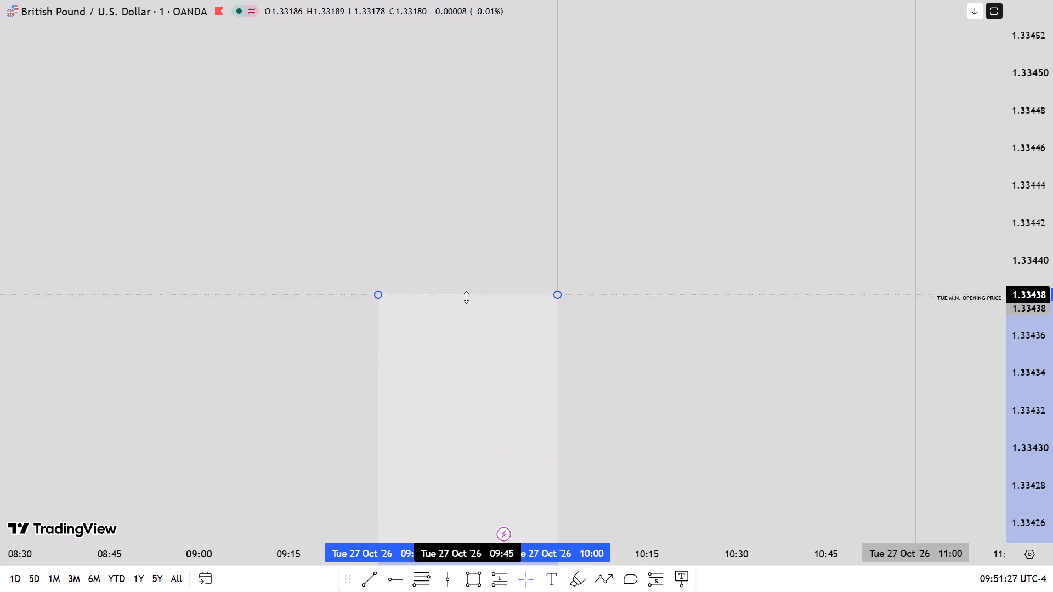
{"action": "left_click", "coordinate": [736, 414]}
Extend the white rectangle's lower edge down to the top of the 09:30 candle's body at 1.33208.
{"action": "scroll", "coordinate": [1052, 379], "scroll_direction": "down", "scroll_amount": 16}
{"action": "left_click_drag", "start_coordinate": [717, 470], "coordinate": [711, 428]}
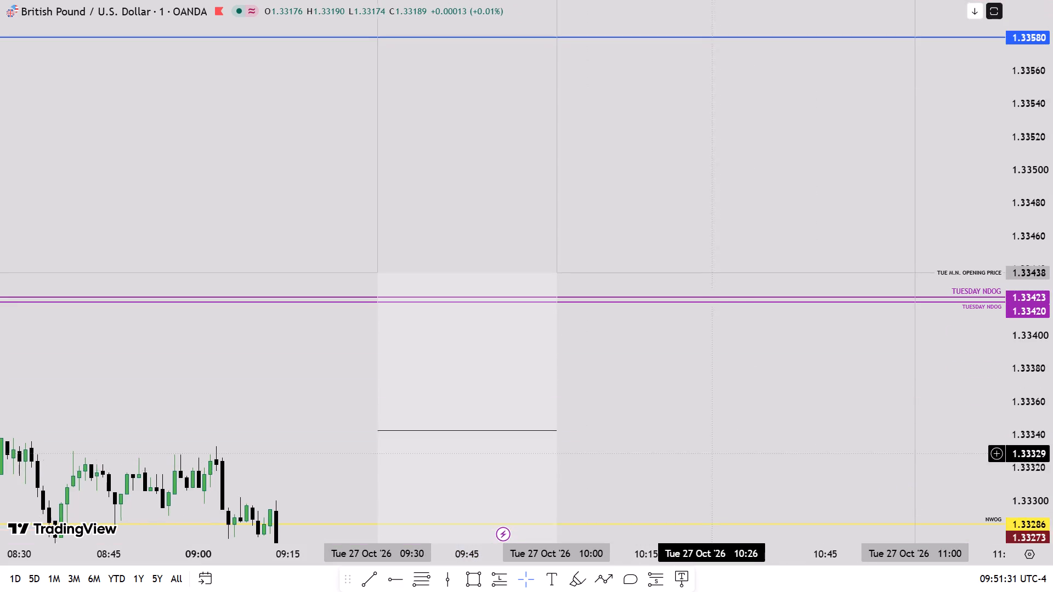
{"action": "left_click_drag", "start_coordinate": [711, 428], "coordinate": [796, 170]}
{"action": "scroll", "coordinate": [1052, 329], "scroll_direction": "up", "scroll_amount": 8}
{"action": "scroll", "coordinate": [685, 503], "scroll_direction": "up", "scroll_amount": 5}
{"action": "left_click_drag", "start_coordinate": [672, 426], "coordinate": [675, 414]}
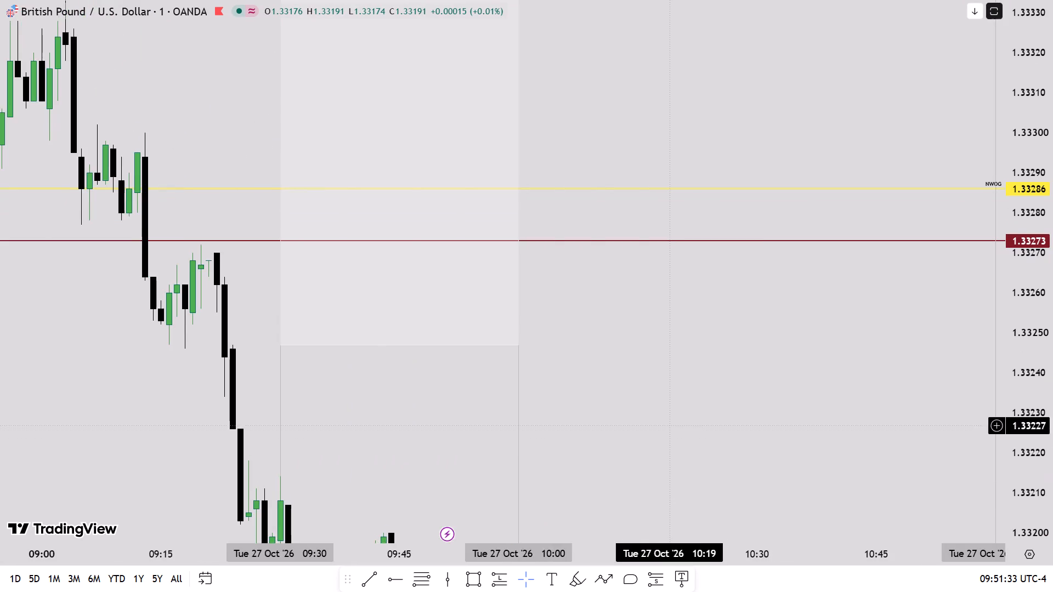
{"action": "left_click_drag", "start_coordinate": [675, 414], "coordinate": [847, 253]}
{"action": "scroll", "coordinate": [745, 341], "scroll_direction": "up", "scroll_amount": 4}
{"action": "left_click_drag", "start_coordinate": [385, 301], "coordinate": [420, 218]}
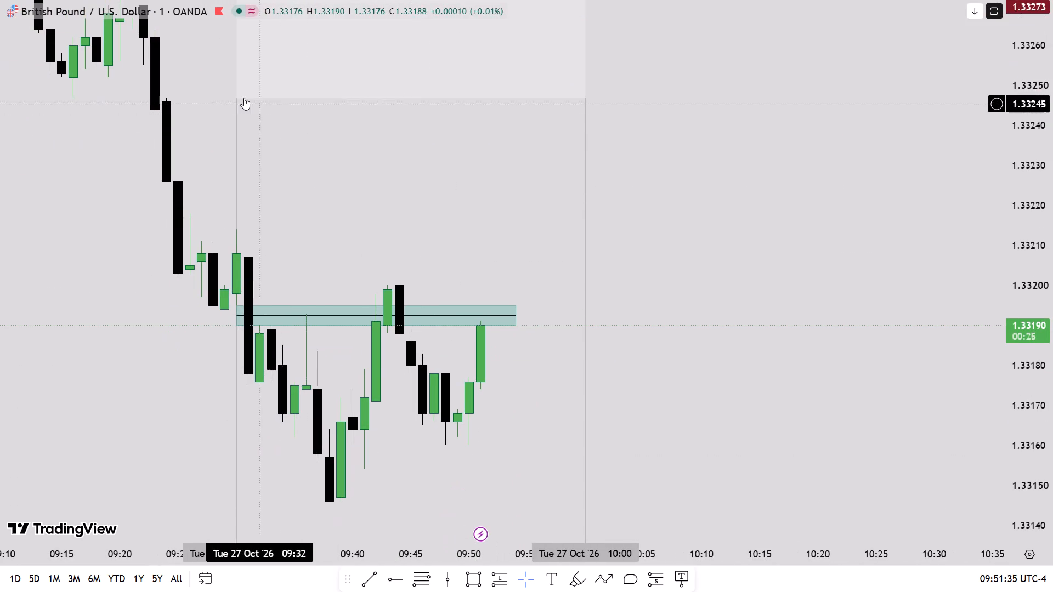
{"action": "left_click_drag", "start_coordinate": [237, 96], "coordinate": [239, 249]}
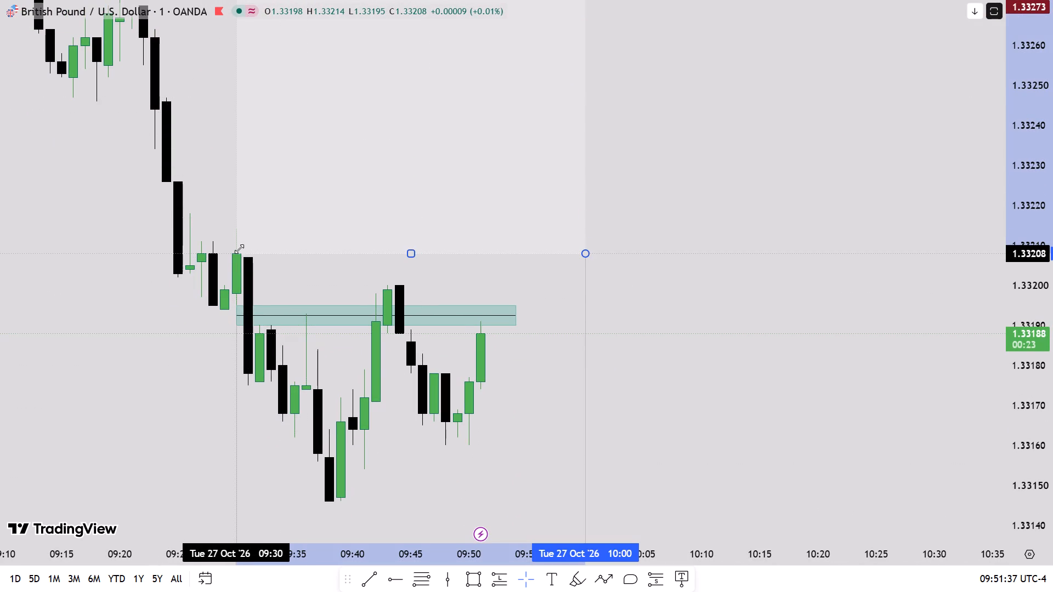
{"action": "left_click_drag", "start_coordinate": [239, 249], "coordinate": [239, 251]}
Draw a Fib retracement from 1.33208 at the 09:30 candle up to about 1.33407 at 09:33.
{"action": "left_click_drag", "start_coordinate": [704, 248], "coordinate": [704, 382]}
{"action": "scroll", "coordinate": [1052, 290], "scroll_direction": "down", "scroll_amount": 7}
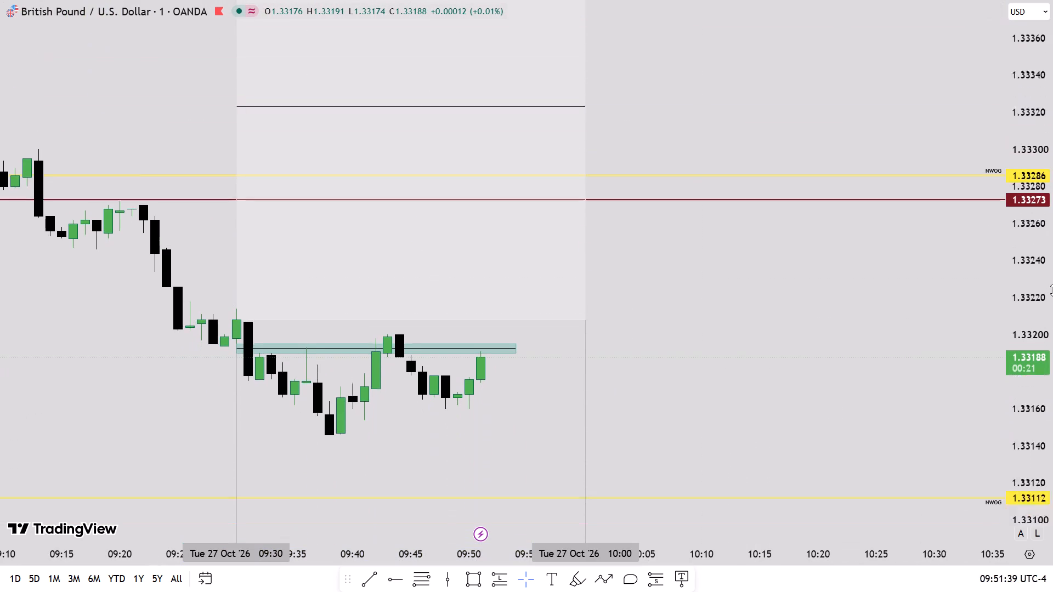
{"action": "scroll", "coordinate": [1052, 290], "scroll_direction": "down", "scroll_amount": 1}
{"action": "scroll", "coordinate": [763, 312], "scroll_direction": "down", "scroll_amount": 5}
{"action": "left_click_drag", "start_coordinate": [781, 272], "coordinate": [613, 383]}
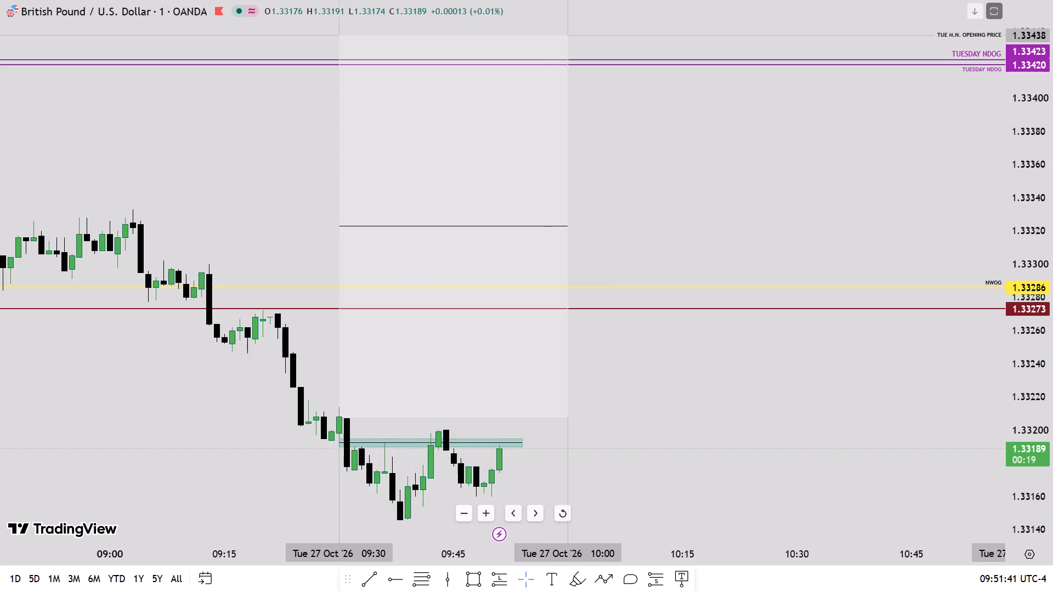
{"action": "left_click", "coordinate": [410, 576]}
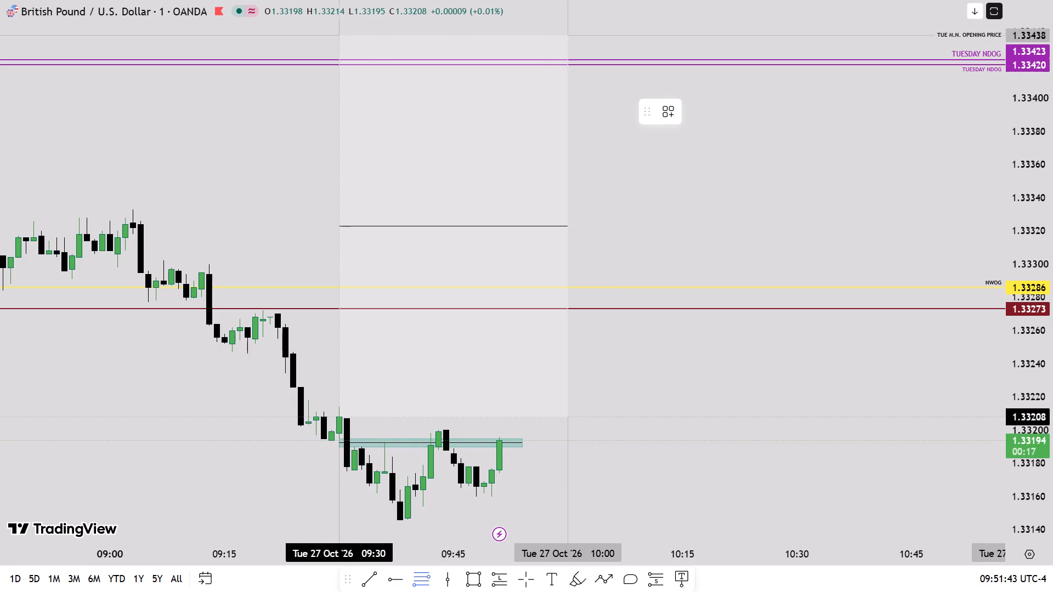
{"action": "left_click", "coordinate": [339, 416]}
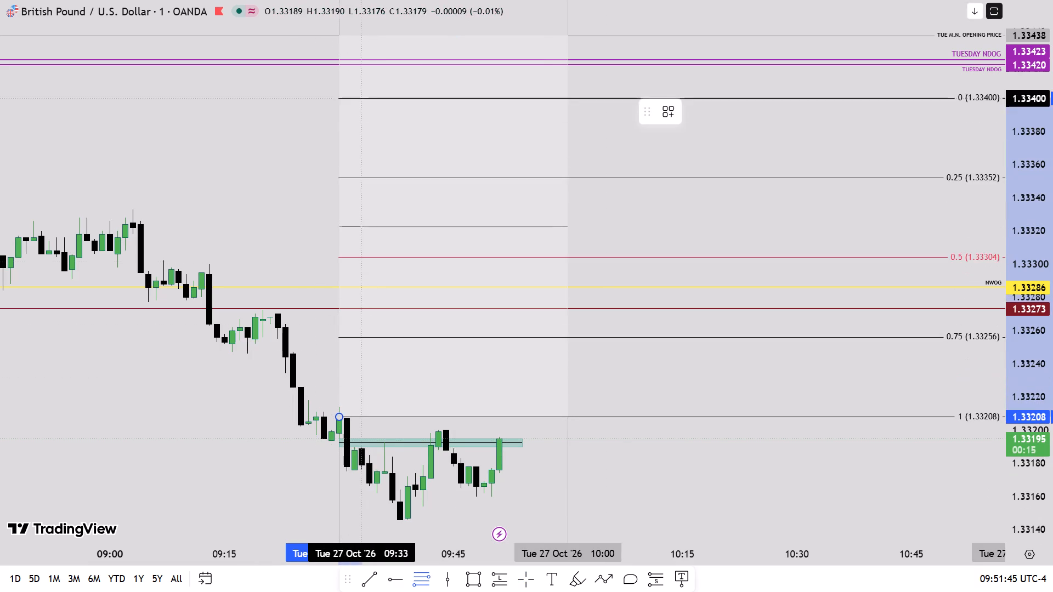
{"action": "left_click", "coordinate": [361, 87]}
Move the Fib retracement's upper anchor to the Tuesday opening price line at 1.33438, at 09:30.
{"action": "left_click_drag", "start_coordinate": [268, 147], "coordinate": [287, 466]}
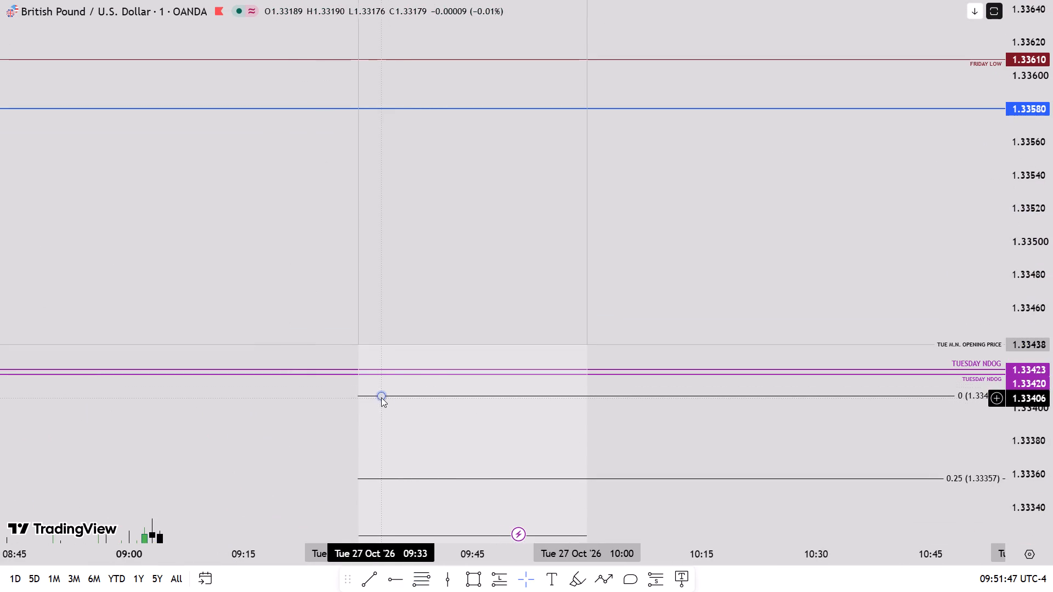
{"action": "left_click_drag", "start_coordinate": [381, 397], "coordinate": [365, 362]}
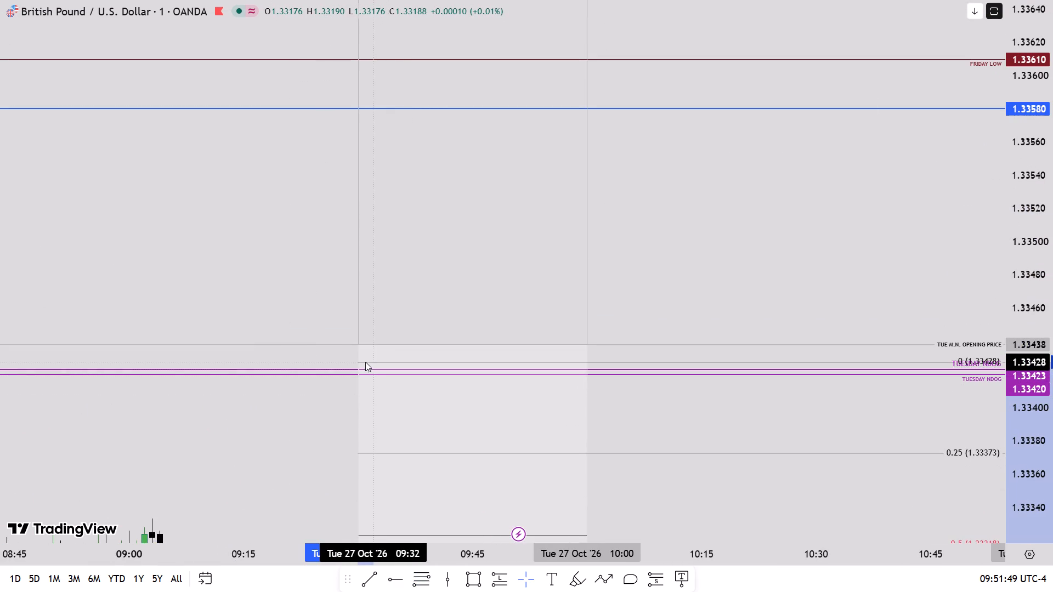
{"action": "left_click_drag", "start_coordinate": [365, 362], "coordinate": [359, 345]}
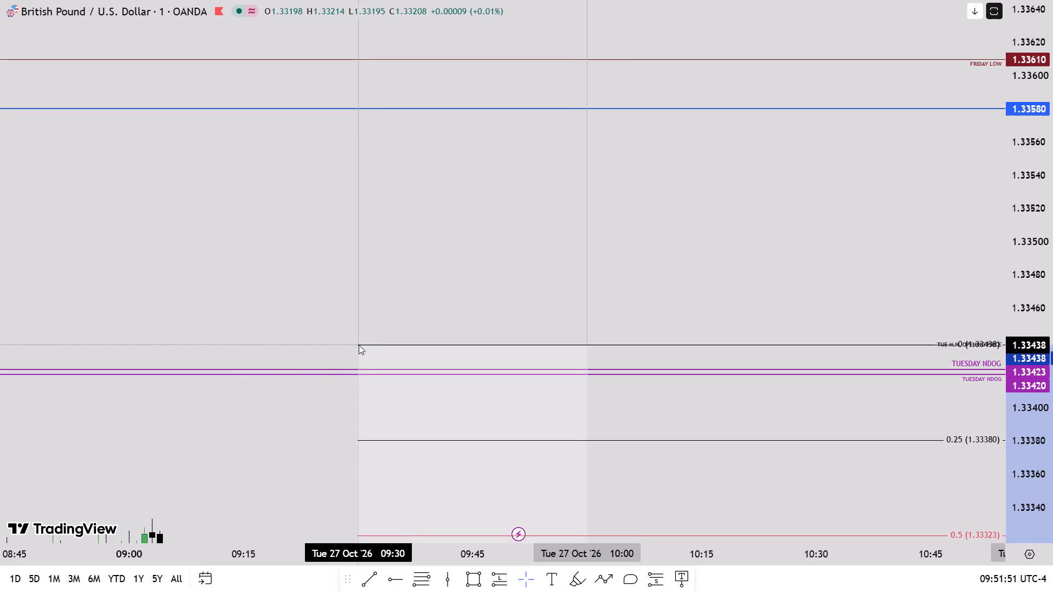
{"action": "left_click_drag", "start_coordinate": [359, 345], "coordinate": [360, 345]}
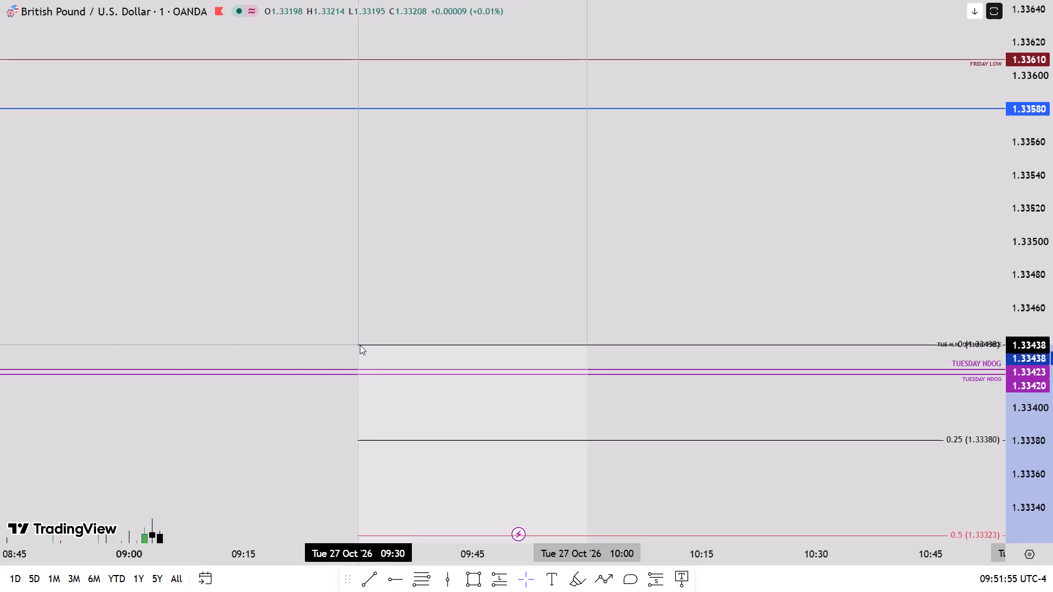
{"action": "left_click_drag", "start_coordinate": [360, 345], "coordinate": [361, 345]}
{"action": "left_click_drag", "start_coordinate": [361, 345], "coordinate": [361, 345]}
{"action": "left_click_drag", "start_coordinate": [361, 345], "coordinate": [363, 345]}
Fine-tune the Fib's upper anchor so its 0 level sits exactly on the Tuesday opening price line at 1.33438.
{"action": "left_click_drag", "start_coordinate": [418, 318], "coordinate": [411, 290]}
{"action": "scroll", "coordinate": [1052, 411], "scroll_direction": "up", "scroll_amount": 4}
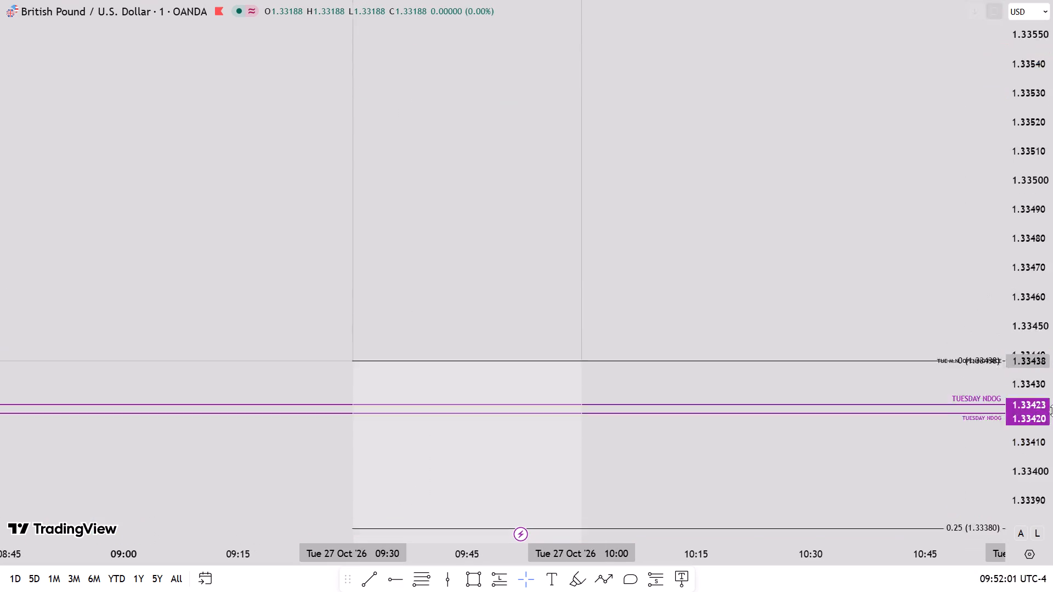
{"action": "scroll", "coordinate": [1052, 411], "scroll_direction": "up", "scroll_amount": 9}
{"action": "left_click_drag", "start_coordinate": [819, 411], "coordinate": [809, 110]}
{"action": "scroll", "coordinate": [1052, 276], "scroll_direction": "up", "scroll_amount": 8}
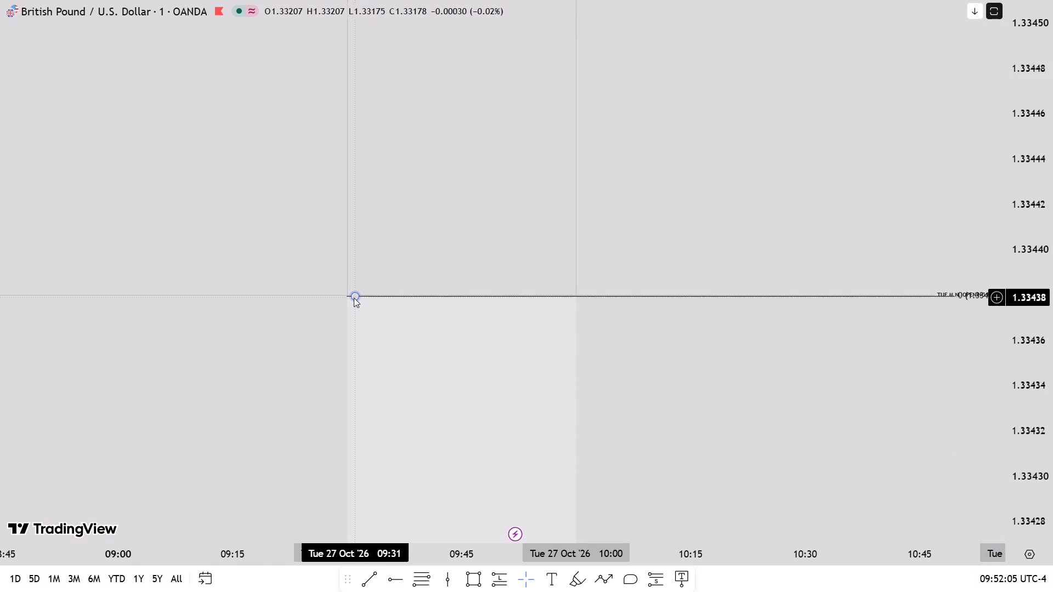
{"action": "left_click_drag", "start_coordinate": [354, 298], "coordinate": [349, 294]}
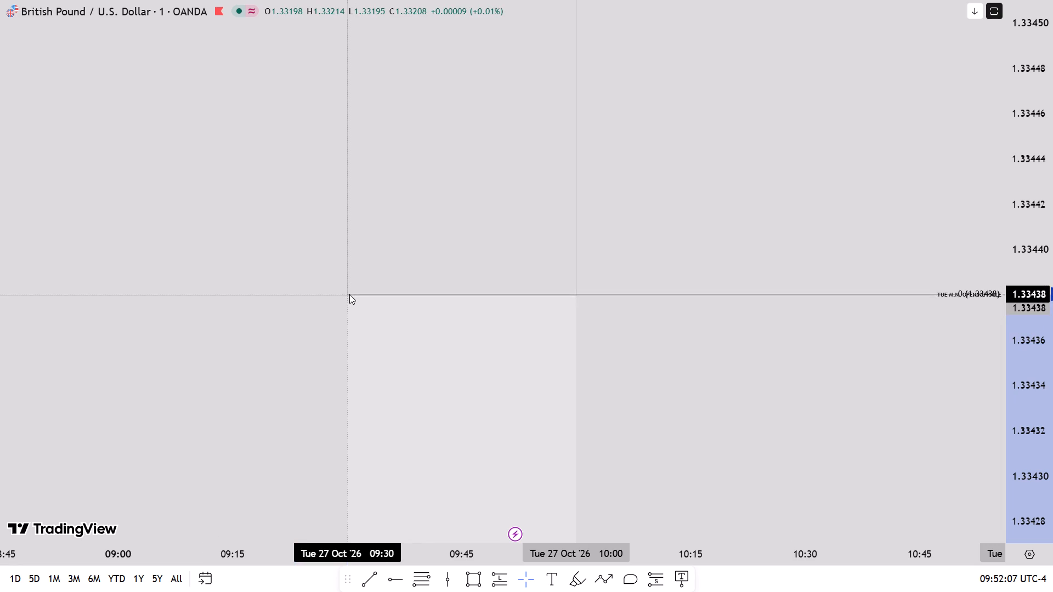
{"action": "left_click_drag", "start_coordinate": [349, 294], "coordinate": [348, 297]}
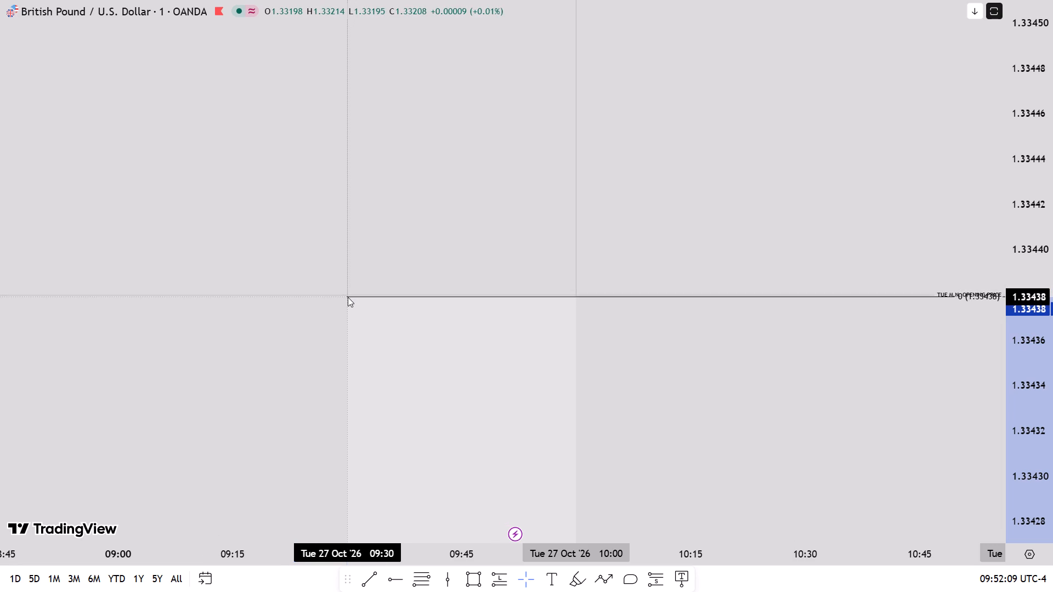
{"action": "left_click_drag", "start_coordinate": [348, 297], "coordinate": [349, 296]}
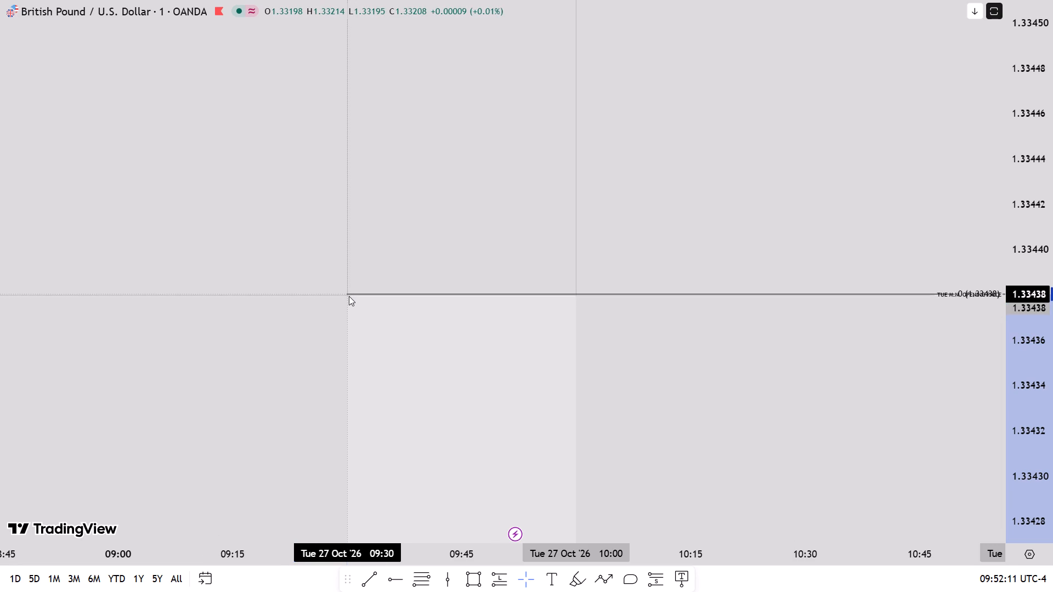
{"action": "left_click_drag", "start_coordinate": [349, 296], "coordinate": [348, 295]}
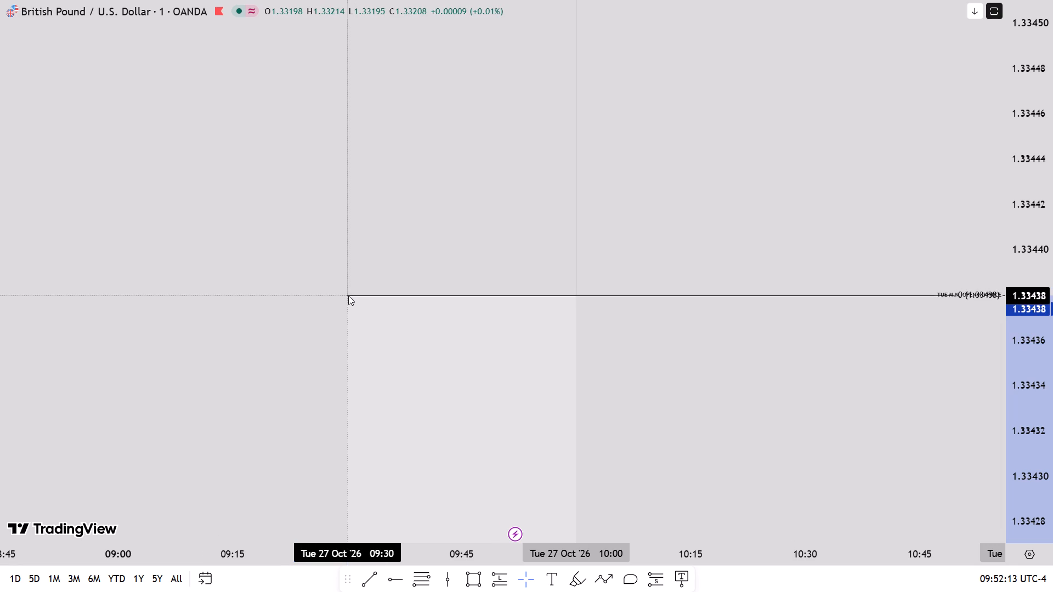
{"action": "left_click_drag", "start_coordinate": [348, 295], "coordinate": [348, 295]}
{"action": "left_click", "coordinate": [808, 375]}
Draw a trendline along the Fib's 0.75 level at 1.33265, from 09:30 to about 10:02.
{"action": "scroll", "coordinate": [1052, 391], "scroll_direction": "down", "scroll_amount": 11}
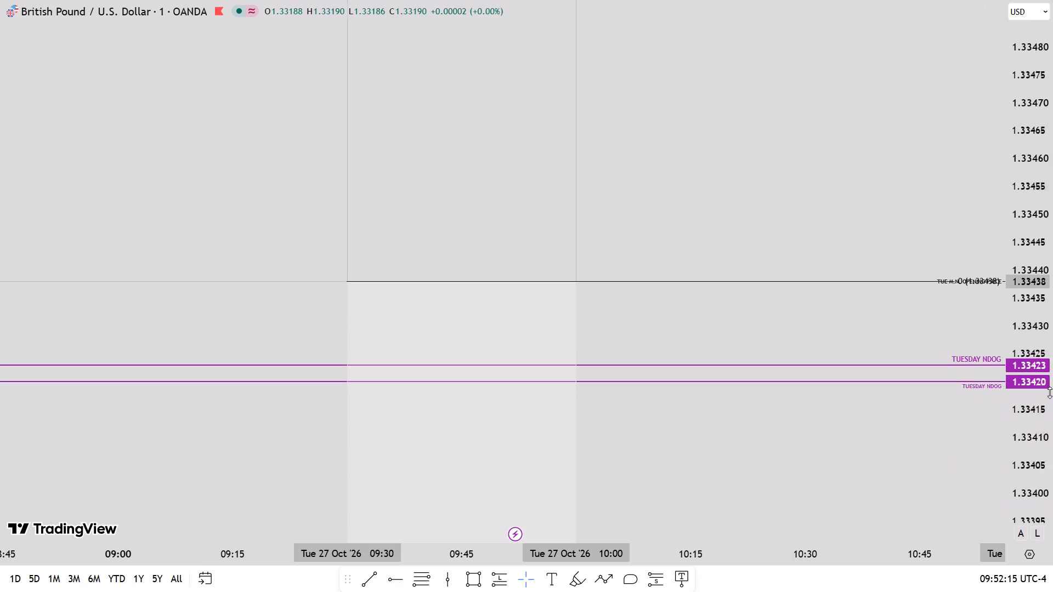
{"action": "scroll", "coordinate": [1050, 392], "scroll_direction": "down", "scroll_amount": 1}
{"action": "left_click_drag", "start_coordinate": [764, 432], "coordinate": [573, 287]}
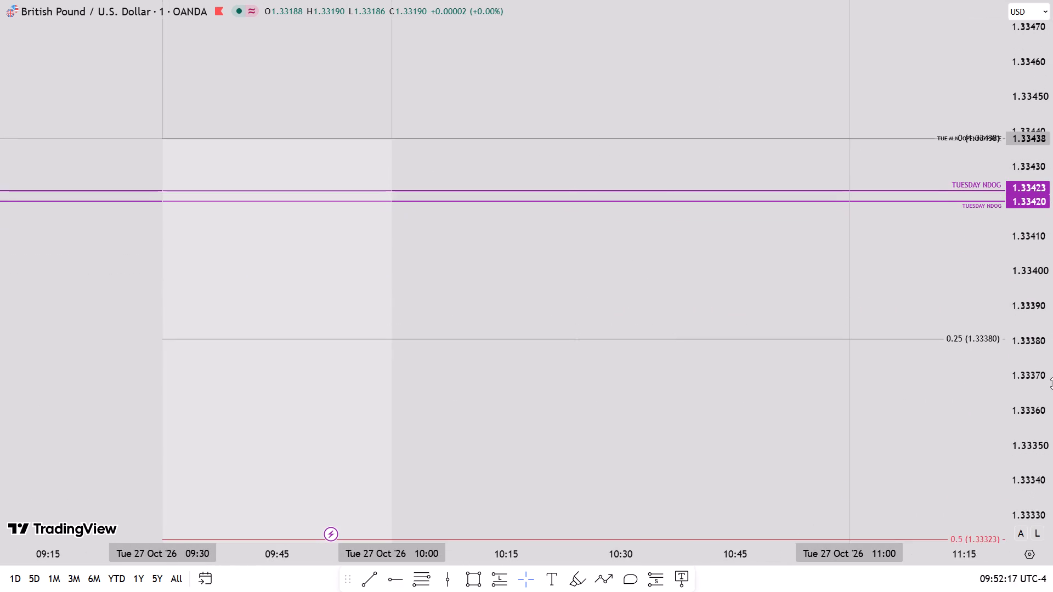
{"action": "scroll", "coordinate": [1052, 383], "scroll_direction": "down", "scroll_amount": 6}
{"action": "left_click_drag", "start_coordinate": [511, 493], "coordinate": [554, 391]}
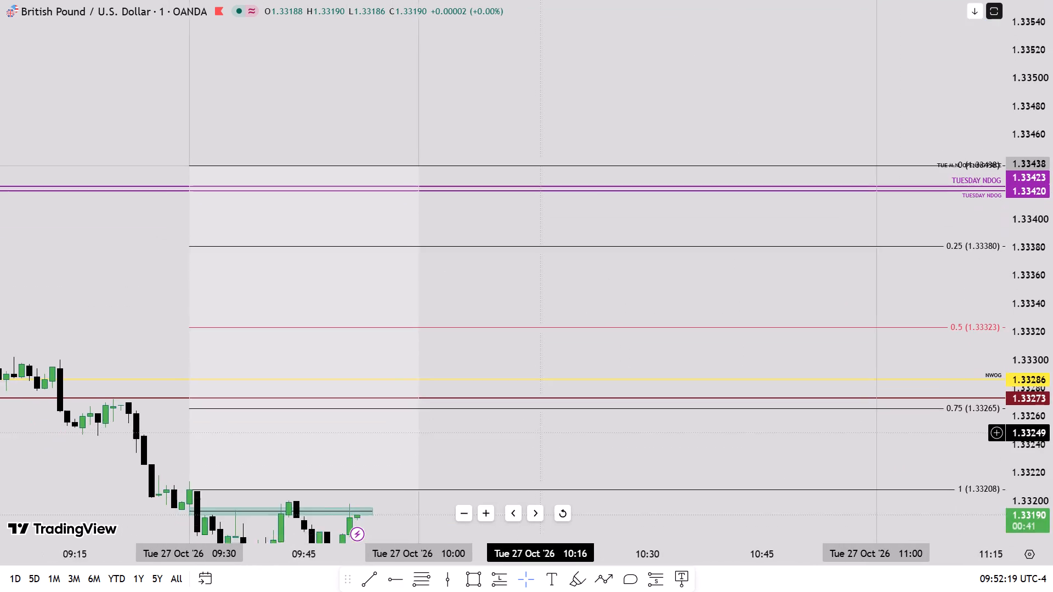
{"action": "left_click_drag", "start_coordinate": [554, 391], "coordinate": [592, 330]}
{"action": "scroll", "coordinate": [1052, 369], "scroll_direction": "up", "scroll_amount": 3}
{"action": "scroll", "coordinate": [1052, 369], "scroll_direction": "down", "scroll_amount": 1}
{"action": "scroll", "coordinate": [1052, 369], "scroll_direction": "up", "scroll_amount": 2}
{"action": "left_click_drag", "start_coordinate": [367, 591], "coordinate": [383, 590]}
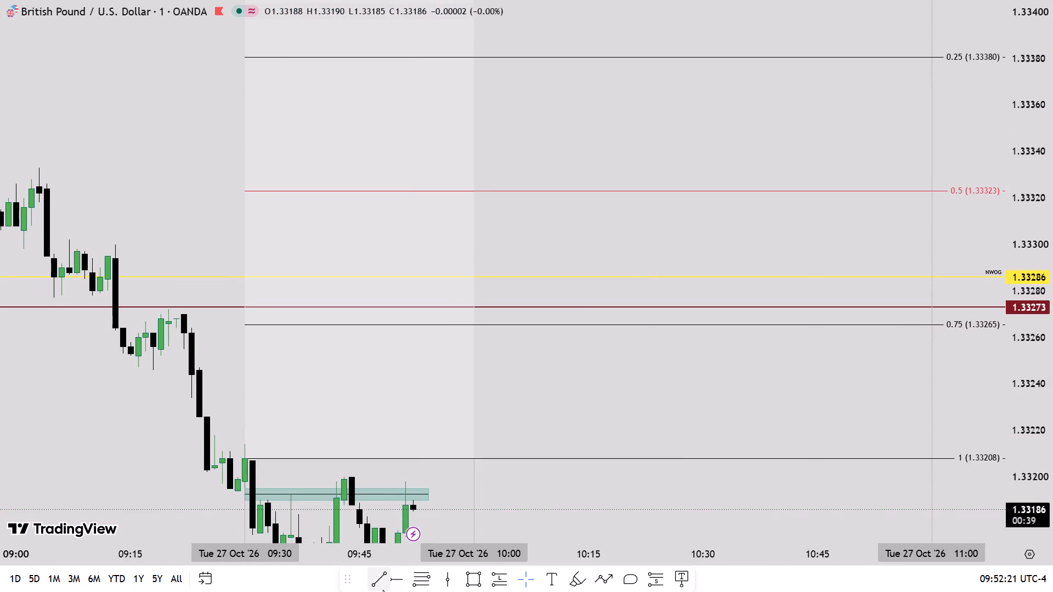
{"action": "left_click_drag", "start_coordinate": [383, 590], "coordinate": [378, 591]}
{"action": "left_click", "coordinate": [377, 583]}
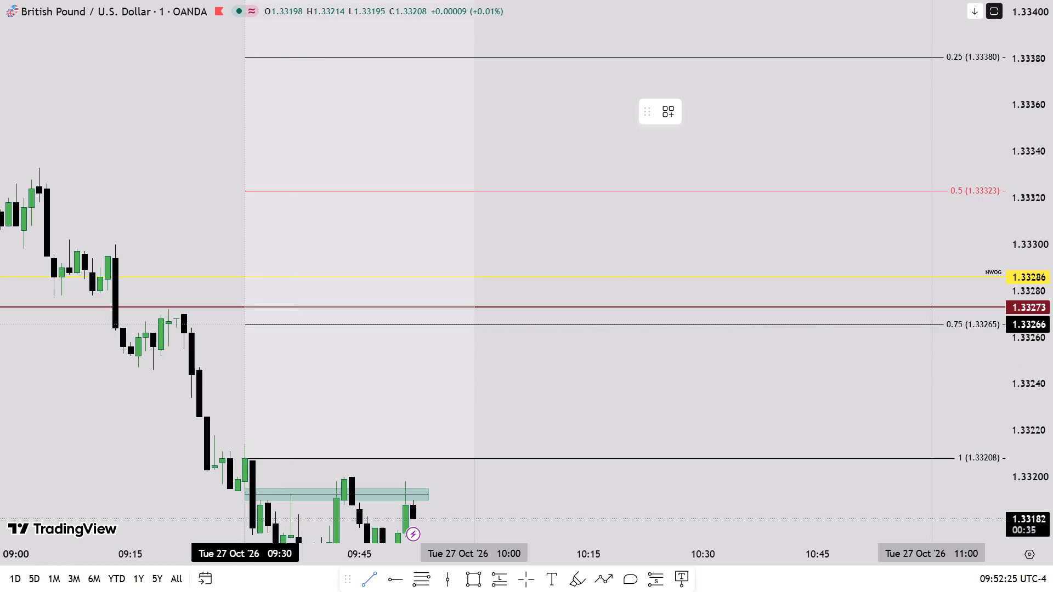
{"action": "left_click", "coordinate": [245, 326], "text": "shift"}
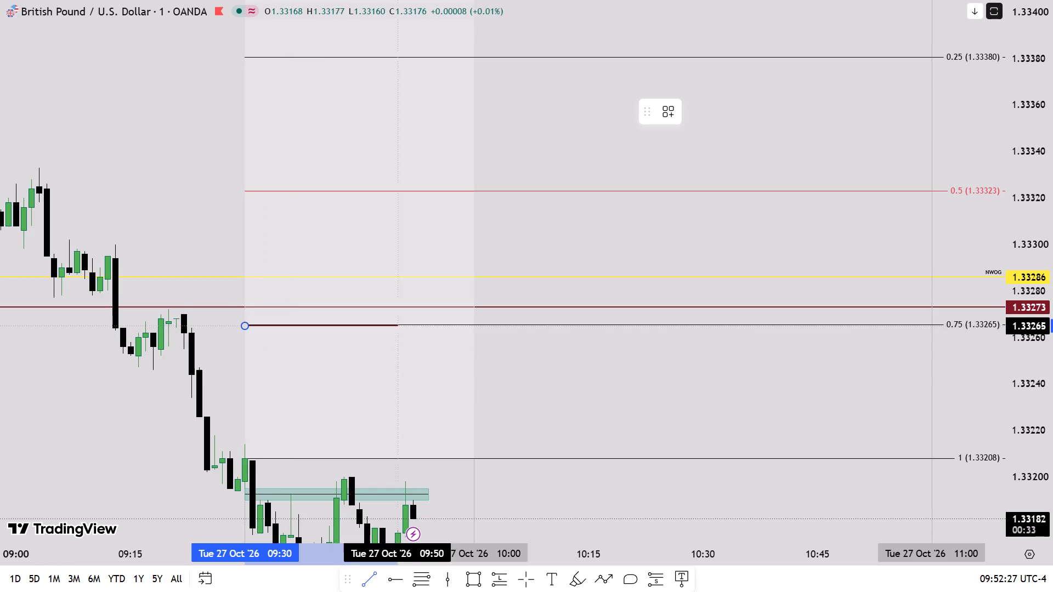
{"action": "left_click", "coordinate": [485, 342], "text": "shift"}
Nudge the new trendline onto the Fib's 0.75 level and check its price coordinates.
{"action": "left_click_drag", "start_coordinate": [517, 386], "coordinate": [537, 382]}
{"action": "scroll", "coordinate": [1052, 416], "scroll_direction": "up", "scroll_amount": 5}
{"action": "scroll", "coordinate": [1052, 416], "scroll_direction": "down", "scroll_amount": 1}
{"action": "scroll", "coordinate": [1052, 416], "scroll_direction": "up", "scroll_amount": 5}
{"action": "left_click_drag", "start_coordinate": [652, 475], "coordinate": [632, 403]}
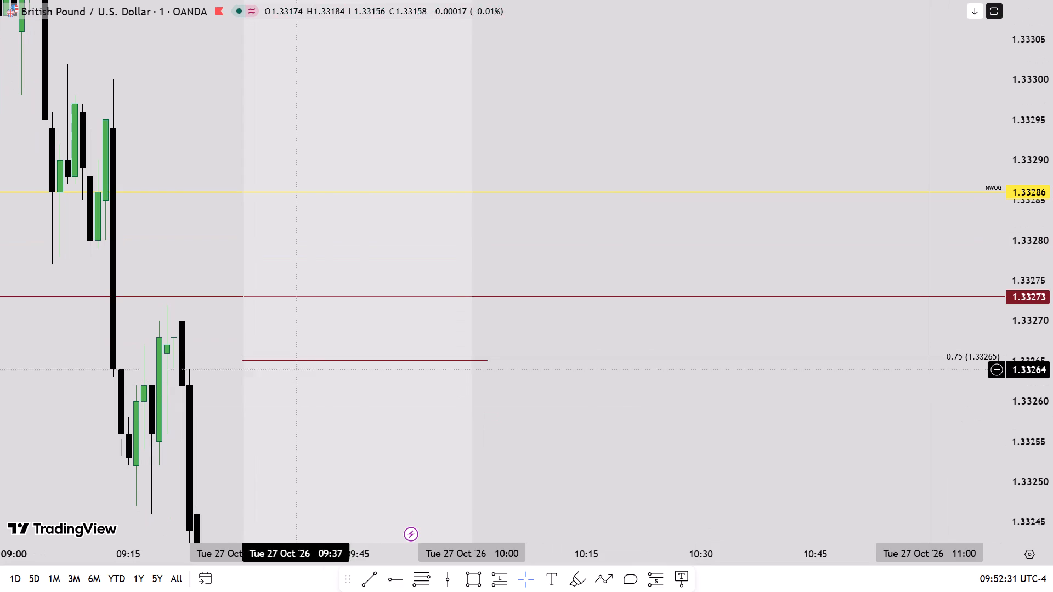
{"action": "left_click", "coordinate": [324, 358]}
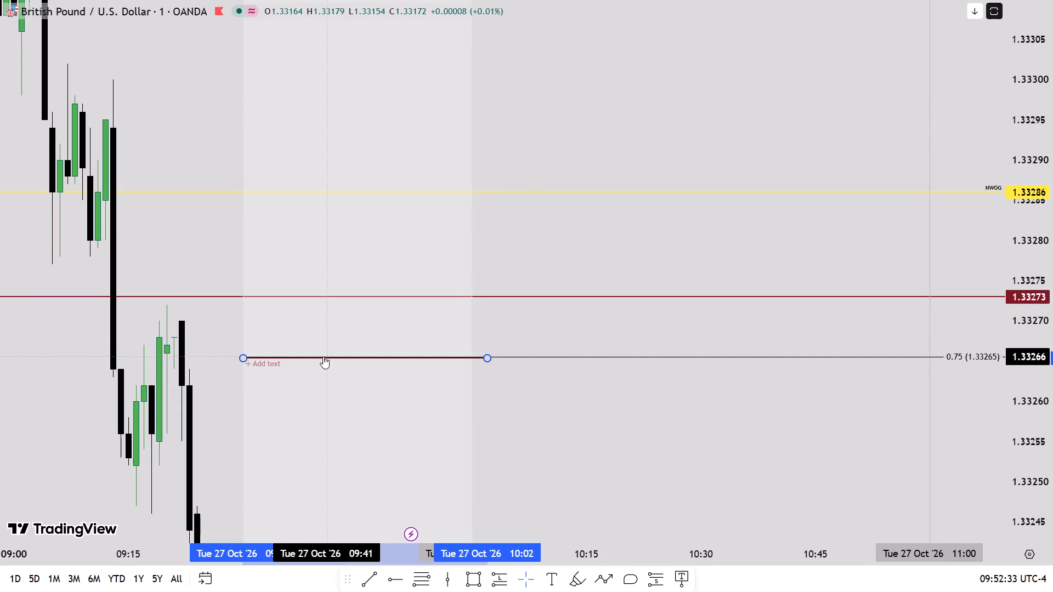
{"action": "left_click", "coordinate": [818, 116]}
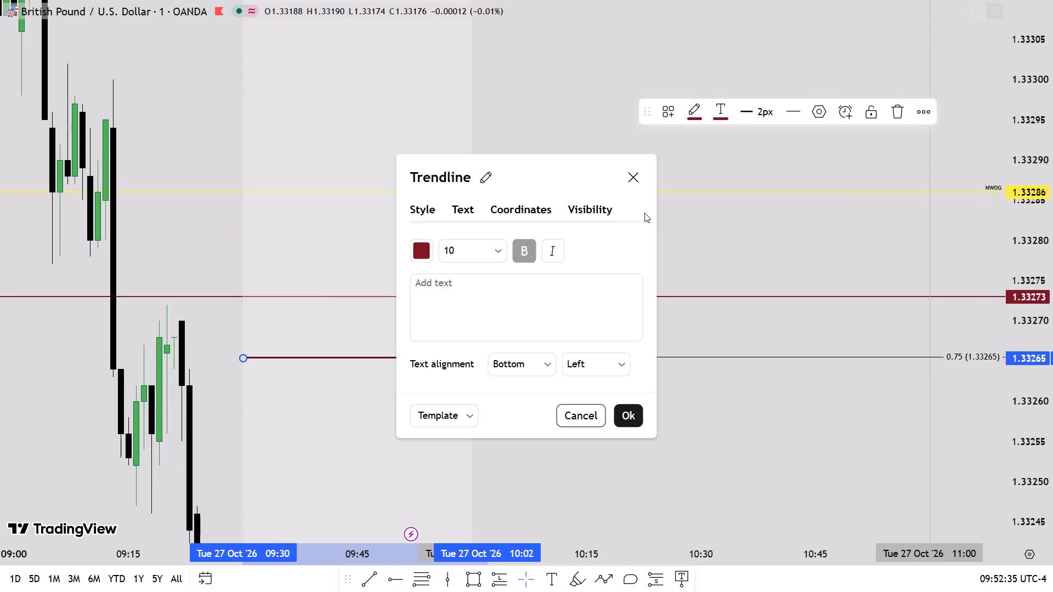
{"action": "left_click", "coordinate": [548, 210]}
{"action": "left_click", "coordinate": [635, 341]}
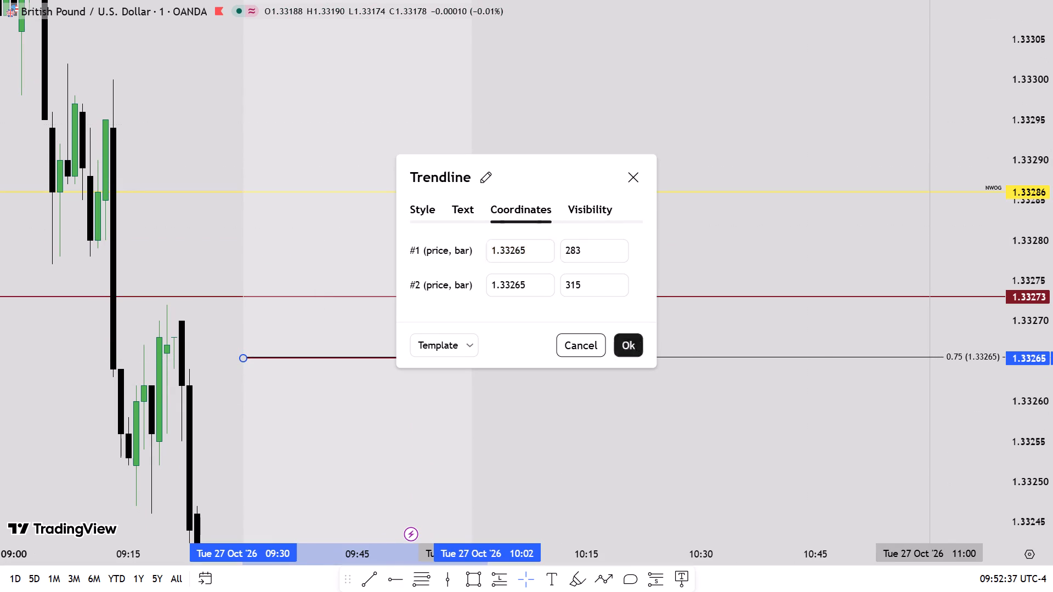
Delete the Fib retracement, keeping the trendline at its 0.75 level.
{"action": "left_click", "coordinate": [682, 356]}
{"action": "left_click", "coordinate": [837, 113]}
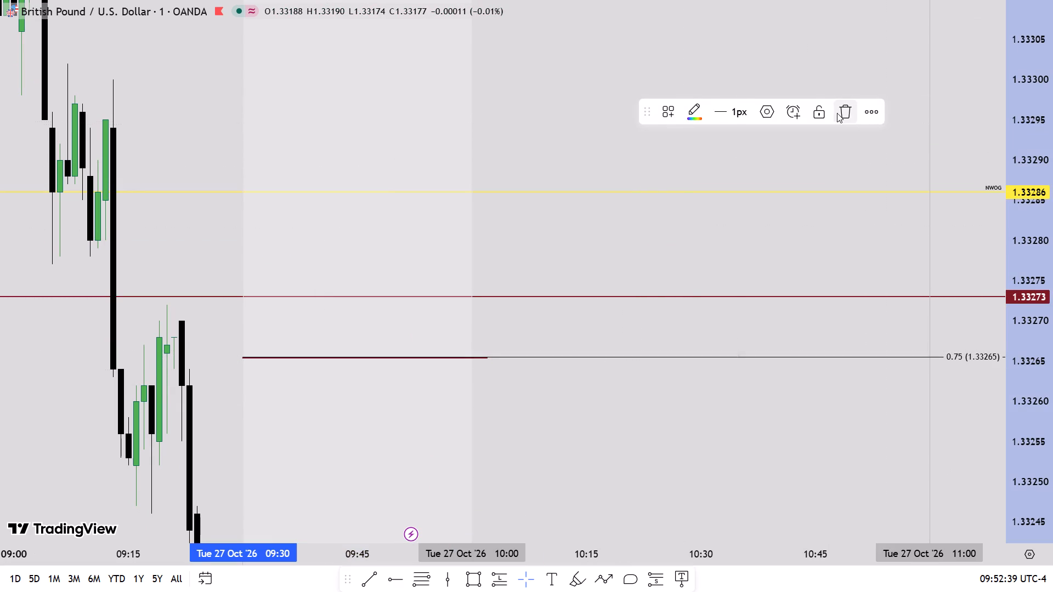
Change the 1.33265 trendline to a dotted style and colour it blue.
{"action": "left_click", "coordinate": [486, 355]}
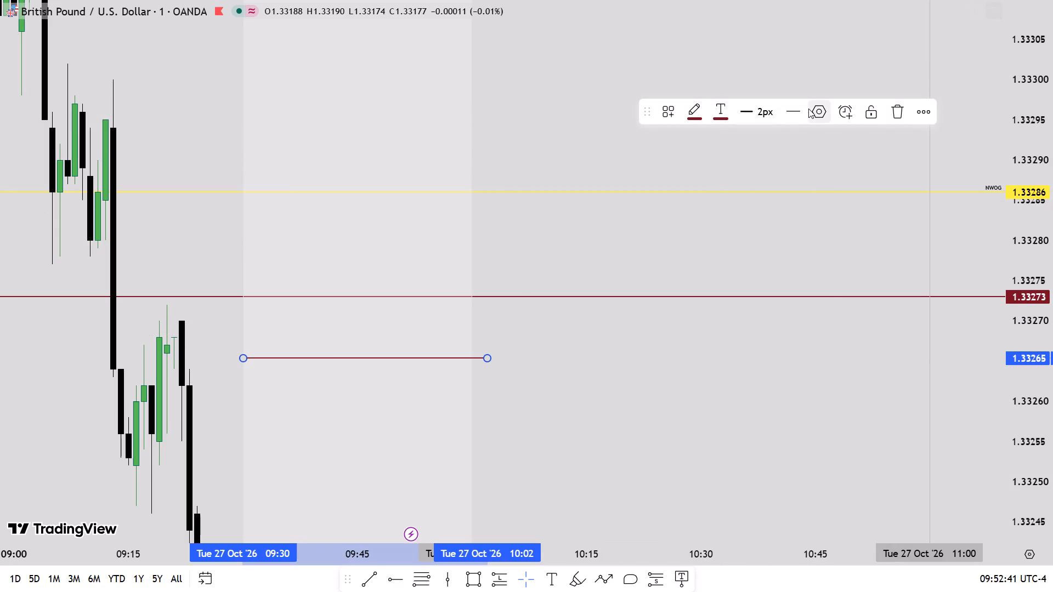
{"action": "left_click", "coordinate": [792, 110]}
{"action": "left_click", "coordinate": [801, 181]}
{"action": "left_click", "coordinate": [700, 111]}
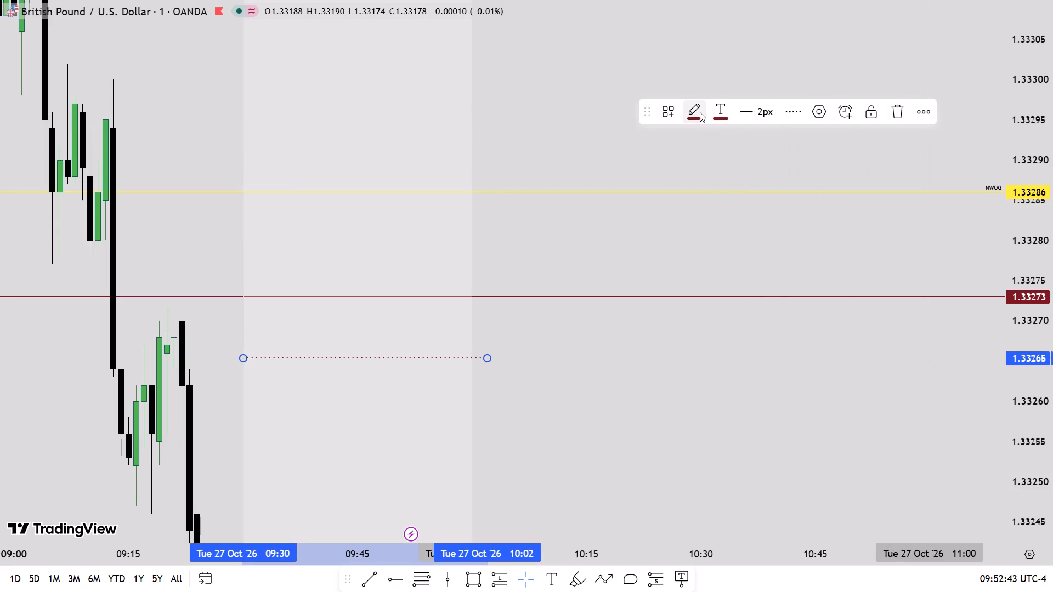
{"action": "left_click", "coordinate": [788, 156]}
Extend the dotted blue trendline's later end horizontally to 10:14.
{"action": "left_click_drag", "start_coordinate": [485, 360], "coordinate": [575, 361]}
{"action": "left_click", "coordinate": [571, 361]}
Add the label text LOWER QUADRANT to the dotted blue trendline.
{"action": "double_click", "coordinate": [570, 358]}
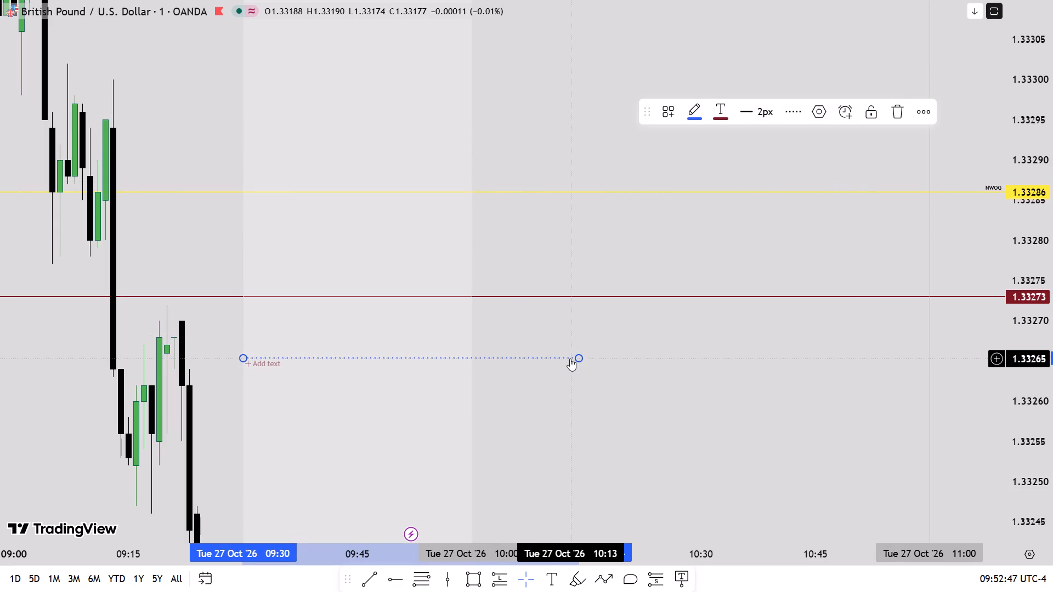
{"action": "left_click", "coordinate": [475, 240]}
{"action": "left_click", "coordinate": [467, 251]}
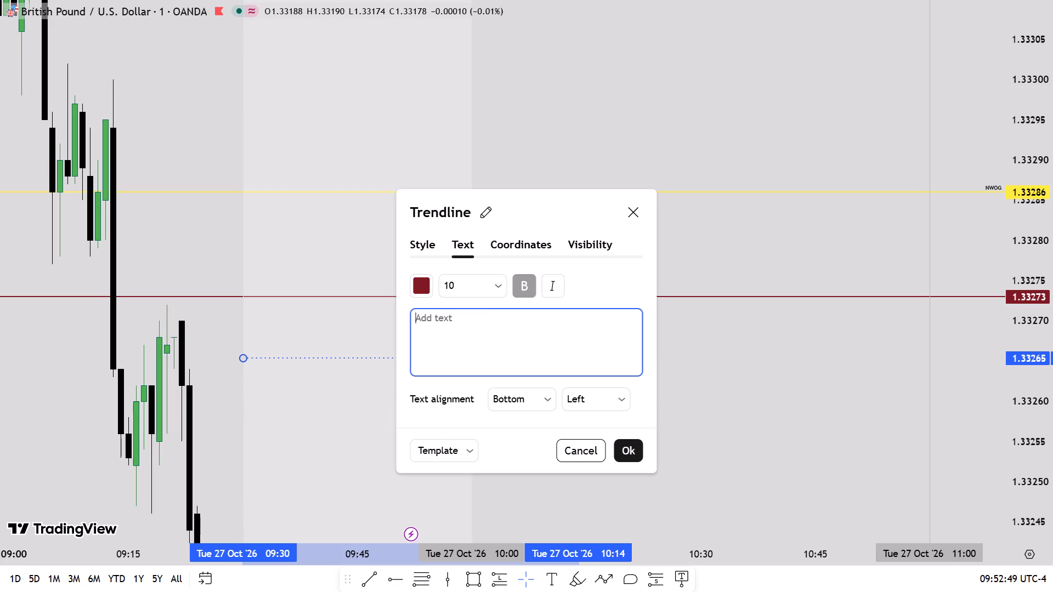
{"action": "left_click", "coordinate": [497, 337]}
{"action": "type", "text": "LOWER"}
{"action": "key", "text": "space"}
{"action": "type", "text": "QUADRANT"}
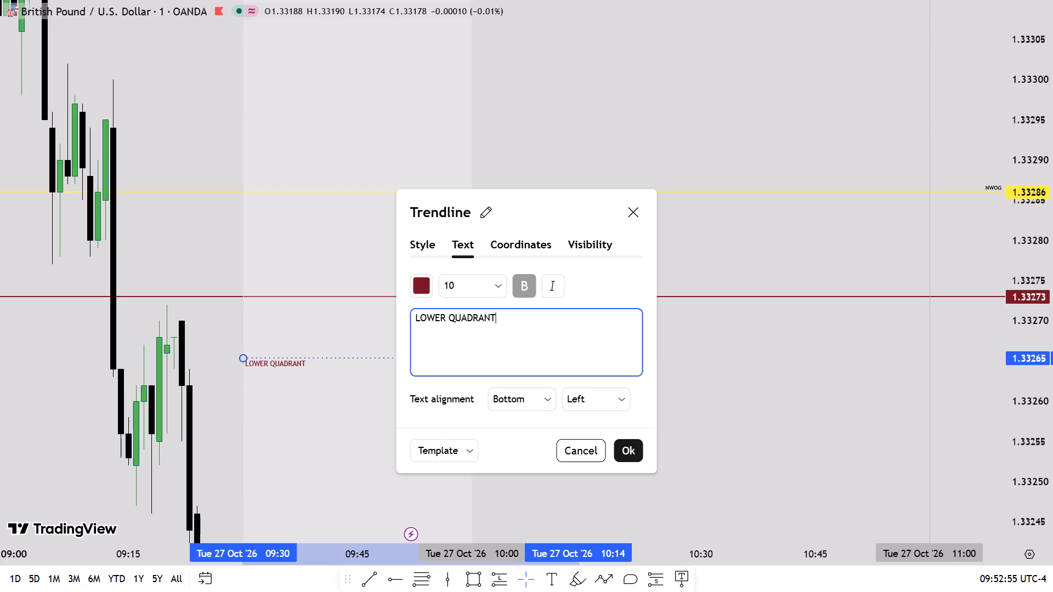
Align the LOWER QUADRANT label to Bottom and Right, and set its text colour to blue.
{"action": "left_click", "coordinate": [596, 404]}
{"action": "left_click", "coordinate": [608, 460]}
{"action": "left_click", "coordinate": [510, 397]}
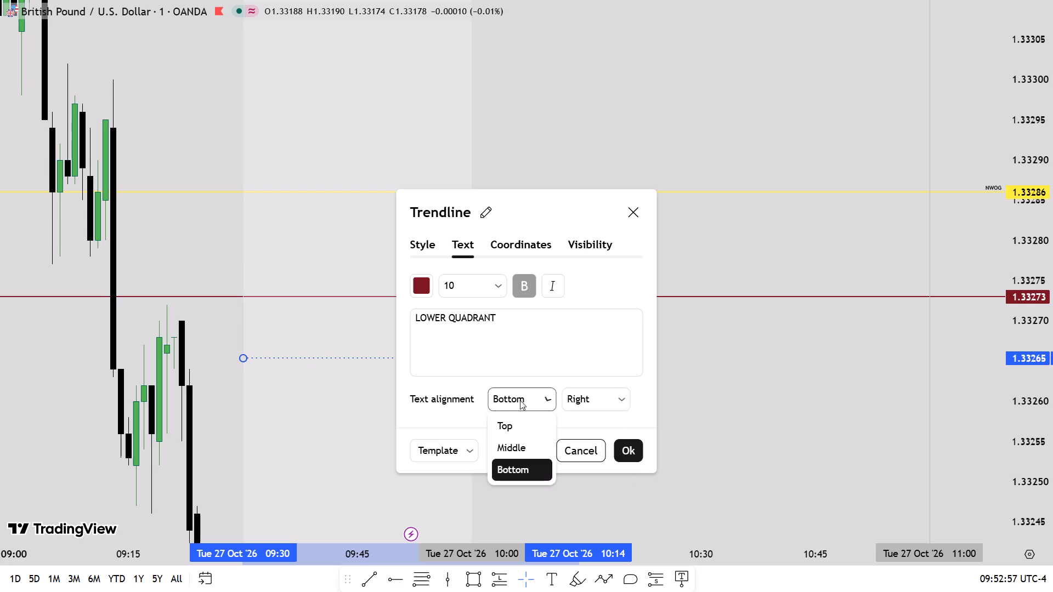
{"action": "left_click", "coordinate": [534, 422]}
{"action": "left_click", "coordinate": [587, 402]}
{"action": "left_click", "coordinate": [502, 407]}
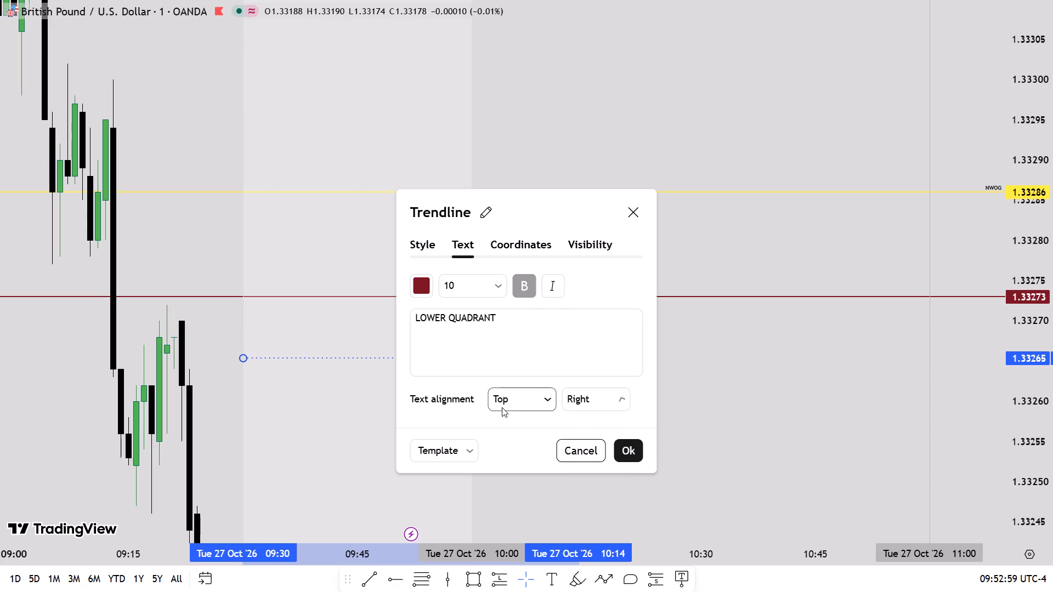
{"action": "left_click", "coordinate": [526, 471]}
{"action": "left_click", "coordinate": [416, 289]}
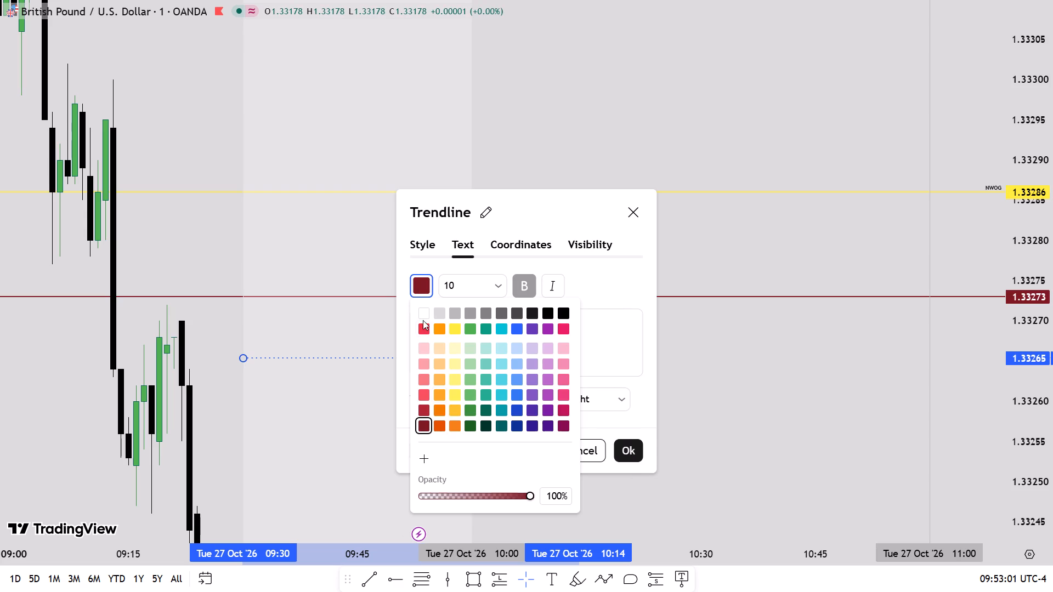
{"action": "left_click", "coordinate": [517, 327]}
{"action": "left_click", "coordinate": [693, 374]}
Exit full-screen view and show the hidden system tray icons.
{"action": "scroll", "coordinate": [1052, 284], "scroll_direction": "down", "scroll_amount": 6}
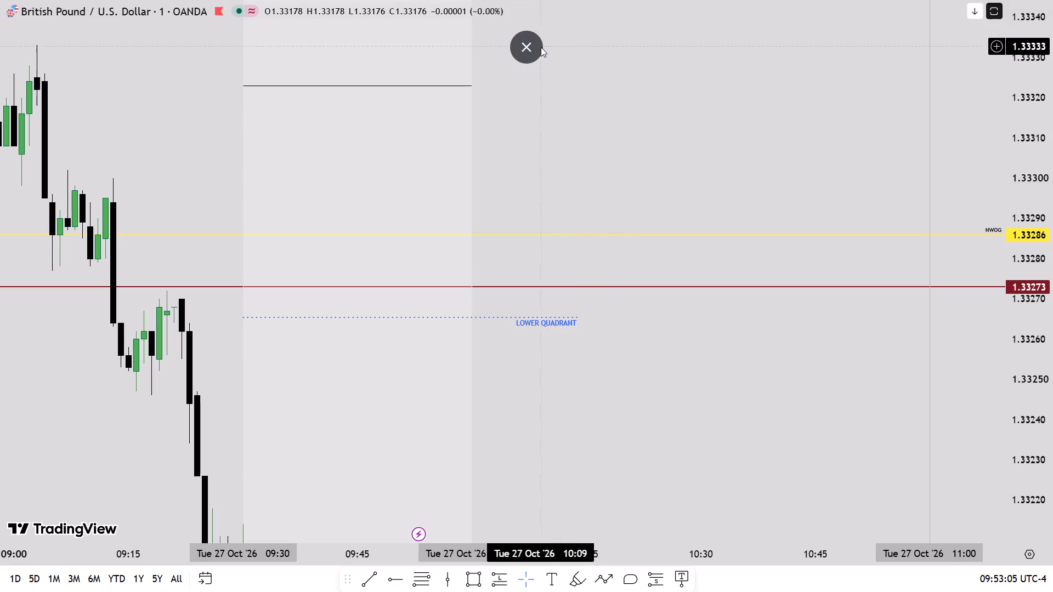
{"action": "left_click", "coordinate": [539, 47]}
{"action": "left_click", "coordinate": [876, 580]}
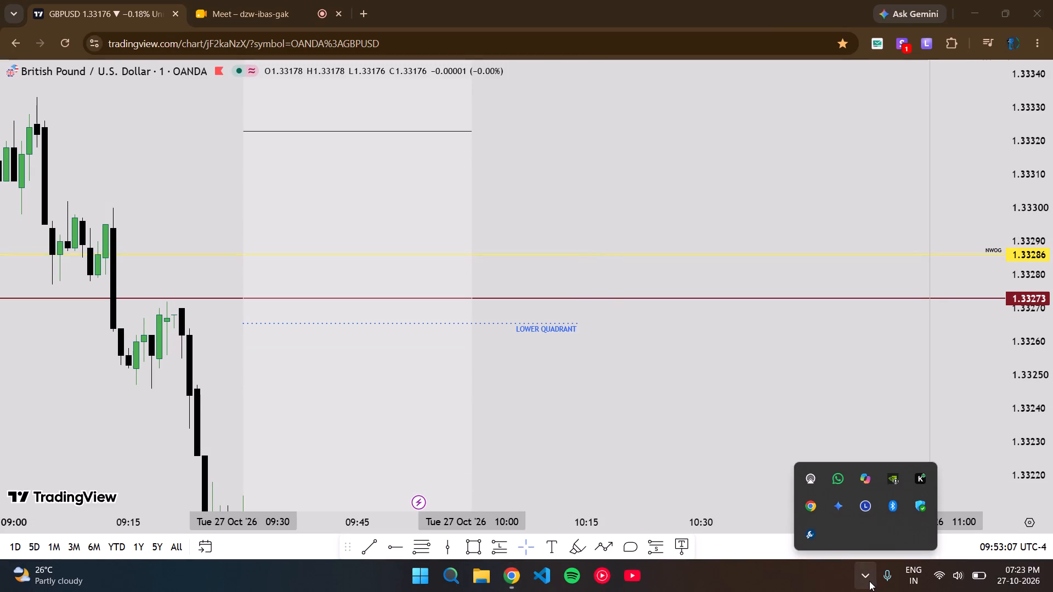
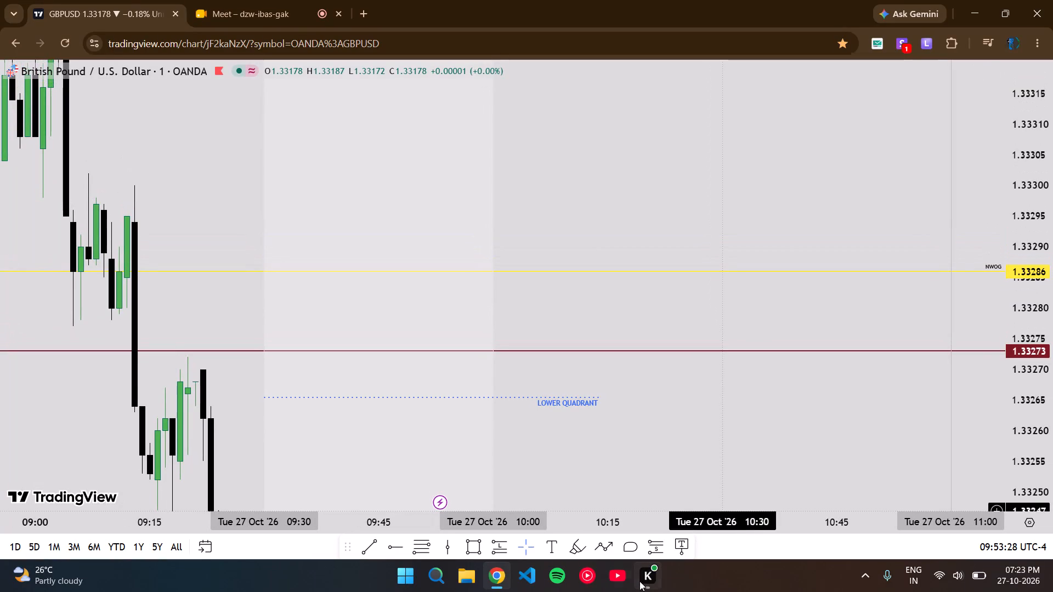
Switch the GBPUSD chart to full-screen view.
{"action": "left_click_drag", "start_coordinate": [655, 186], "coordinate": [675, 217]}
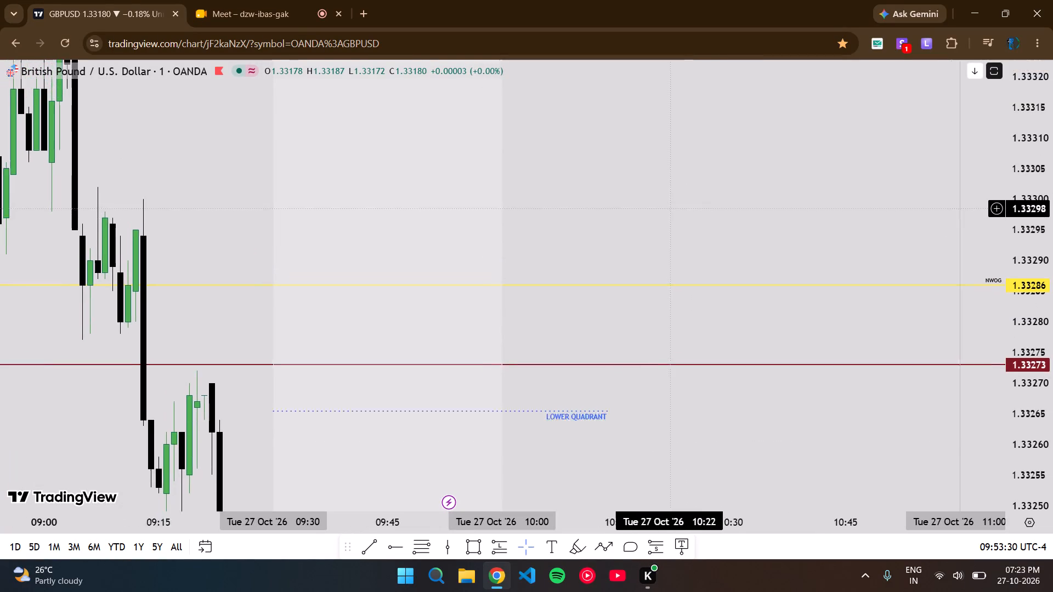
{"action": "left_click_drag", "start_coordinate": [675, 217], "coordinate": [732, 333]}
{"action": "scroll", "coordinate": [1052, 314], "scroll_direction": "down", "scroll_amount": 4}
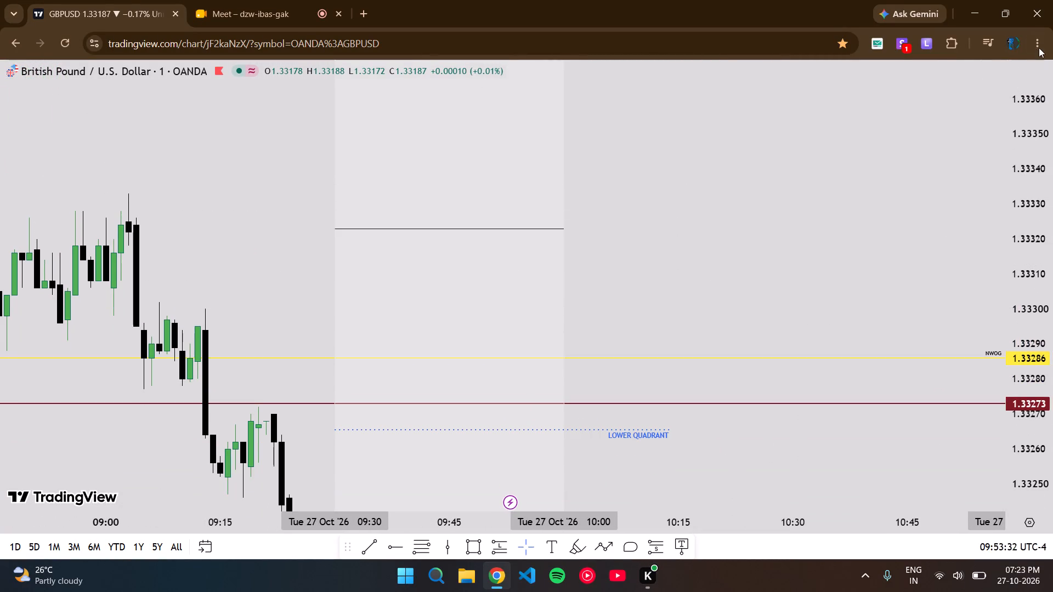
{"action": "left_click", "coordinate": [1039, 46]}
{"action": "left_click", "coordinate": [1035, 324]}
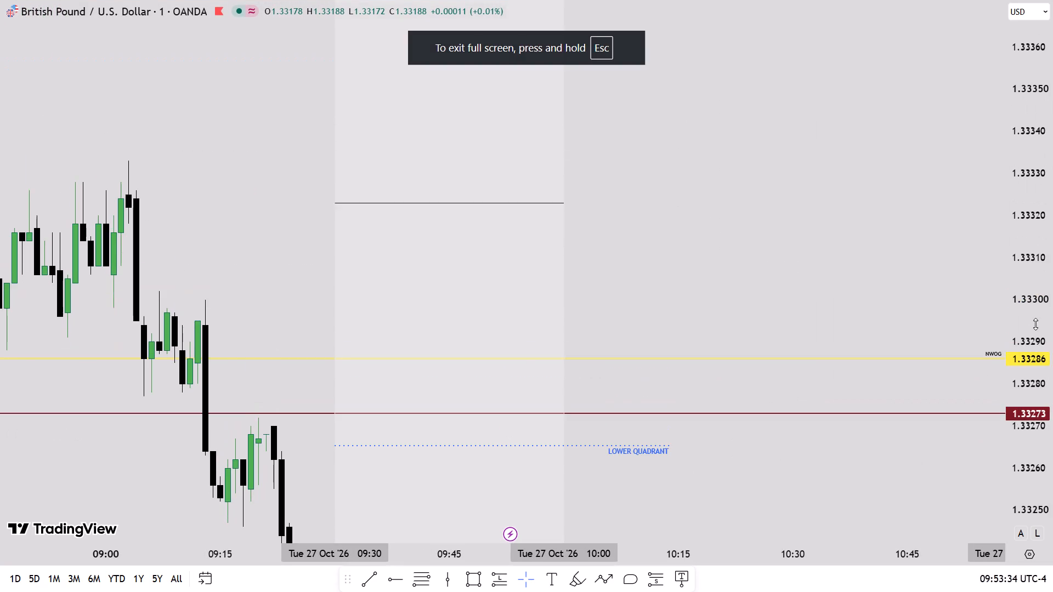
Examine the one-minute GBPUSD price action around the 09:30–10:00 range, the teal gap rectangle and the NWOG and Tuesday NDOG levels.
{"action": "scroll", "coordinate": [1052, 295], "scroll_direction": "down", "scroll_amount": 10}
{"action": "left_click_drag", "start_coordinate": [732, 416], "coordinate": [734, 288]}
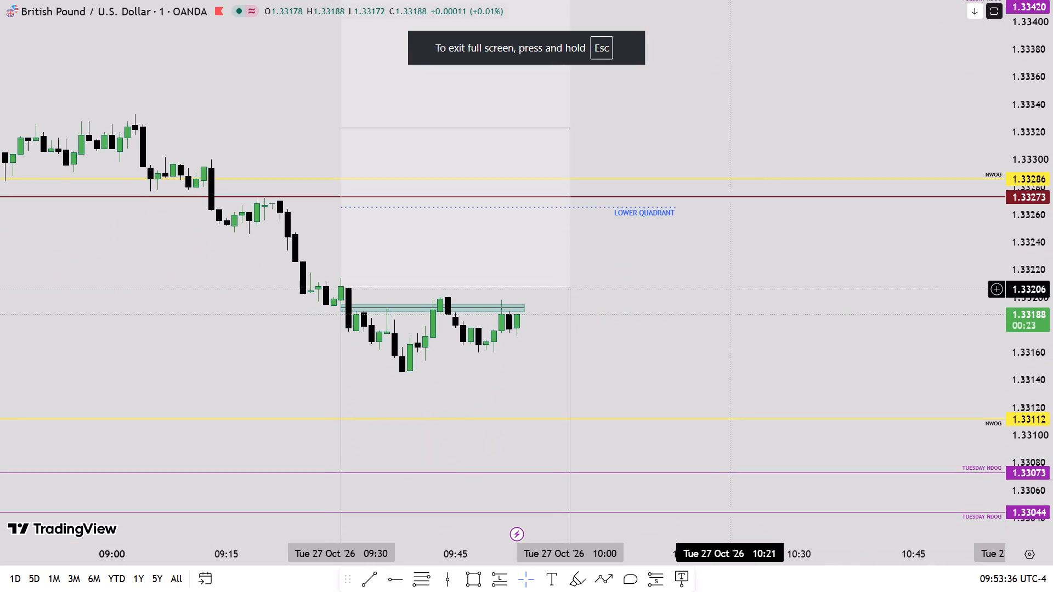
{"action": "scroll", "coordinate": [1052, 383], "scroll_direction": "up", "scroll_amount": 9}
{"action": "left_click_drag", "start_coordinate": [659, 475], "coordinate": [709, 302]}
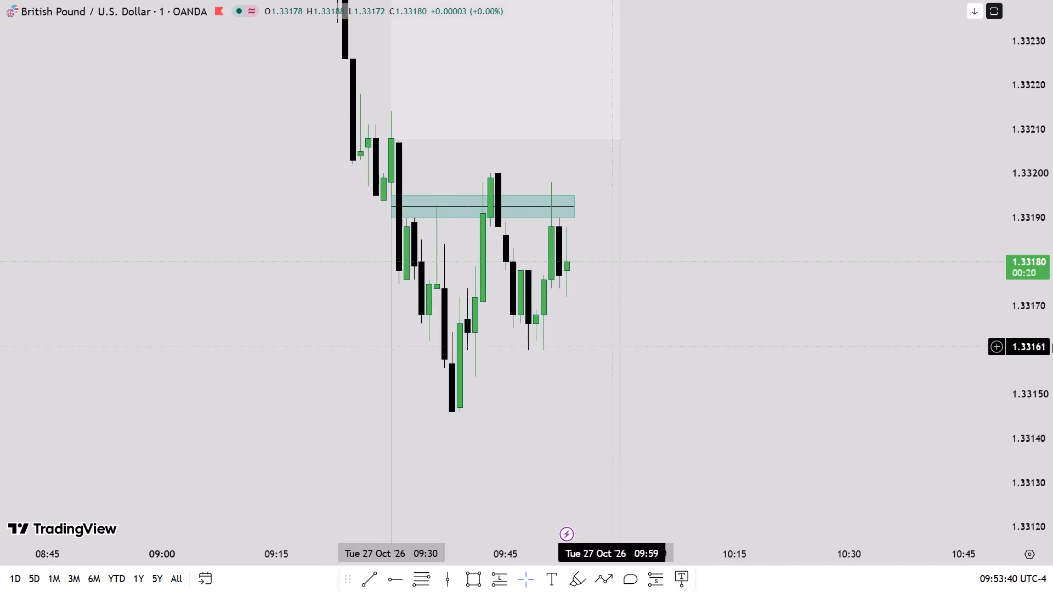
{"action": "scroll", "coordinate": [1052, 344], "scroll_direction": "down", "scroll_amount": 7}
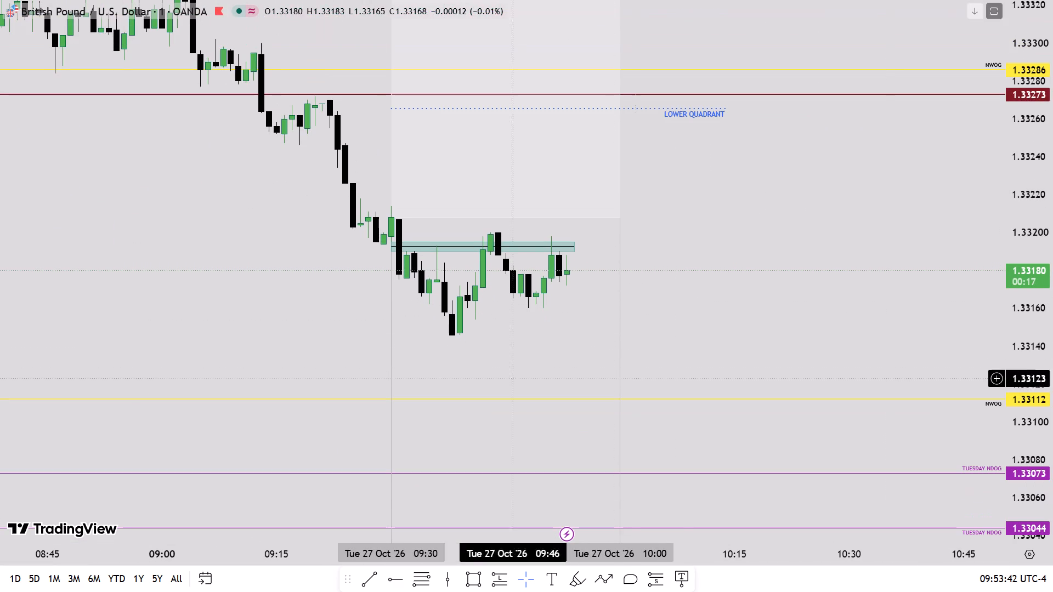
{"action": "scroll", "coordinate": [680, 332], "scroll_direction": "down", "scroll_amount": 5}
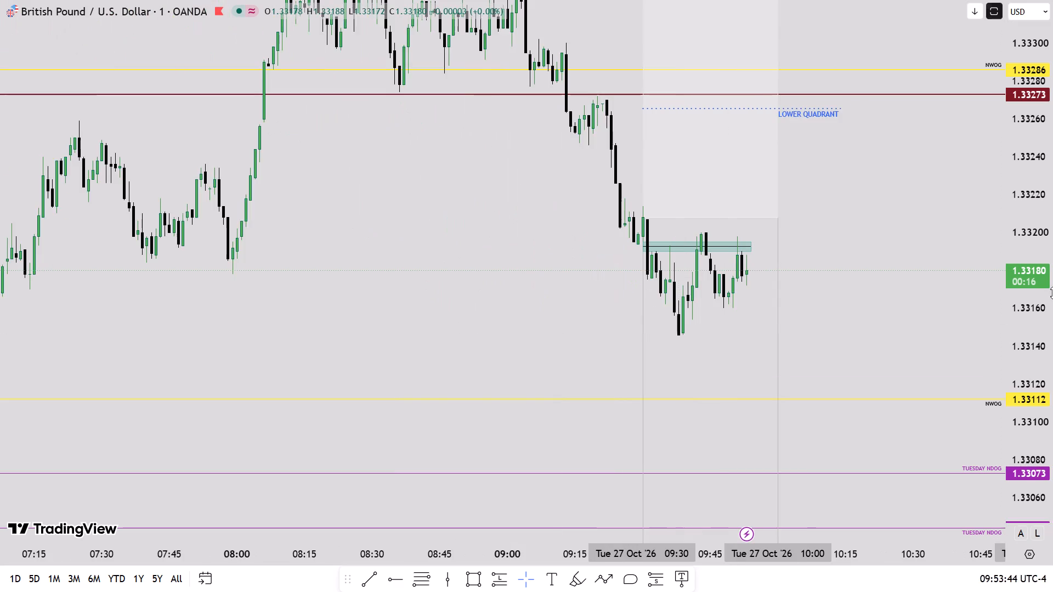
{"action": "scroll", "coordinate": [1052, 293], "scroll_direction": "down", "scroll_amount": 13}
{"action": "left_click_drag", "start_coordinate": [718, 312], "coordinate": [467, 353]}
{"action": "scroll", "coordinate": [1052, 235], "scroll_direction": "down", "scroll_amount": 3}
{"action": "scroll", "coordinate": [658, 301], "scroll_direction": "down", "scroll_amount": 3}
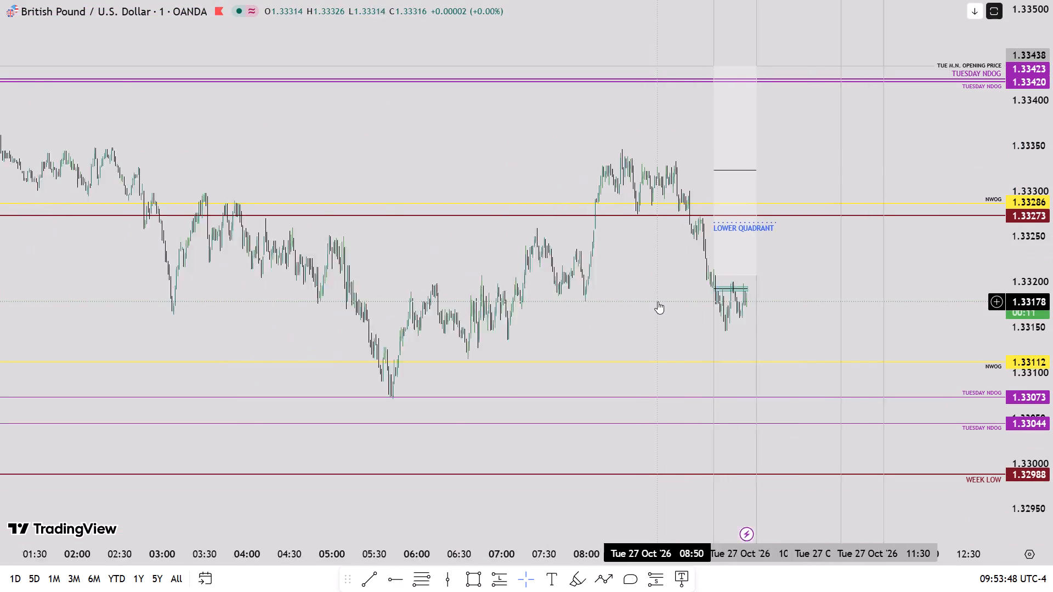
{"action": "scroll", "coordinate": [658, 301], "scroll_direction": "down", "scroll_amount": 1}
{"action": "scroll", "coordinate": [649, 313], "scroll_direction": "up", "scroll_amount": 10}
{"action": "scroll", "coordinate": [506, 338], "scroll_direction": "up", "scroll_amount": 4}
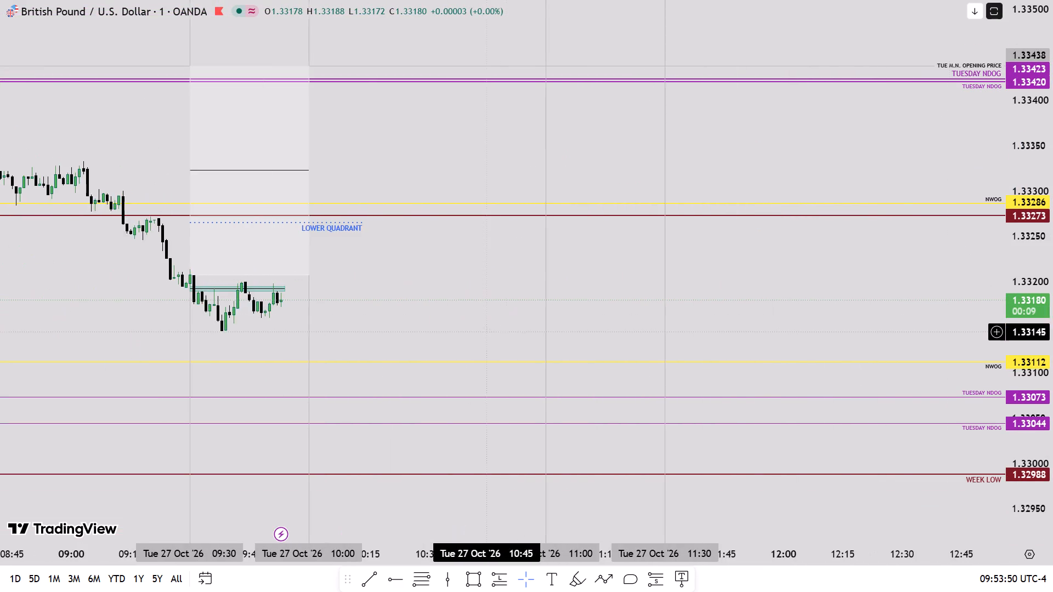
{"action": "left_click_drag", "start_coordinate": [428, 301], "coordinate": [598, 278]}
{"action": "scroll", "coordinate": [1052, 279], "scroll_direction": "up", "scroll_amount": 10}
{"action": "scroll", "coordinate": [366, 318], "scroll_direction": "up", "scroll_amount": 4}
{"action": "left_click_drag", "start_coordinate": [467, 318], "coordinate": [681, 309]}
{"action": "left_click_drag", "start_coordinate": [550, 304], "coordinate": [607, 295]}
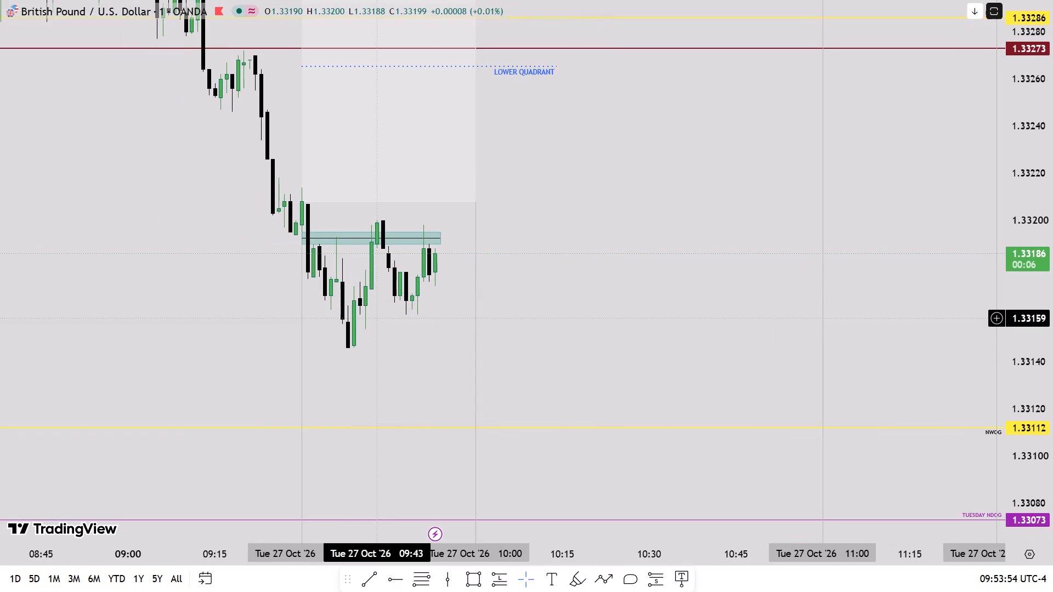
{"action": "scroll", "coordinate": [1052, 308], "scroll_direction": "up", "scroll_amount": 5}
{"action": "scroll", "coordinate": [1052, 291], "scroll_direction": "down", "scroll_amount": 1}
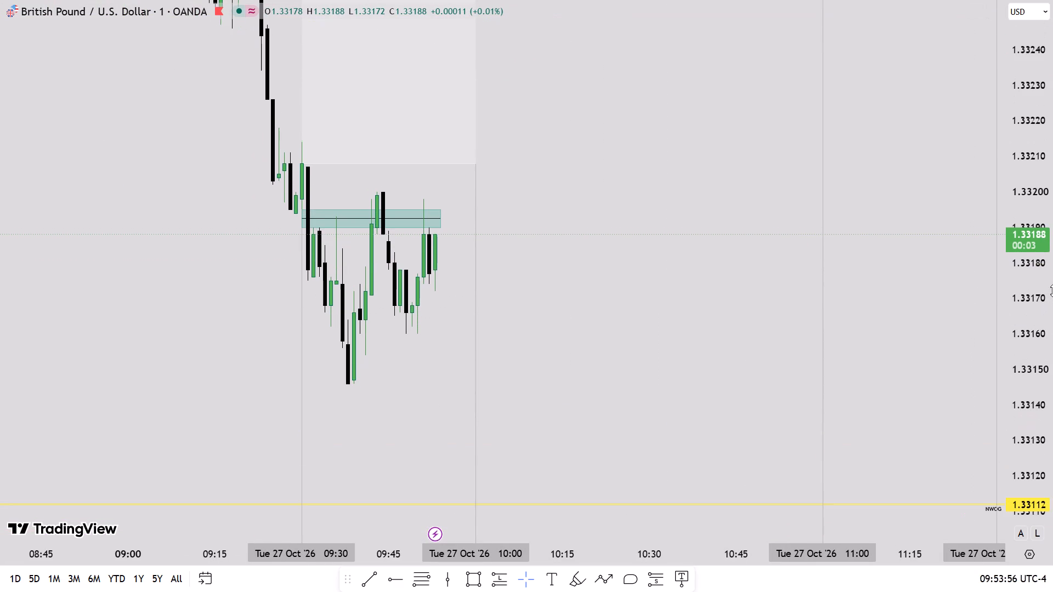
{"action": "scroll", "coordinate": [1052, 325], "scroll_direction": "down", "scroll_amount": 4}
{"action": "scroll", "coordinate": [1052, 257], "scroll_direction": "down", "scroll_amount": 5}
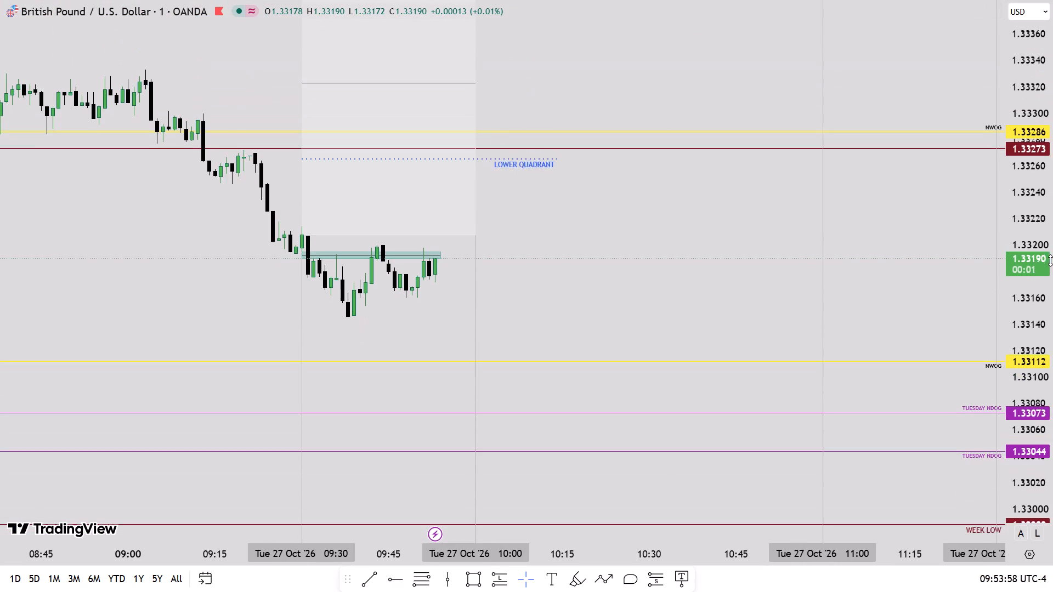
{"action": "scroll", "coordinate": [1050, 260], "scroll_direction": "down", "scroll_amount": 3}
{"action": "scroll", "coordinate": [666, 360], "scroll_direction": "down", "scroll_amount": 10}
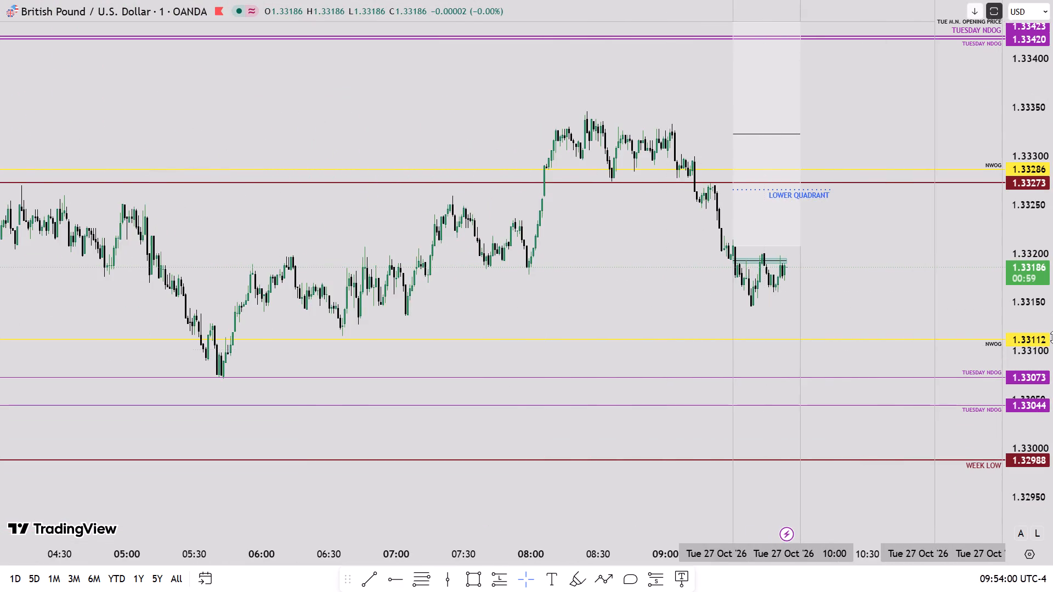
Move the start of the MONDAY LOW line to the candle low at 1.33273, Mon 26 Oct 09:59.
{"action": "scroll", "coordinate": [1052, 337], "scroll_direction": "down", "scroll_amount": 6}
{"action": "scroll", "coordinate": [465, 355], "scroll_direction": "down", "scroll_amount": 11}
{"action": "scroll", "coordinate": [465, 355], "scroll_direction": "up", "scroll_amount": 1}
{"action": "scroll", "coordinate": [465, 355], "scroll_direction": "down", "scroll_amount": 3}
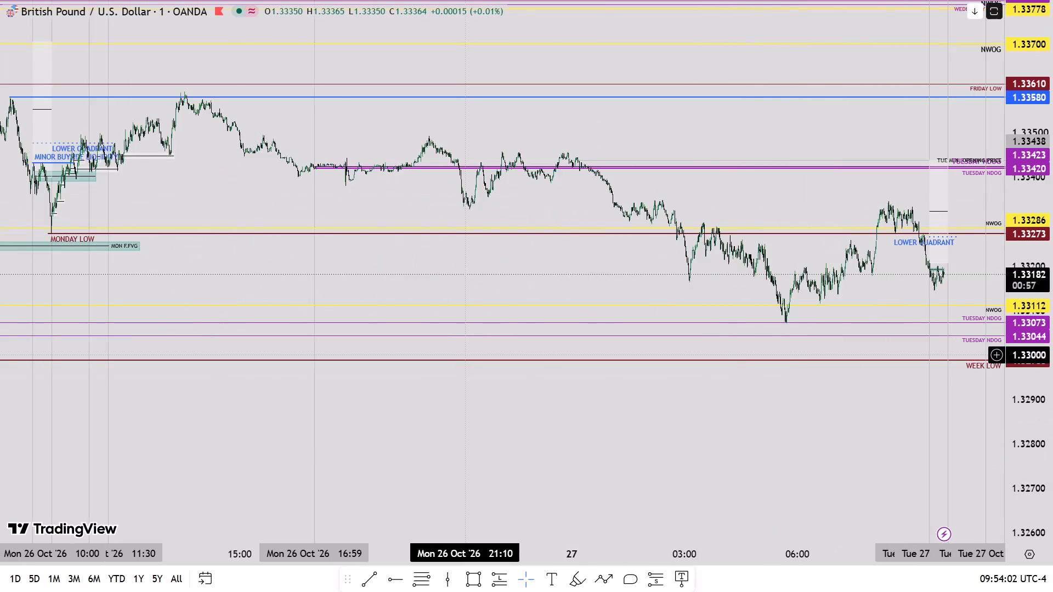
{"action": "scroll", "coordinate": [465, 355], "scroll_direction": "down", "scroll_amount": 6}
{"action": "scroll", "coordinate": [1052, 304], "scroll_direction": "up", "scroll_amount": 5}
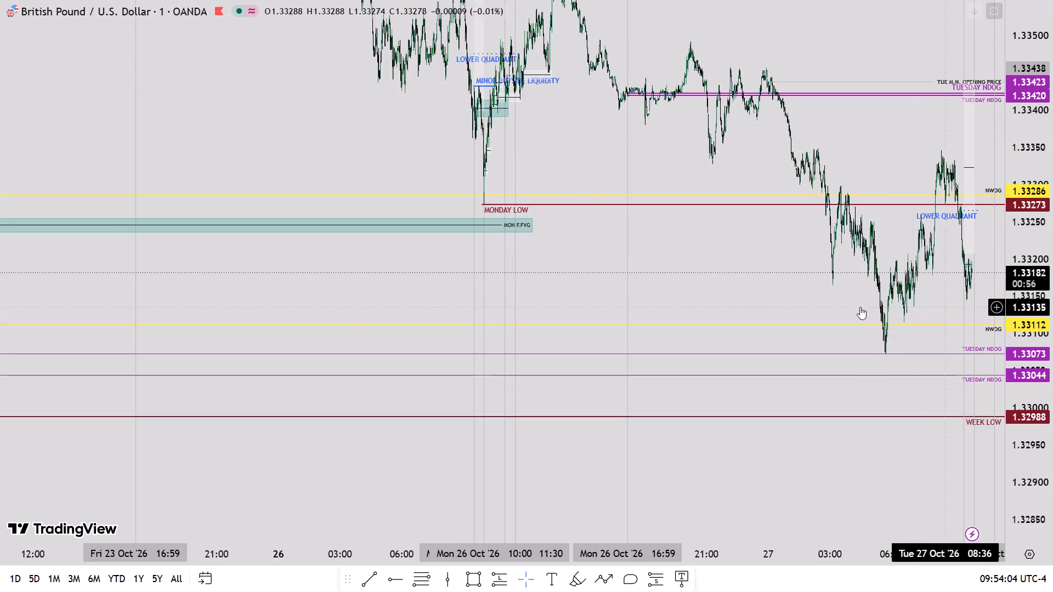
{"action": "scroll", "coordinate": [737, 307], "scroll_direction": "up", "scroll_amount": 6}
{"action": "scroll", "coordinate": [462, 253], "scroll_direction": "up", "scroll_amount": 3}
{"action": "scroll", "coordinate": [462, 253], "scroll_direction": "down", "scroll_amount": 1}
{"action": "scroll", "coordinate": [462, 253], "scroll_direction": "up", "scroll_amount": 1}
{"action": "left_click_drag", "start_coordinate": [299, 252], "coordinate": [1017, 266]}
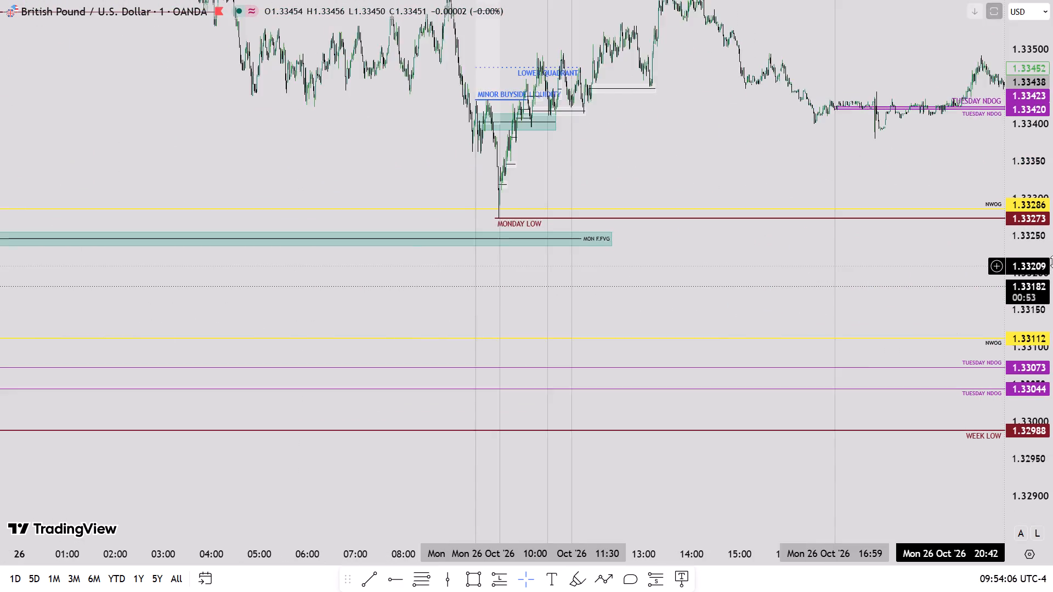
{"action": "scroll", "coordinate": [1052, 261], "scroll_direction": "up", "scroll_amount": 17}
{"action": "scroll", "coordinate": [581, 262], "scroll_direction": "down", "scroll_amount": 1}
{"action": "scroll", "coordinate": [580, 262], "scroll_direction": "up", "scroll_amount": 1}
{"action": "left_click_drag", "start_coordinate": [449, 227], "coordinate": [720, 343]}
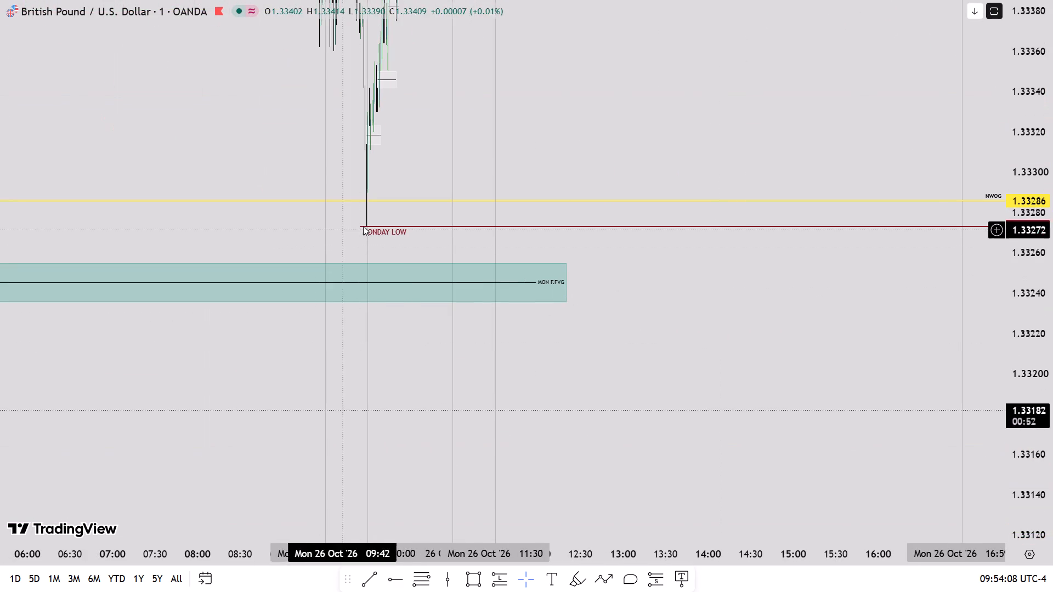
{"action": "scroll", "coordinate": [377, 239], "scroll_direction": "up", "scroll_amount": 11}
{"action": "left_click_drag", "start_coordinate": [206, 277], "coordinate": [871, 310]}
{"action": "scroll", "coordinate": [1052, 279], "scroll_direction": "up", "scroll_amount": 5}
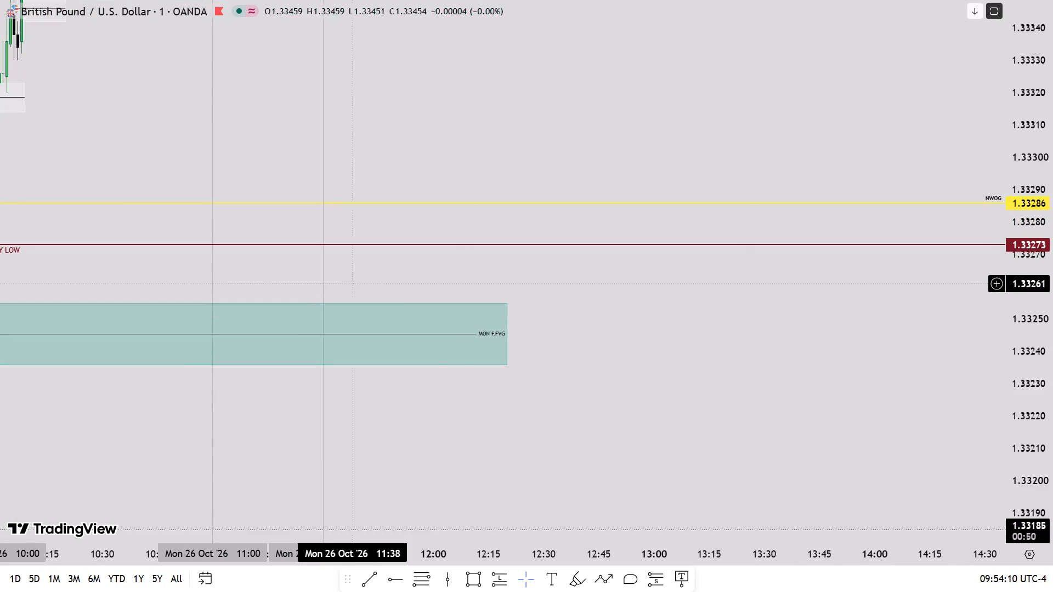
{"action": "left_click_drag", "start_coordinate": [143, 286], "coordinate": [467, 286]}
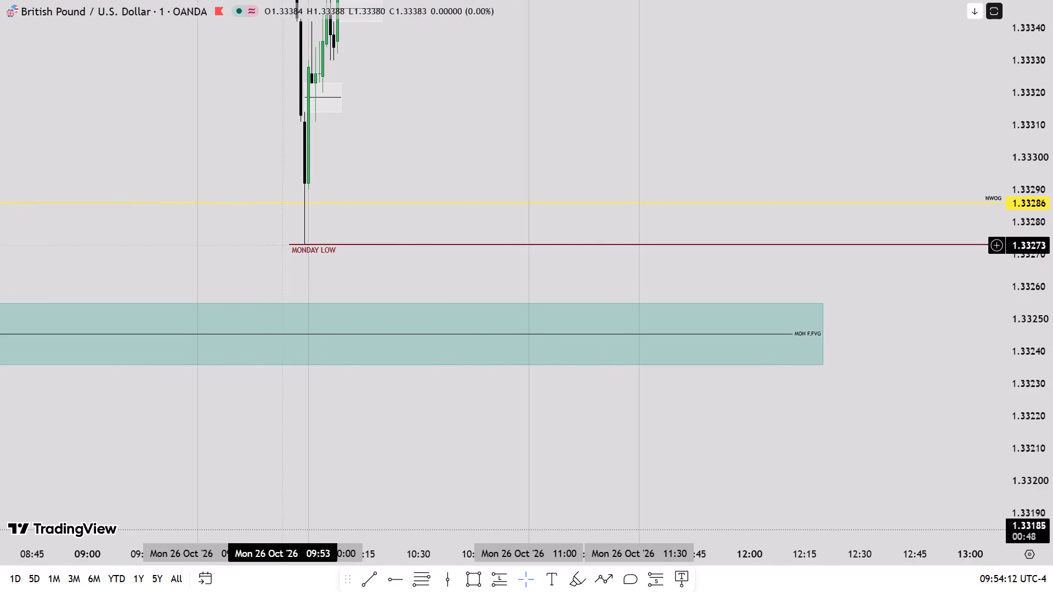
{"action": "left_click_drag", "start_coordinate": [288, 244], "coordinate": [307, 247]}
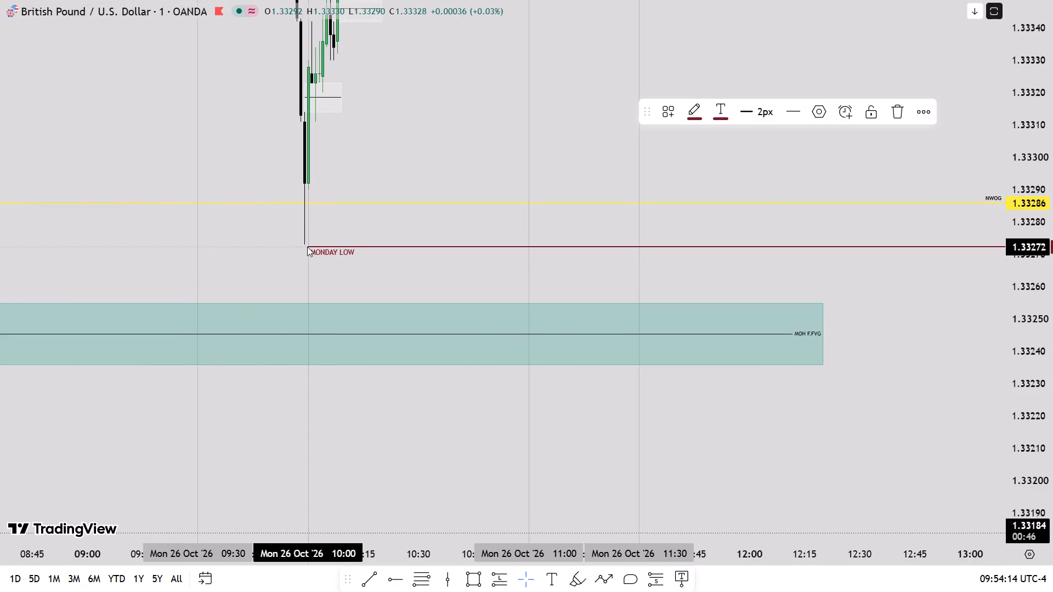
{"action": "left_click_drag", "start_coordinate": [307, 247], "coordinate": [305, 243]}
Return to the most recent bars and examine GBPUSD price around Tuesday's 09:30–10:00 range.
{"action": "left_click", "coordinate": [983, 509]}
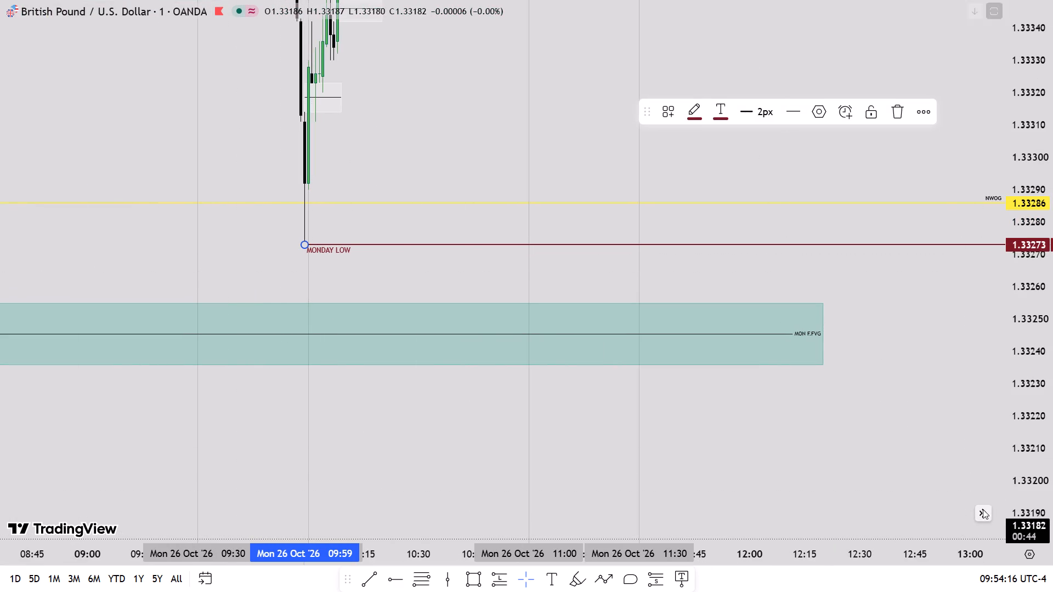
{"action": "scroll", "coordinate": [1052, 346], "scroll_direction": "down", "scroll_amount": 5}
{"action": "left_click_drag", "start_coordinate": [759, 362], "coordinate": [607, 327]}
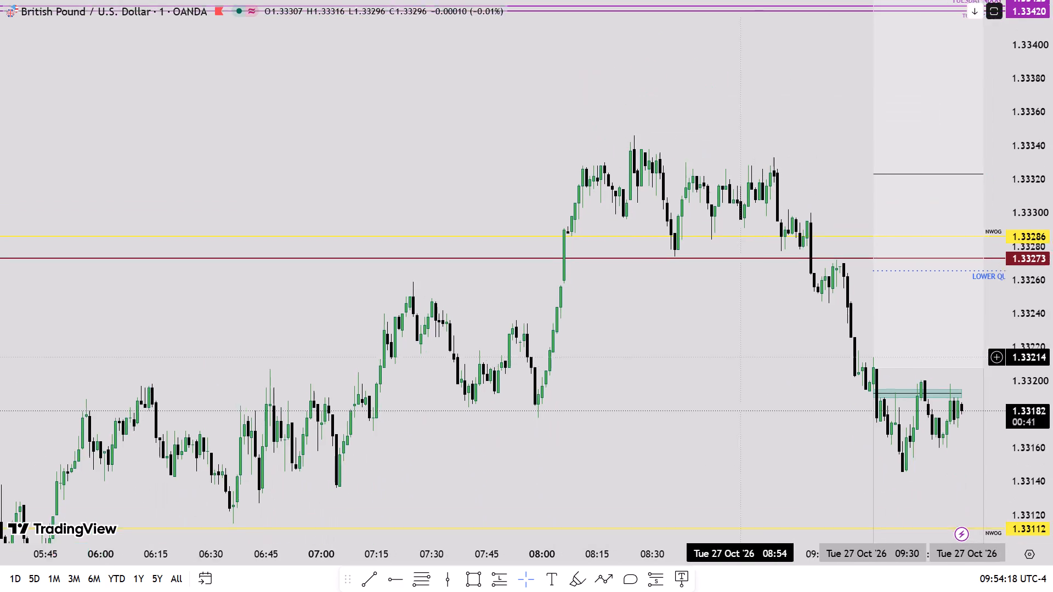
{"action": "left_click_drag", "start_coordinate": [607, 327], "coordinate": [413, 281]}
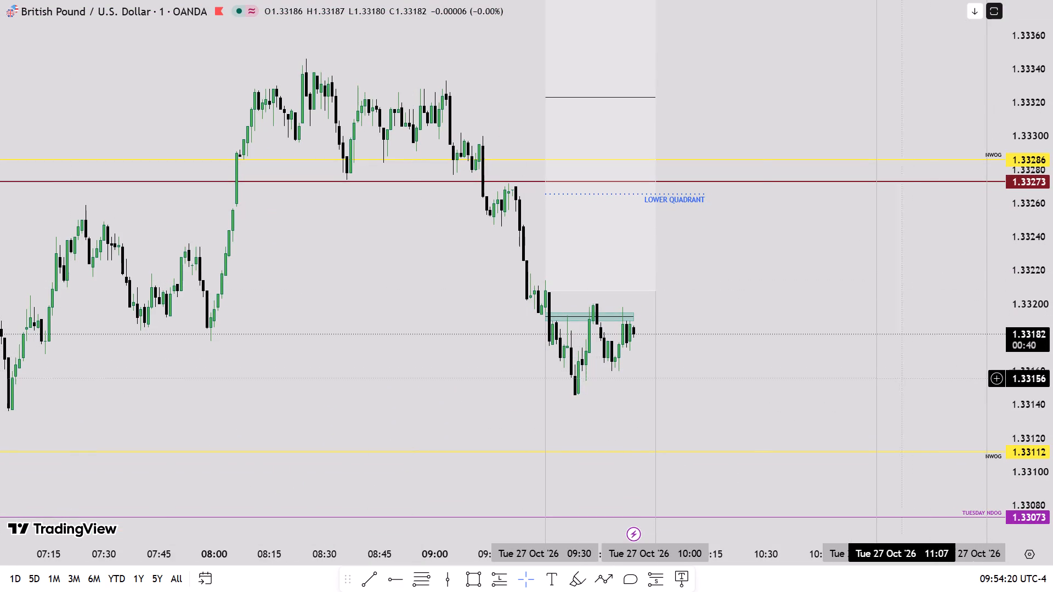
{"action": "left_click_drag", "start_coordinate": [749, 376], "coordinate": [725, 297]}
{"action": "scroll", "coordinate": [1052, 293], "scroll_direction": "down", "scroll_amount": 3}
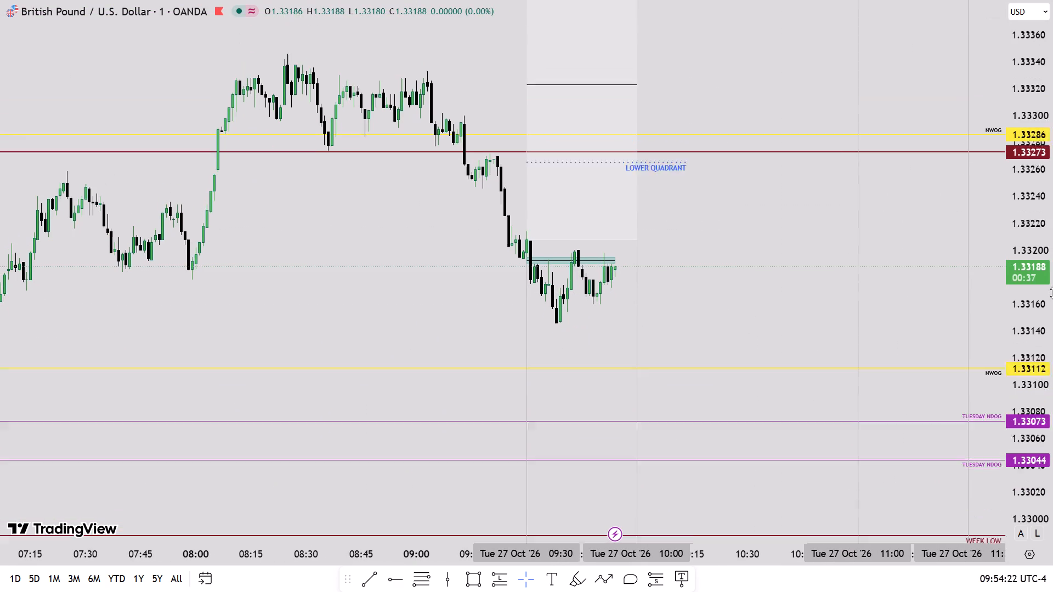
{"action": "scroll", "coordinate": [1052, 264], "scroll_direction": "up", "scroll_amount": 5}
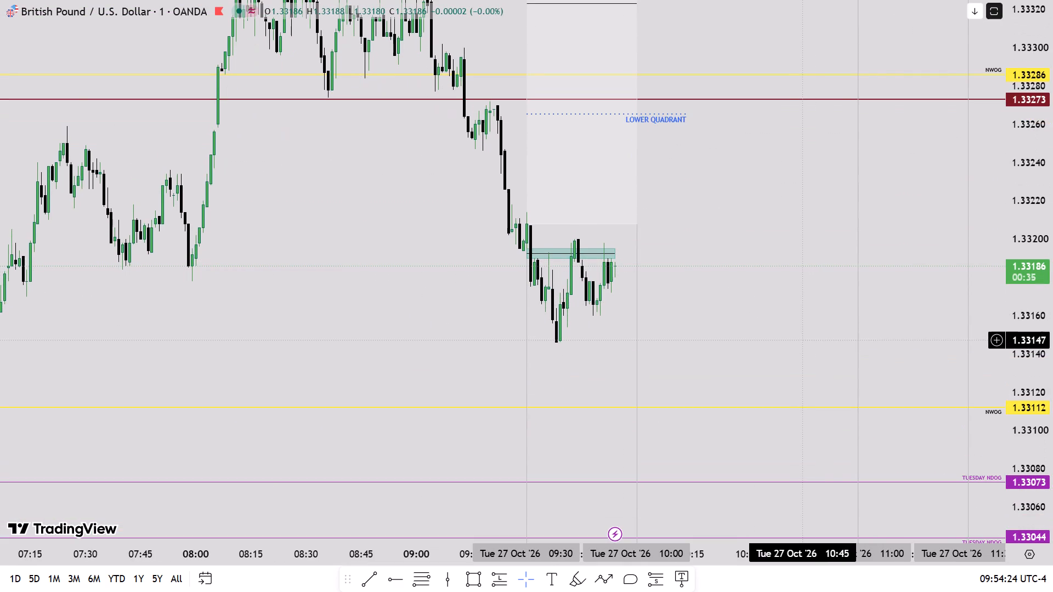
Show the Euro / U.S. Dollar pane to compare its price action with GBPUSD, and maximise the GBPUSD pane again.
{"action": "double_click", "coordinate": [769, 327]}
{"action": "scroll", "coordinate": [517, 363], "scroll_direction": "down", "scroll_amount": 5}
{"action": "scroll", "coordinate": [517, 363], "scroll_direction": "up", "scroll_amount": 1}
{"action": "scroll", "coordinate": [517, 363], "scroll_direction": "down", "scroll_amount": 1}
{"action": "scroll", "coordinate": [1052, 480], "scroll_direction": "down", "scroll_amount": 4}
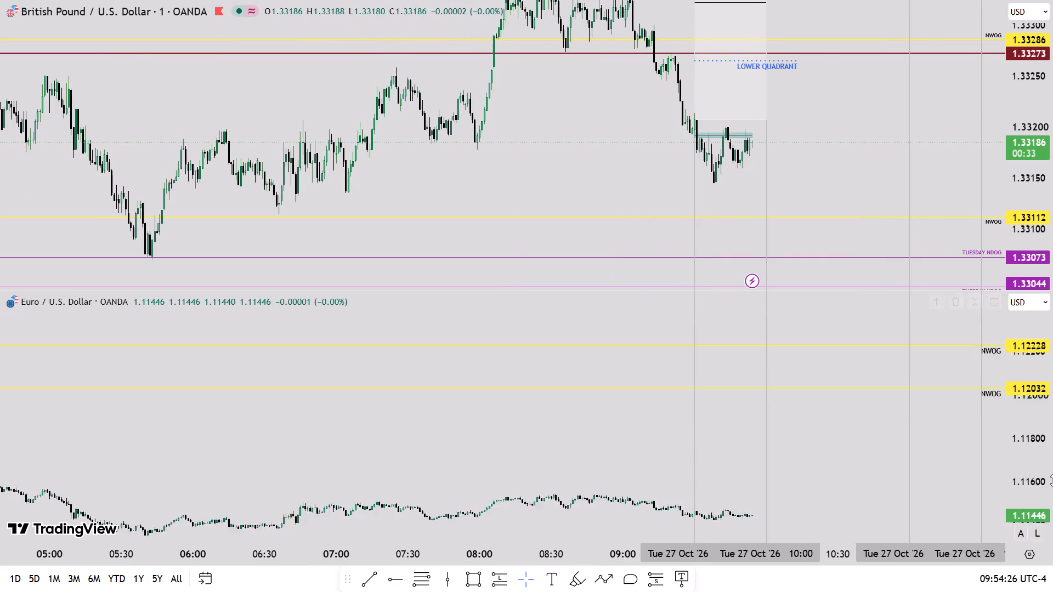
{"action": "scroll", "coordinate": [1052, 480], "scroll_direction": "down", "scroll_amount": 1}
{"action": "scroll", "coordinate": [512, 526], "scroll_direction": "down", "scroll_amount": 3}
{"action": "left_click_drag", "start_coordinate": [661, 475], "coordinate": [571, 414]}
{"action": "scroll", "coordinate": [1052, 411], "scroll_direction": "up", "scroll_amount": 11}
{"action": "left_click_drag", "start_coordinate": [531, 399], "coordinate": [572, 481]}
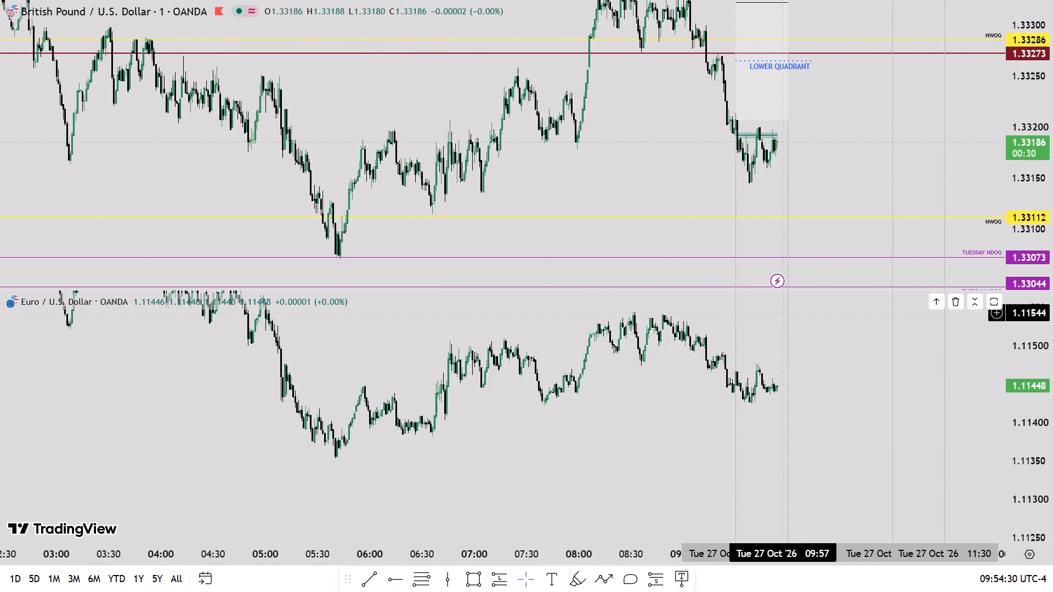
{"action": "double_click", "coordinate": [580, 174]}
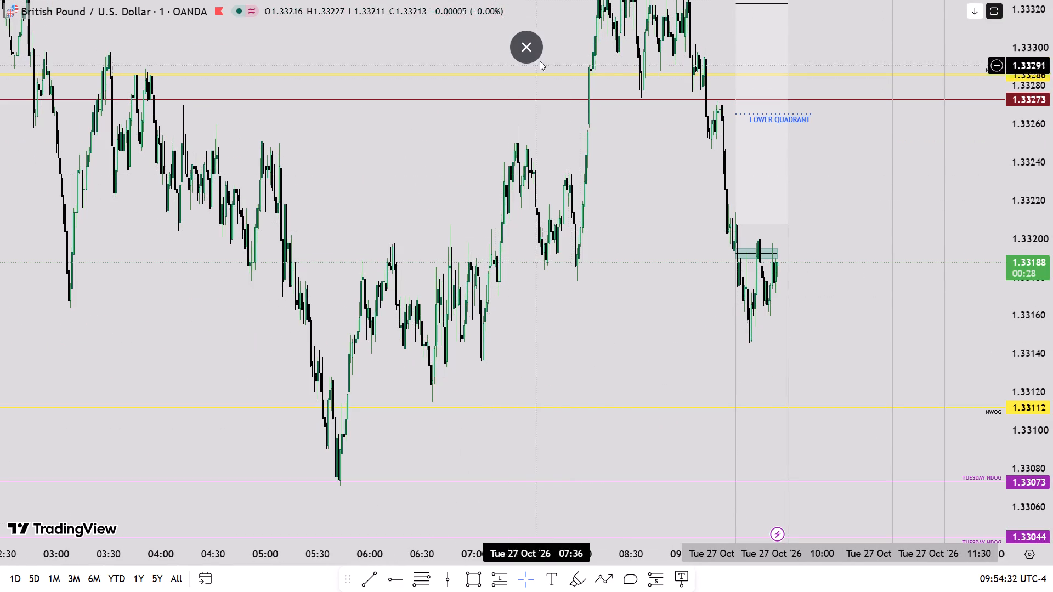
Exit full-screen view and change the chart interval to 1 hour.
{"action": "left_click", "coordinate": [533, 45]}
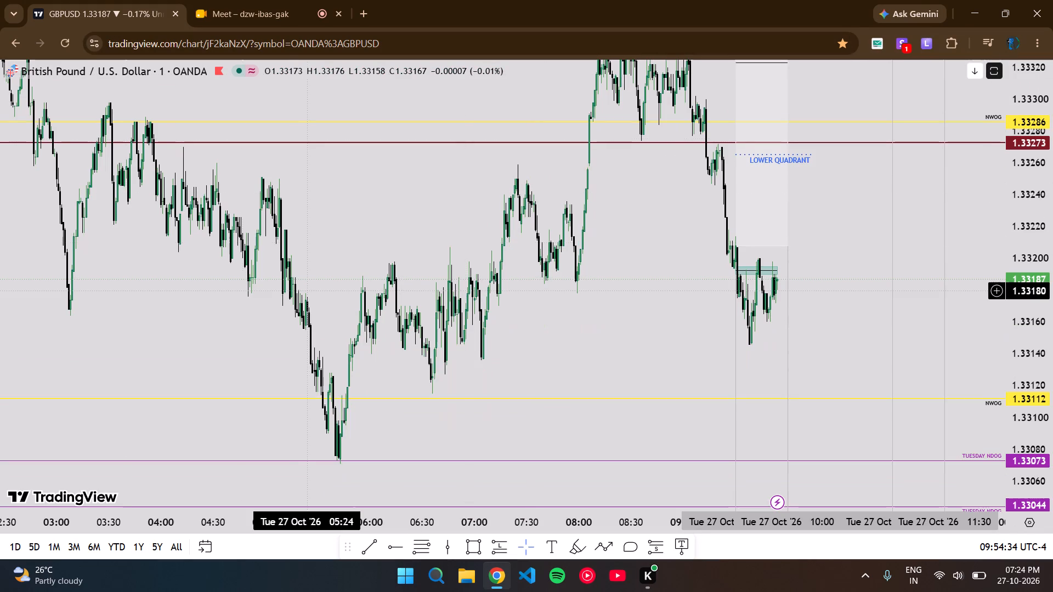
{"action": "key", "text": "1"}
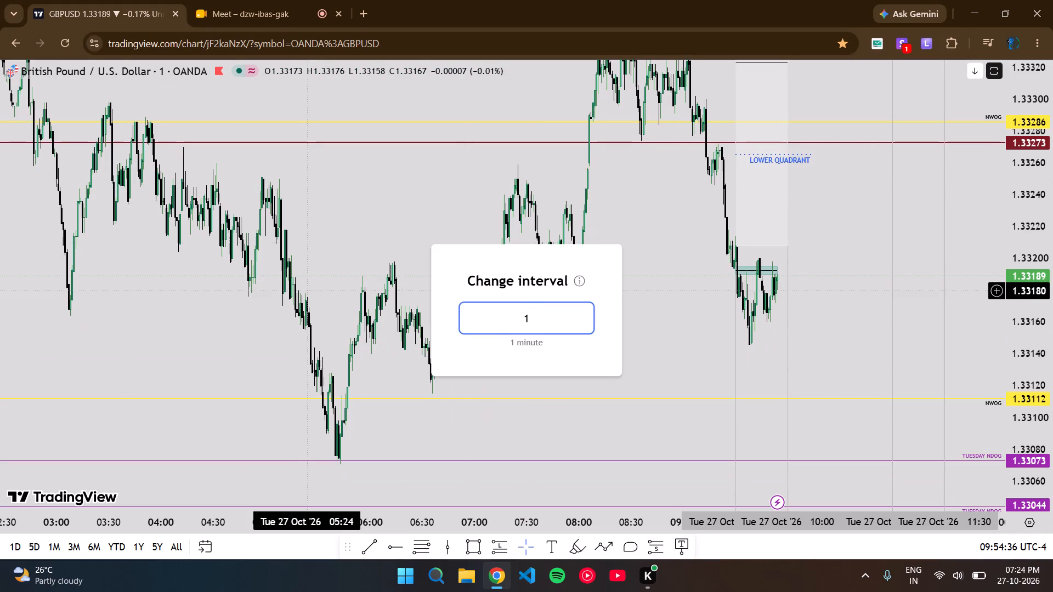
{"action": "type", "text": "H'"}
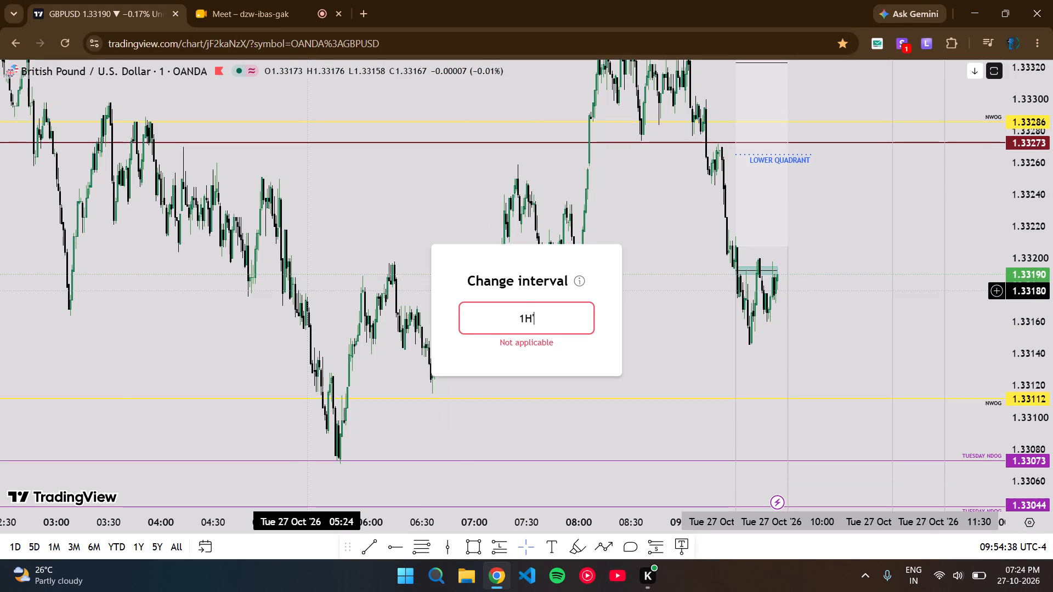
{"action": "key", "text": "BackSpace"}
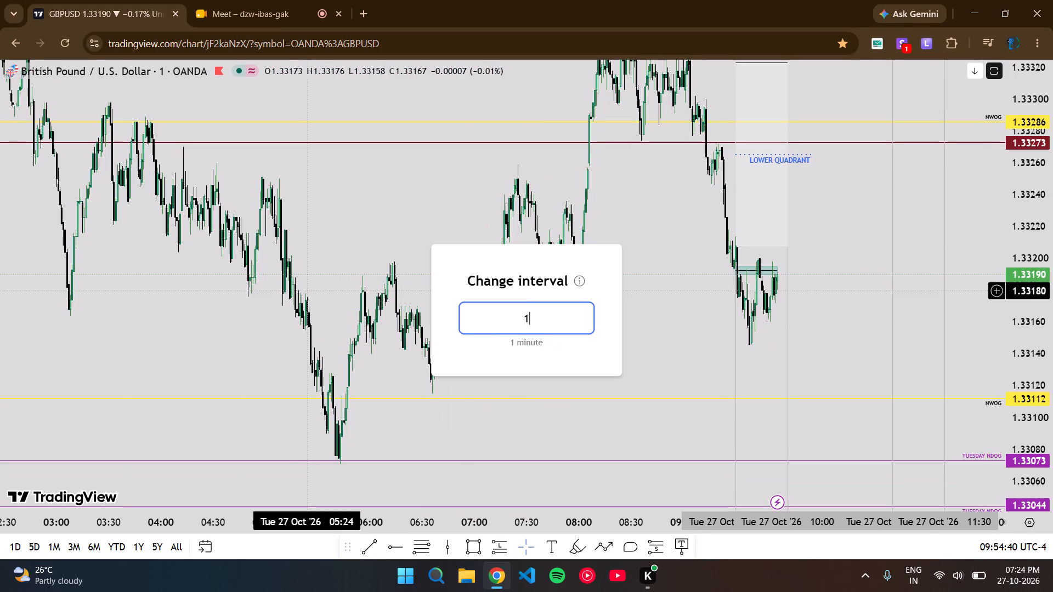
{"action": "key", "text": "h"}
{"action": "key", "text": "Return"}
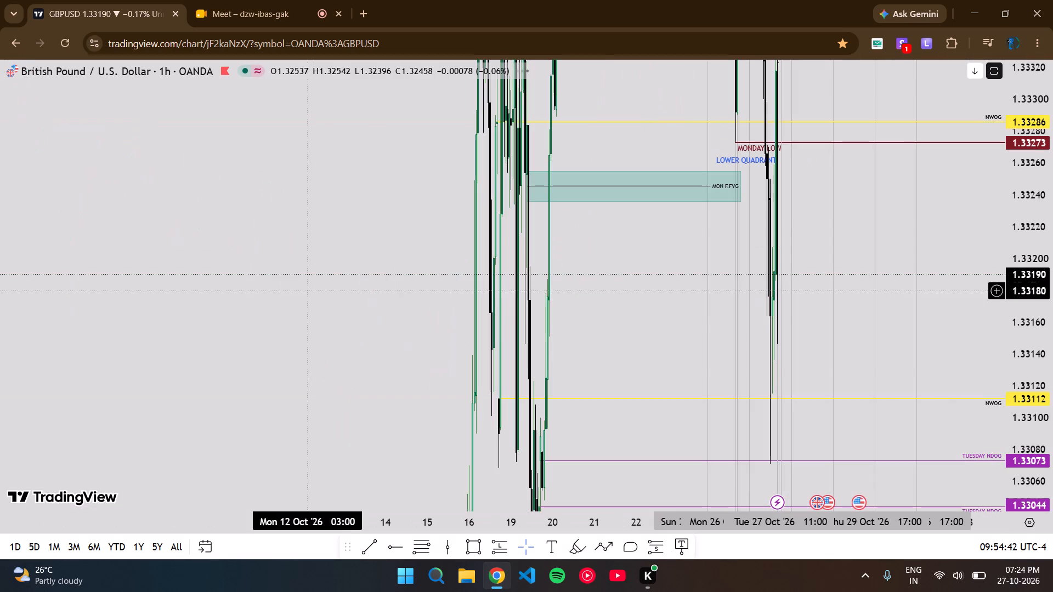
Examine the hourly GBPUSD price action from 16 to 27 October around the MON F.FVG rectangle, NWOG, NDOG and WEEK LOW levels.
{"action": "scroll", "coordinate": [596, 406], "scroll_direction": "up", "scroll_amount": 6}
{"action": "scroll", "coordinate": [1052, 219], "scroll_direction": "down", "scroll_amount": 6}
{"action": "scroll", "coordinate": [586, 231], "scroll_direction": "up", "scroll_amount": 4}
{"action": "scroll", "coordinate": [586, 231], "scroll_direction": "down", "scroll_amount": 1}
{"action": "scroll", "coordinate": [586, 231], "scroll_direction": "up", "scroll_amount": 1}
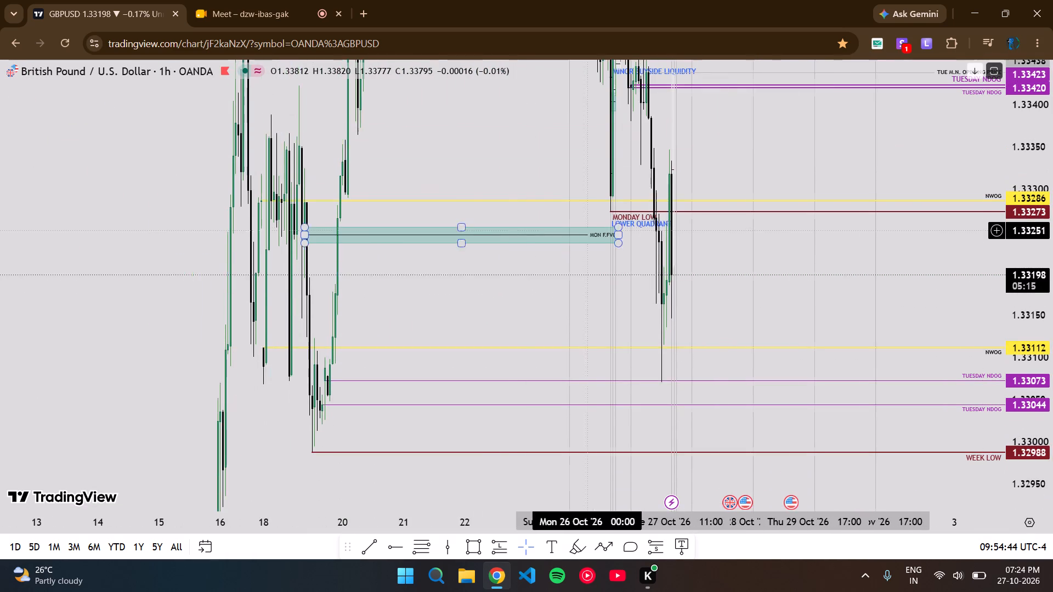
{"action": "scroll", "coordinate": [332, 292], "scroll_direction": "up", "scroll_amount": 4}
{"action": "left_click_drag", "start_coordinate": [95, 320], "coordinate": [410, 318]}
{"action": "scroll", "coordinate": [1052, 293], "scroll_direction": "down", "scroll_amount": 3}
{"action": "scroll", "coordinate": [452, 335], "scroll_direction": "down", "scroll_amount": 4}
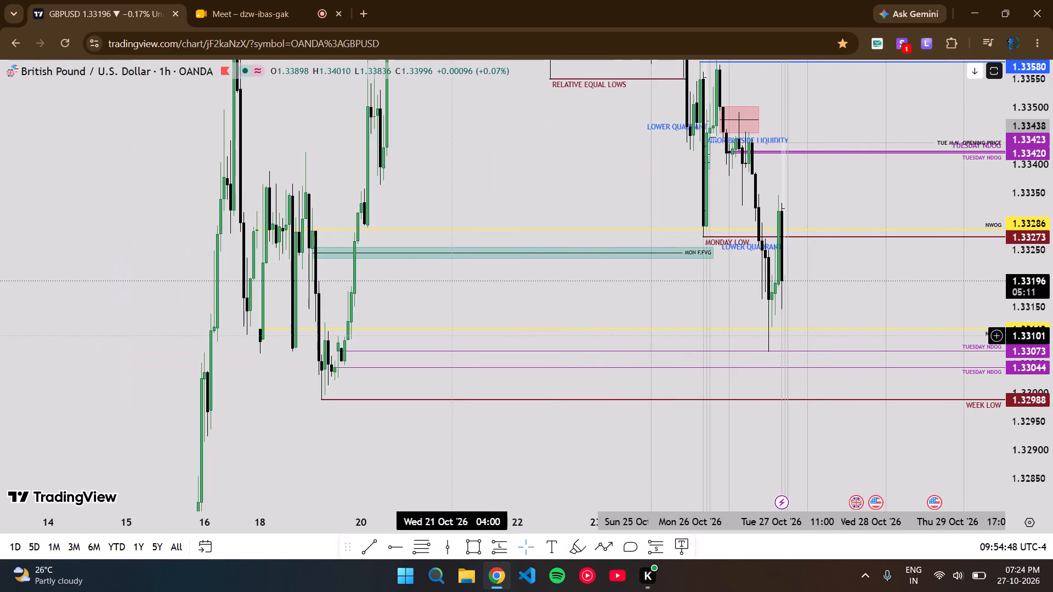
Change the chart interval to 1 day and examine the daily GBPUSD candles around the October rectangles and the WEEK LOW level.
{"action": "type", "text": "1D"}
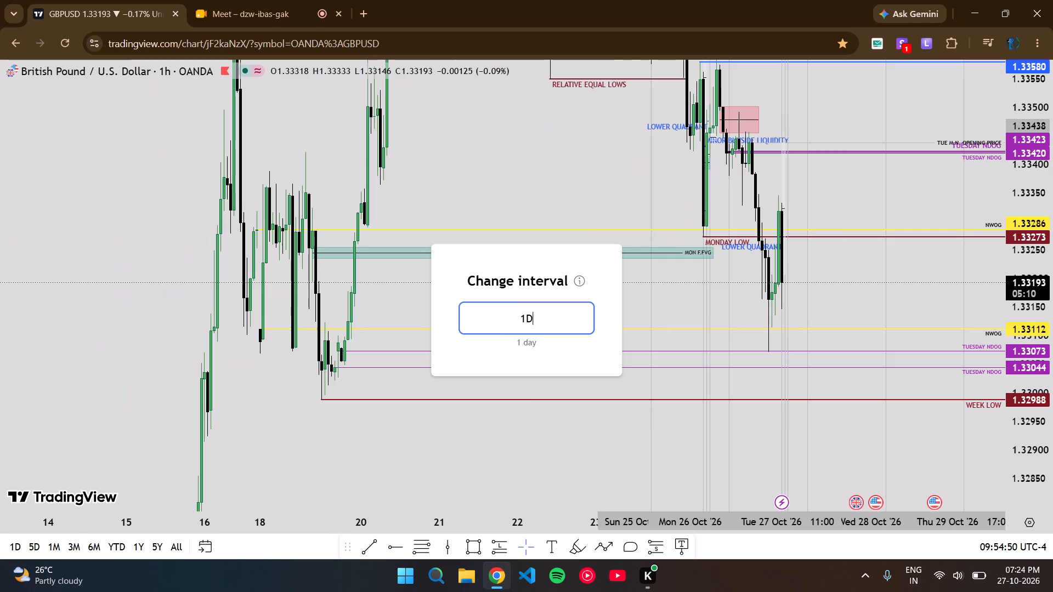
{"action": "key", "text": "Return"}
{"action": "scroll", "coordinate": [462, 315], "scroll_direction": "up", "scroll_amount": 12}
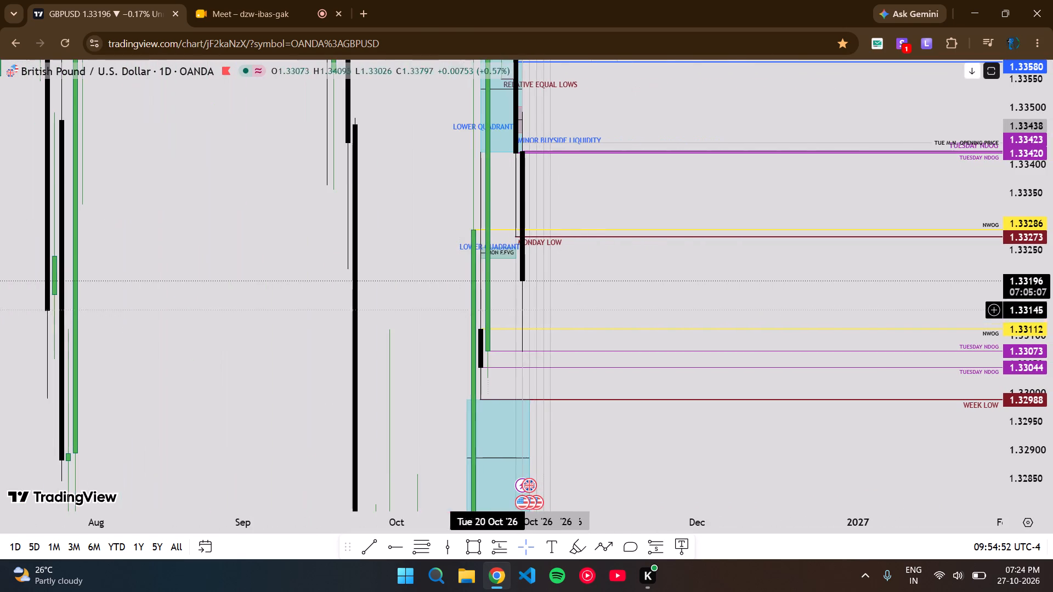
{"action": "scroll", "coordinate": [1052, 309], "scroll_direction": "down", "scroll_amount": 6}
{"action": "scroll", "coordinate": [829, 354], "scroll_direction": "up", "scroll_amount": 4}
{"action": "left_click_drag", "start_coordinate": [488, 395], "coordinate": [652, 395]}
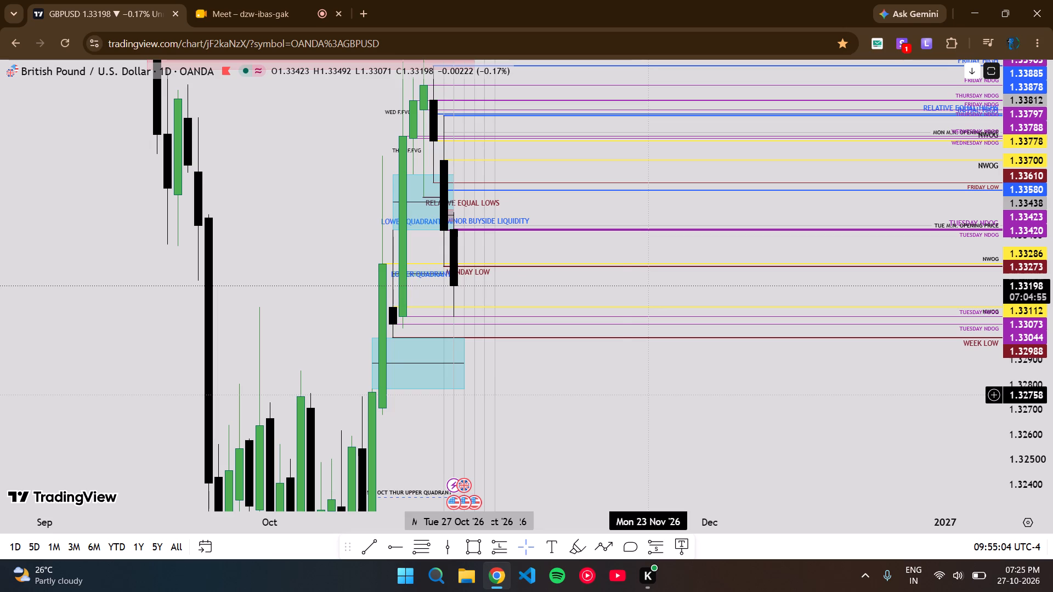
{"action": "key", "text": "1"}
{"action": "key", "text": "d"}
{"action": "key", "text": "Return"}
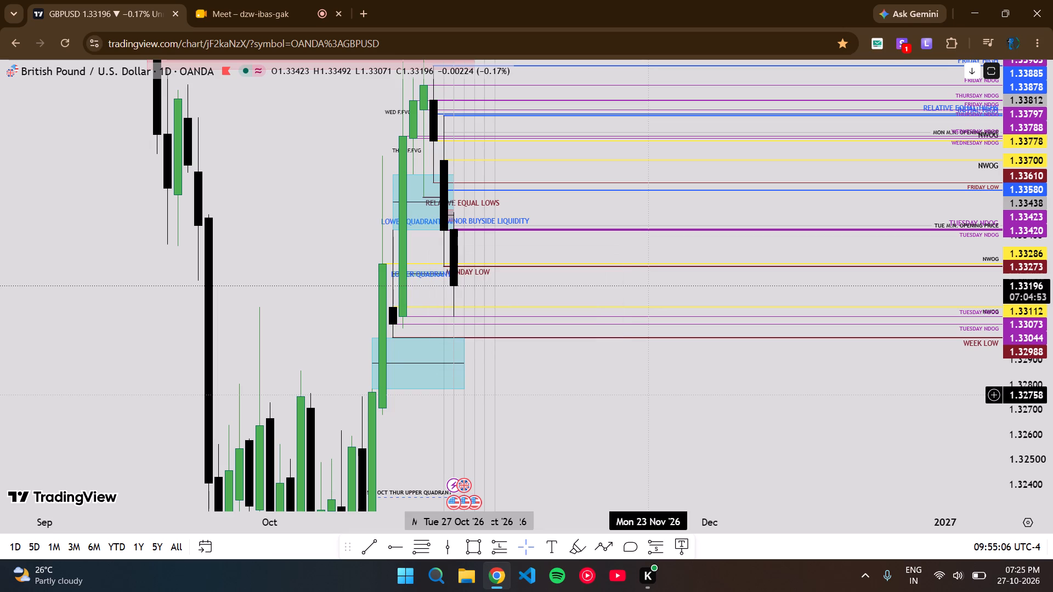
Change the GBPUSD chart interval back to 1 hour.
{"action": "key", "text": "1"}
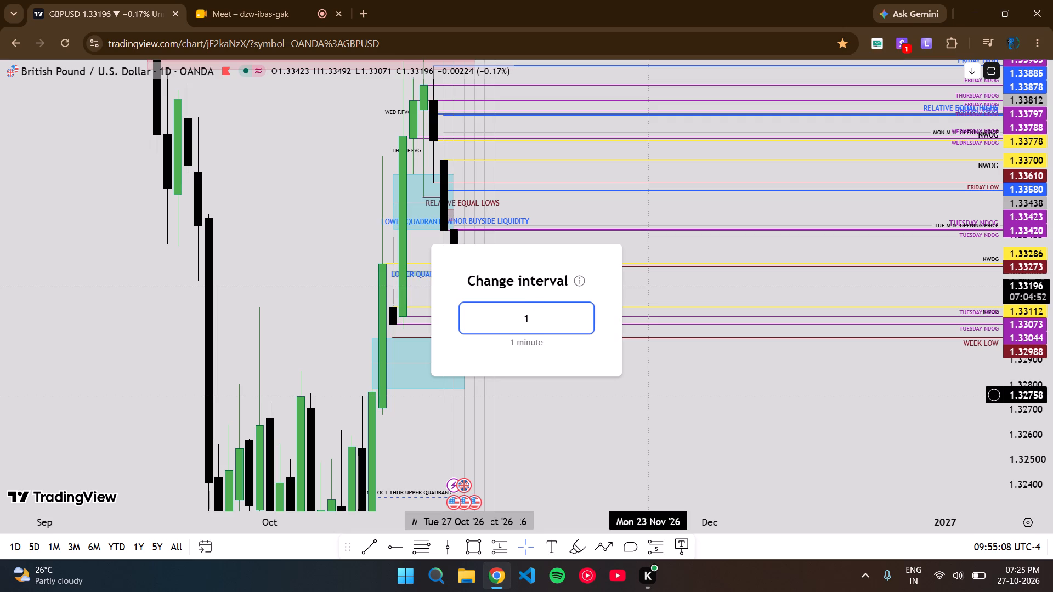
{"action": "key", "text": "h"}
{"action": "key", "text": "Return"}
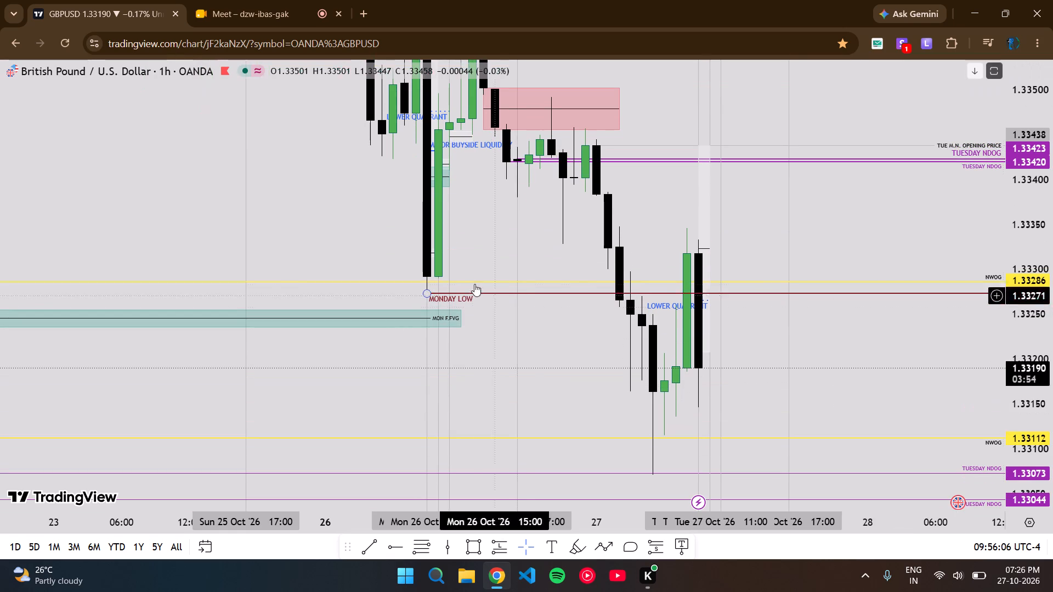
Examine the hourly price action on 26–27 October between the red rectangles, the upper TUESDAY NDOG lines and MONDAY LOW.
{"action": "left_click_drag", "start_coordinate": [554, 238], "coordinate": [610, 331]}
{"action": "scroll", "coordinate": [1052, 340], "scroll_direction": "down", "scroll_amount": 3}
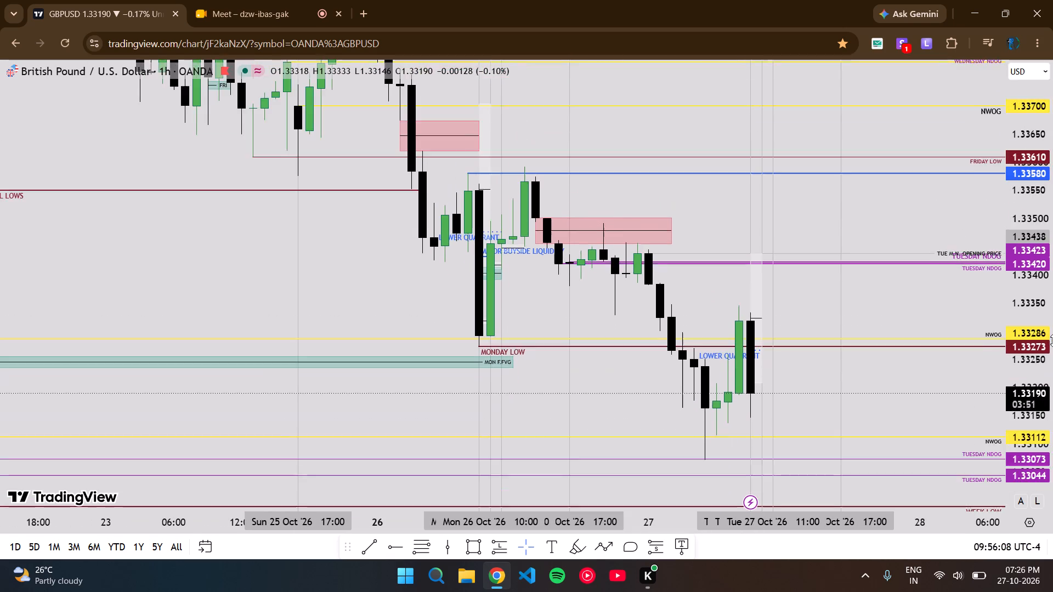
{"action": "scroll", "coordinate": [1052, 340], "scroll_direction": "up", "scroll_amount": 6}
{"action": "scroll", "coordinate": [1052, 340], "scroll_direction": "down", "scroll_amount": 4}
{"action": "scroll", "coordinate": [1052, 340], "scroll_direction": "up", "scroll_amount": 4}
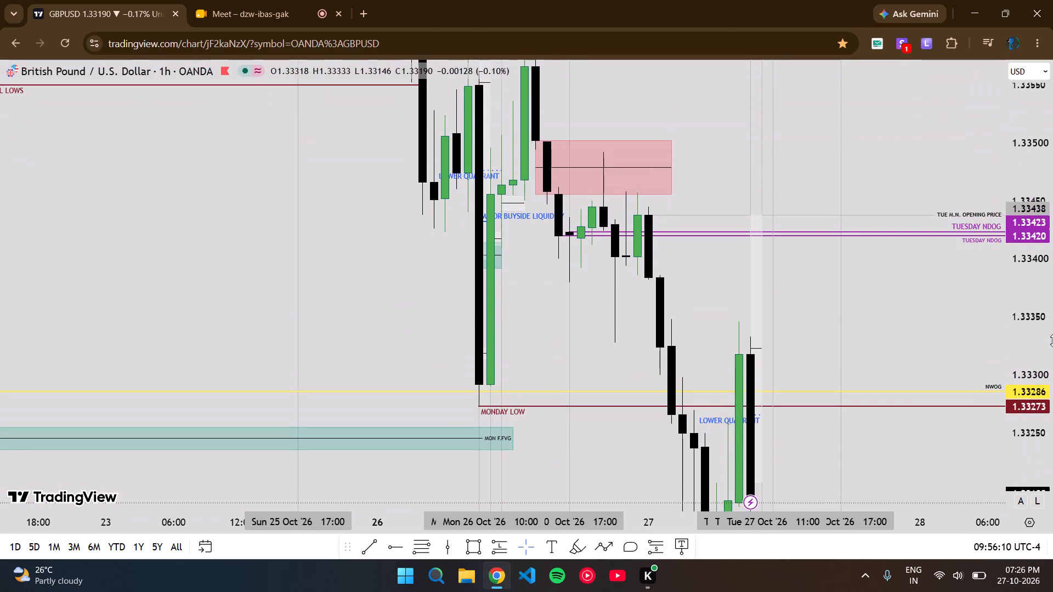
{"action": "scroll", "coordinate": [1052, 340], "scroll_direction": "down", "scroll_amount": 3}
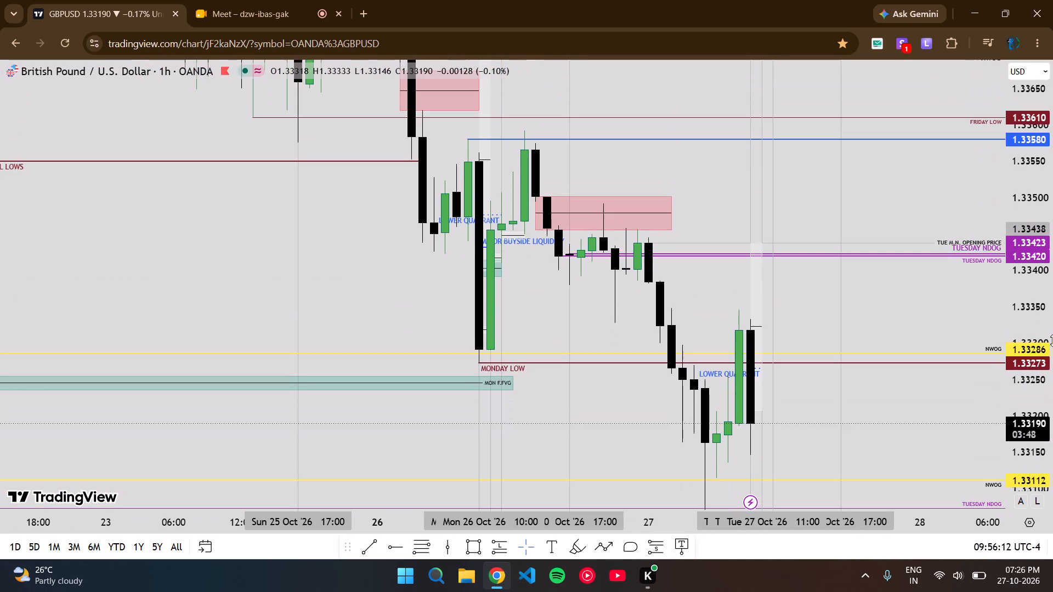
{"action": "scroll", "coordinate": [1052, 340], "scroll_direction": "down", "scroll_amount": 3}
{"action": "scroll", "coordinate": [1052, 340], "scroll_direction": "up", "scroll_amount": 5}
{"action": "left_click_drag", "start_coordinate": [535, 311], "coordinate": [535, 317]}
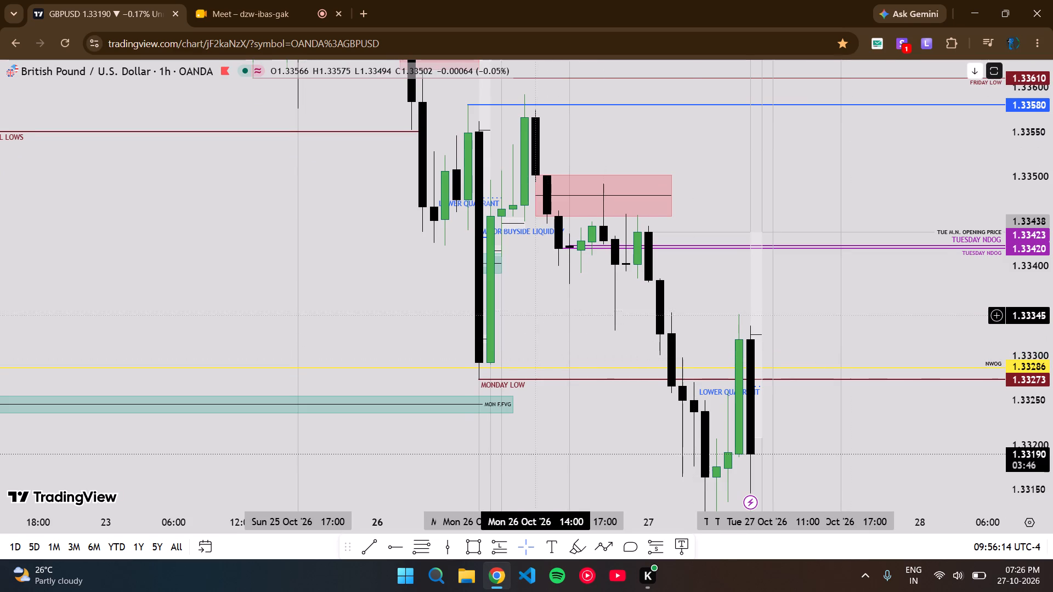
{"action": "left_click_drag", "start_coordinate": [535, 317], "coordinate": [544, 331]}
{"action": "scroll", "coordinate": [1052, 348], "scroll_direction": "down", "scroll_amount": 6}
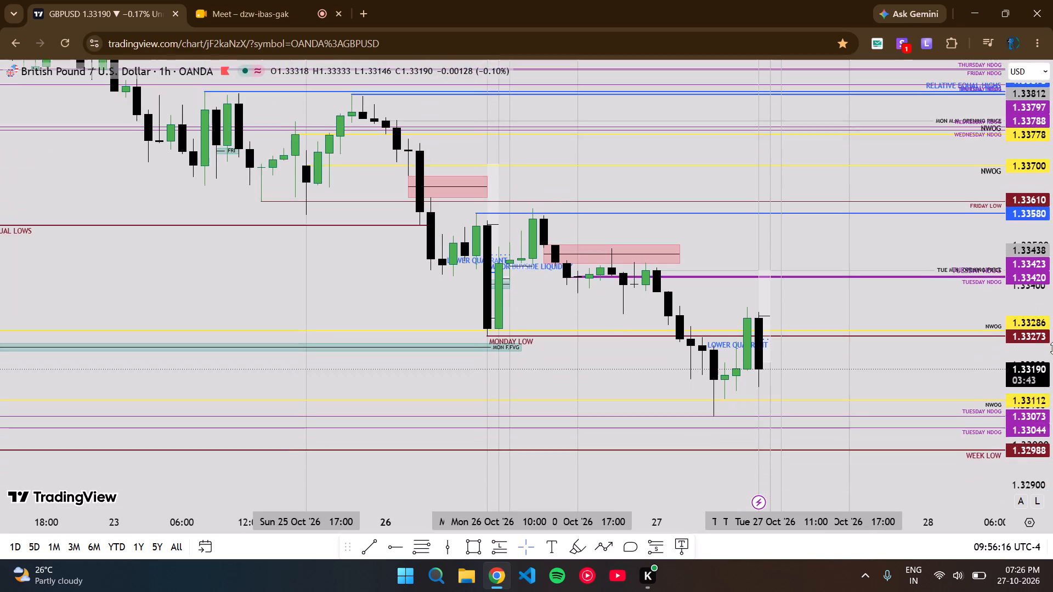
{"action": "scroll", "coordinate": [1052, 348], "scroll_direction": "up", "scroll_amount": 3}
{"action": "scroll", "coordinate": [948, 396], "scroll_direction": "down", "scroll_amount": 3}
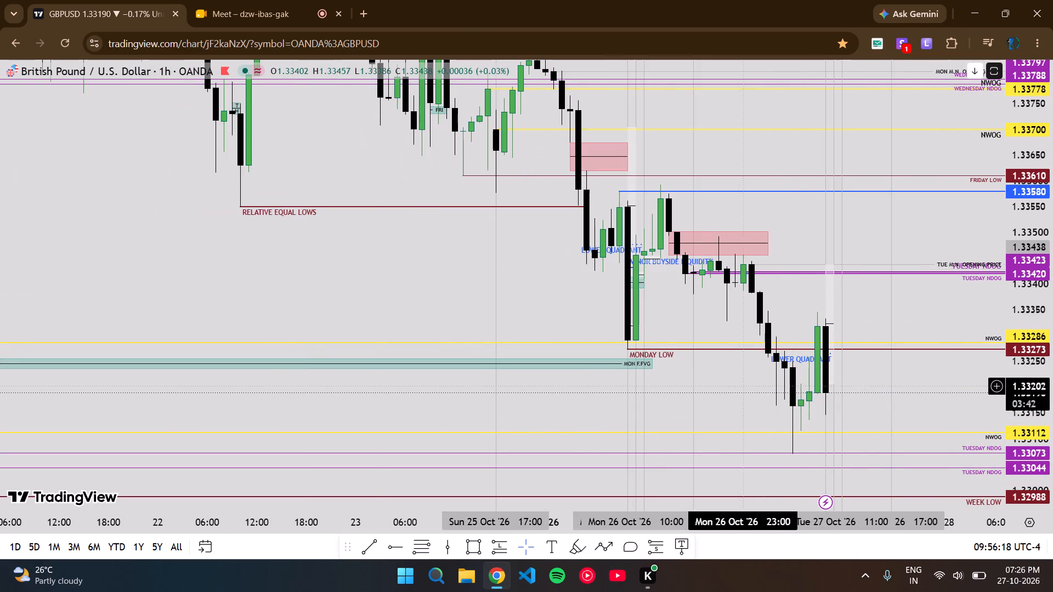
{"action": "scroll", "coordinate": [739, 386], "scroll_direction": "up", "scroll_amount": 3}
{"action": "left_click_drag", "start_coordinate": [684, 380], "coordinate": [603, 320]}
{"action": "scroll", "coordinate": [1052, 314], "scroll_direction": "up", "scroll_amount": 6}
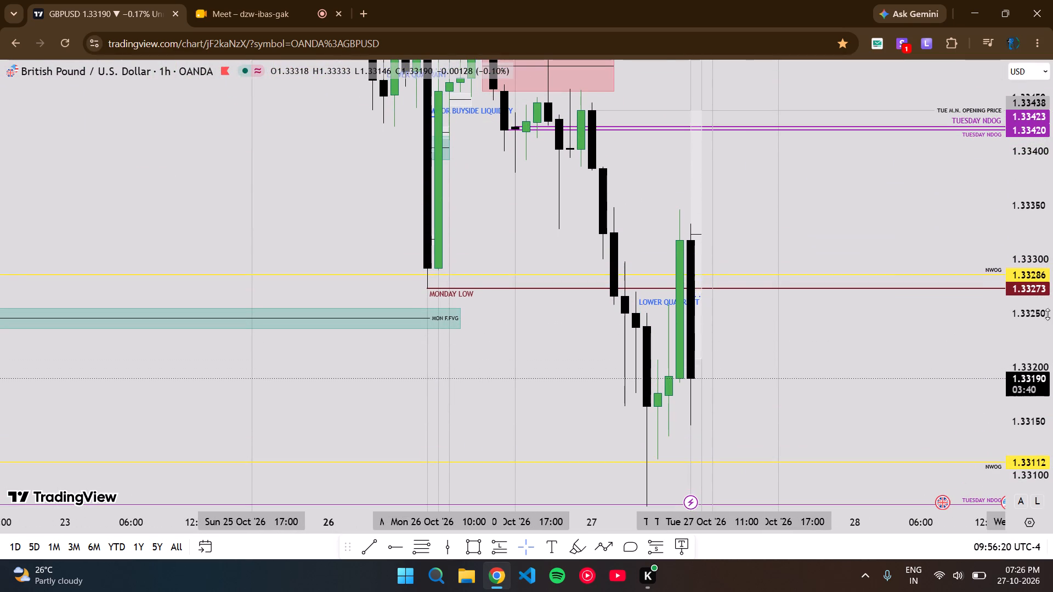
{"action": "left_click_drag", "start_coordinate": [552, 186], "coordinate": [571, 372]}
{"action": "scroll", "coordinate": [1052, 319], "scroll_direction": "down", "scroll_amount": 5}
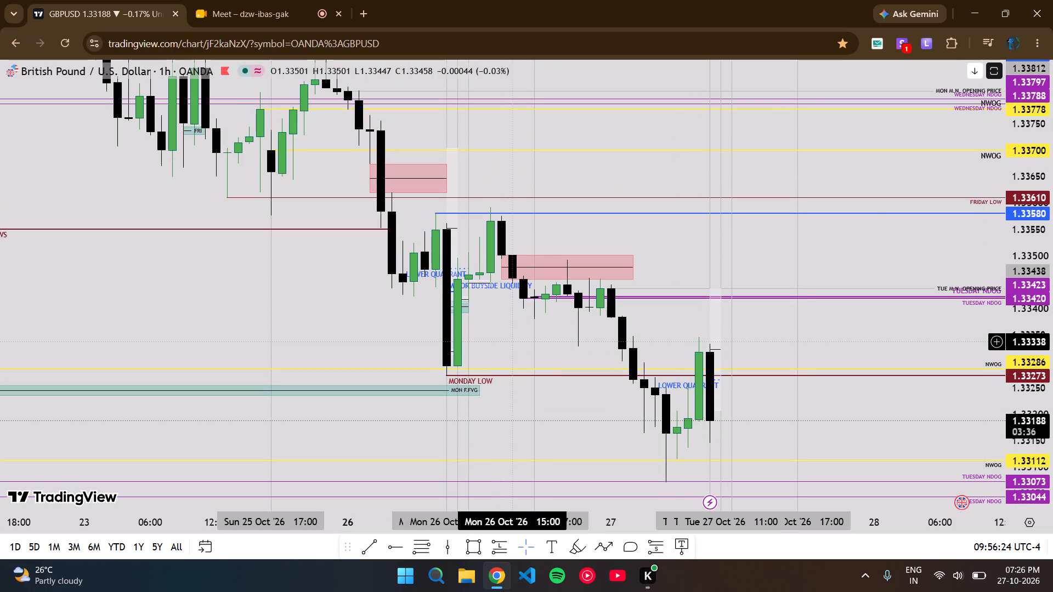
{"action": "left_click_drag", "start_coordinate": [511, 342], "coordinate": [516, 285]}
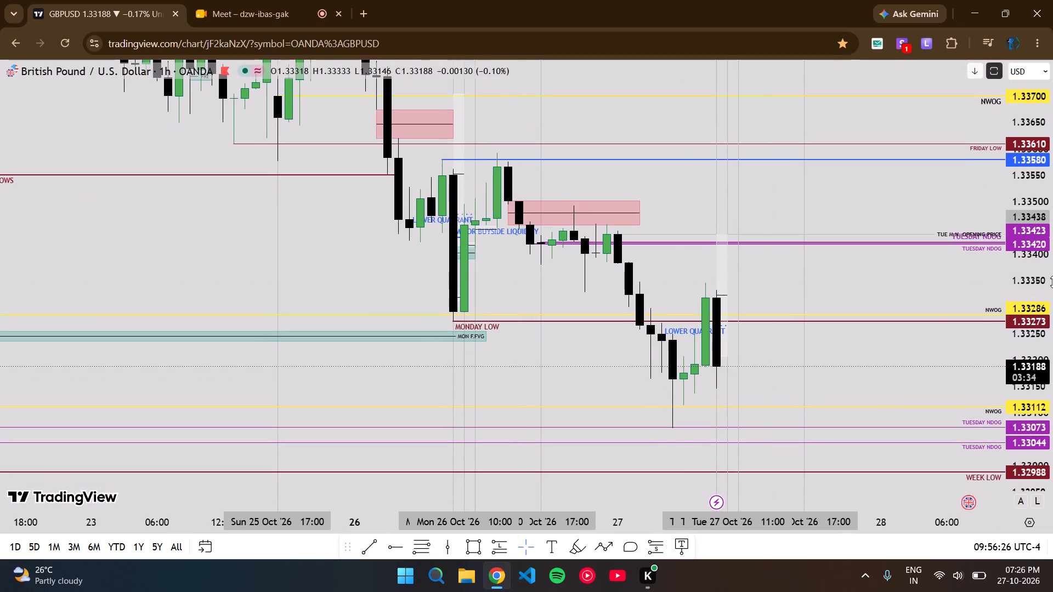
{"action": "scroll", "coordinate": [1052, 282], "scroll_direction": "up", "scroll_amount": 10}
{"action": "left_click_drag", "start_coordinate": [573, 229], "coordinate": [600, 400]}
{"action": "scroll", "coordinate": [549, 399], "scroll_direction": "up", "scroll_amount": 6}
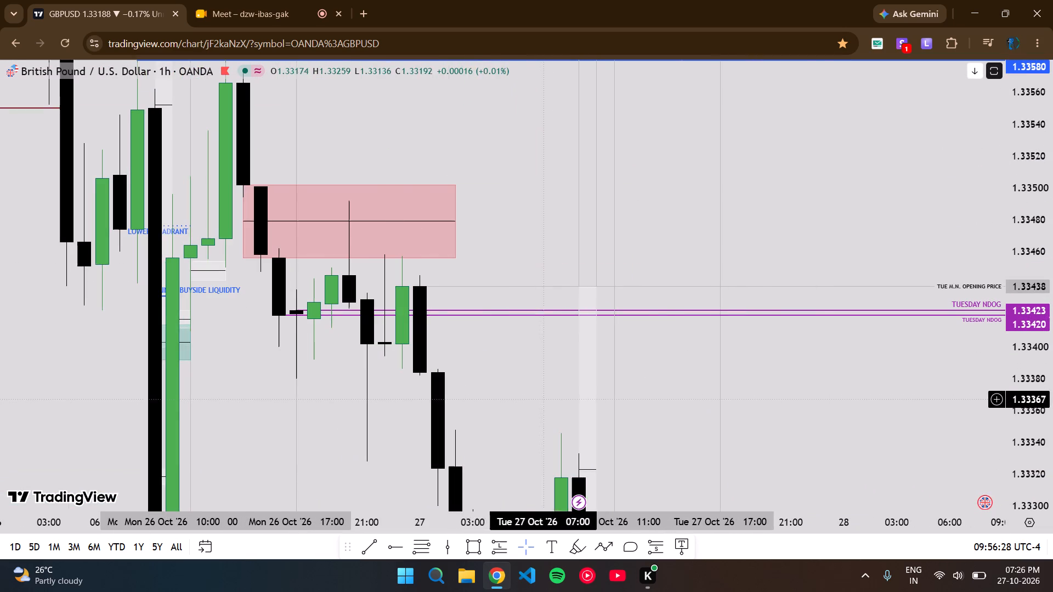
{"action": "left_click_drag", "start_coordinate": [435, 388], "coordinate": [557, 375]}
{"action": "left_click_drag", "start_coordinate": [350, 399], "coordinate": [347, 299]}
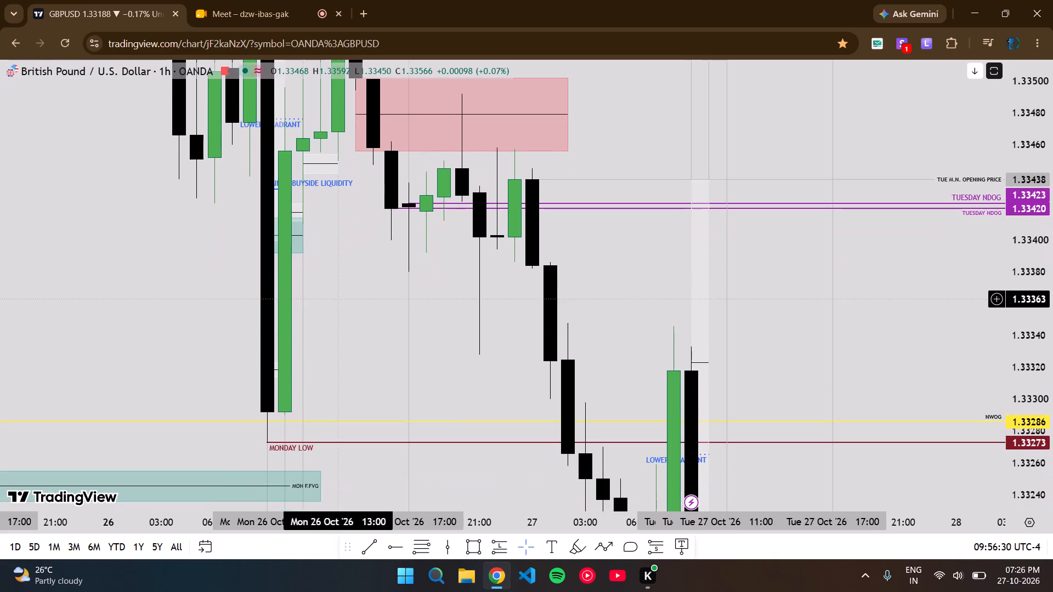
{"action": "scroll", "coordinate": [1052, 431], "scroll_direction": "down", "scroll_amount": 3}
{"action": "scroll", "coordinate": [1052, 341], "scroll_direction": "up", "scroll_amount": 3}
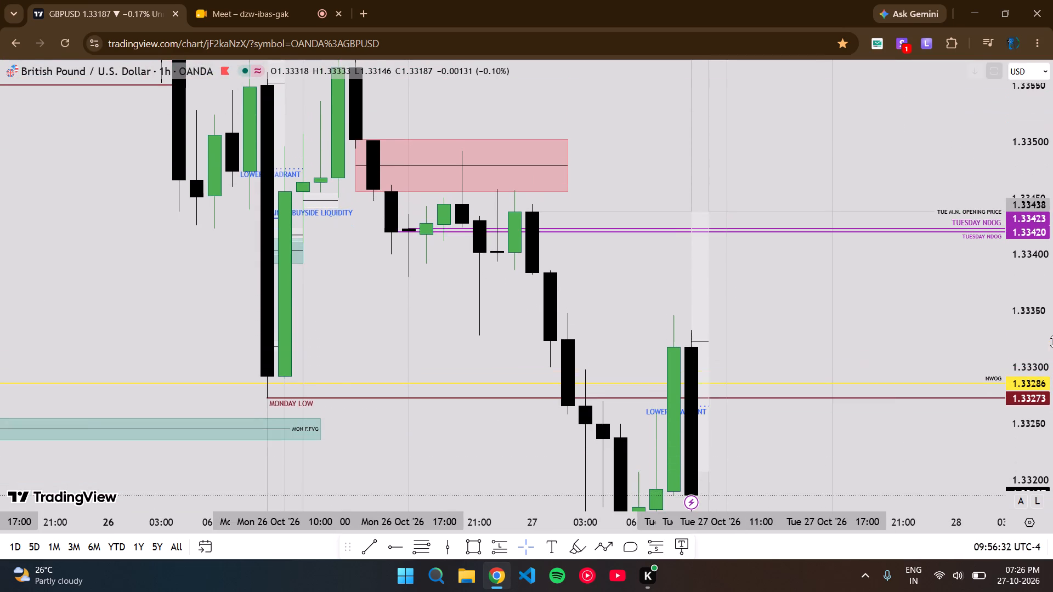
{"action": "scroll", "coordinate": [596, 344], "scroll_direction": "down", "scroll_amount": 2}
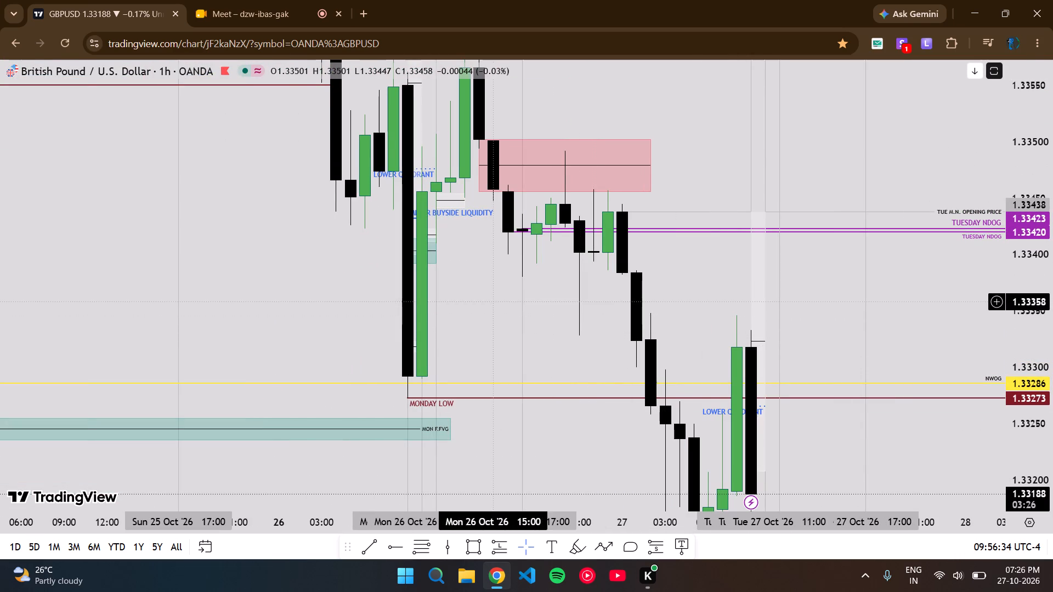
{"action": "left_click_drag", "start_coordinate": [491, 302], "coordinate": [491, 325]}
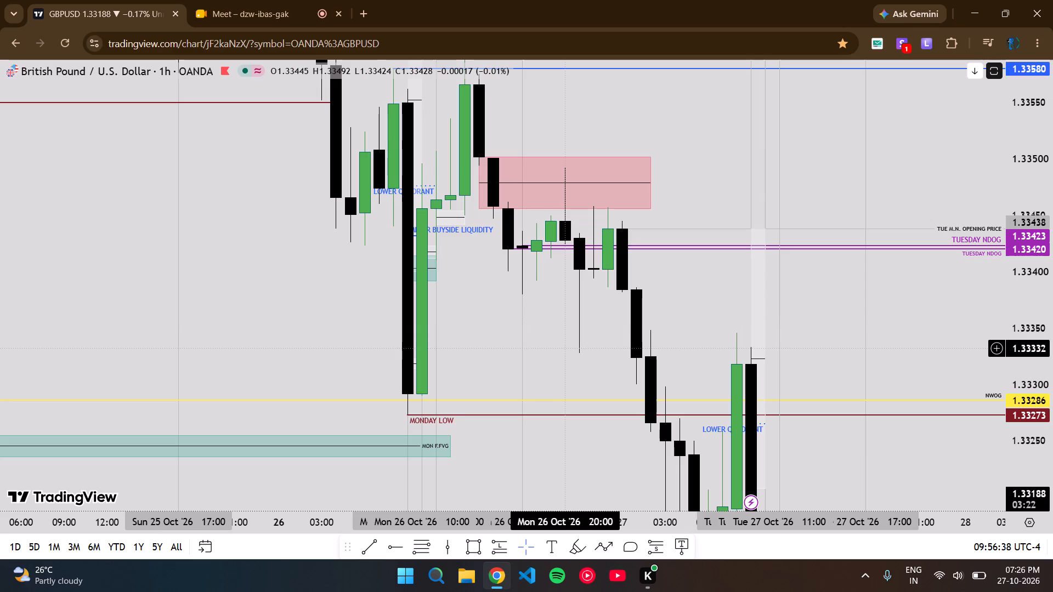
Examine the hourly candles of 26–27 October between the lower red rectangle, the upper TUESDAY NDOG lines and MONDAY LOW.
{"action": "left_click_drag", "start_coordinate": [565, 348], "coordinate": [545, 317]}
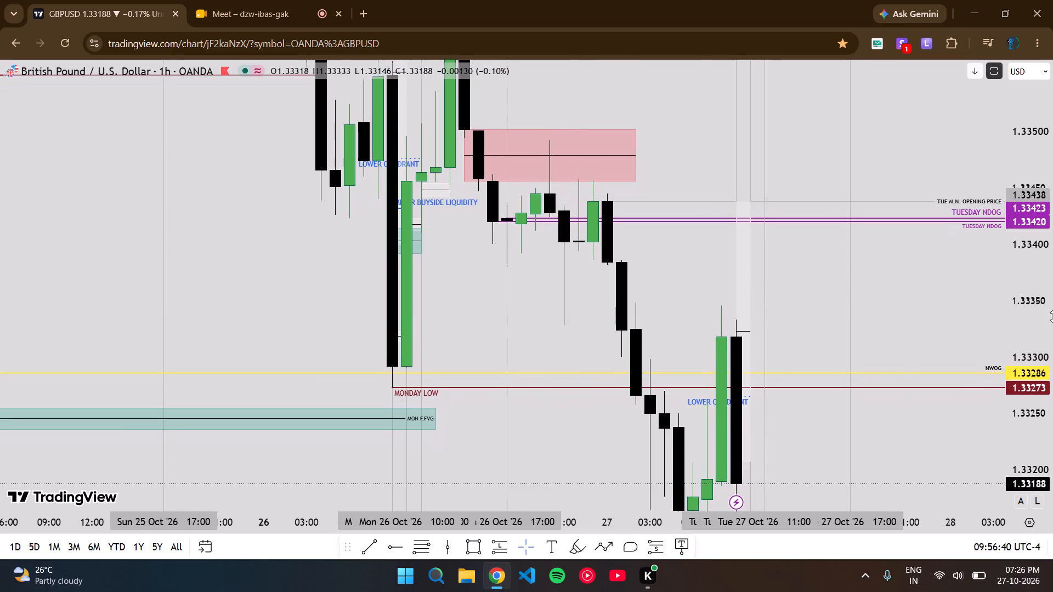
{"action": "scroll", "coordinate": [1052, 316], "scroll_direction": "up", "scroll_amount": 3}
{"action": "scroll", "coordinate": [1052, 316], "scroll_direction": "down", "scroll_amount": 5}
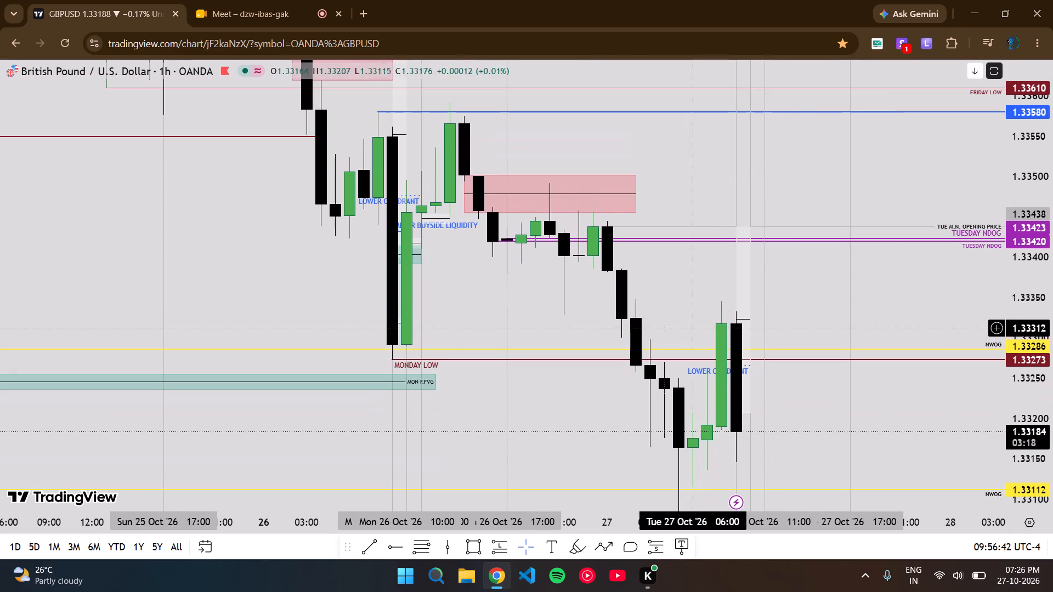
{"action": "left_click_drag", "start_coordinate": [554, 304], "coordinate": [561, 358]}
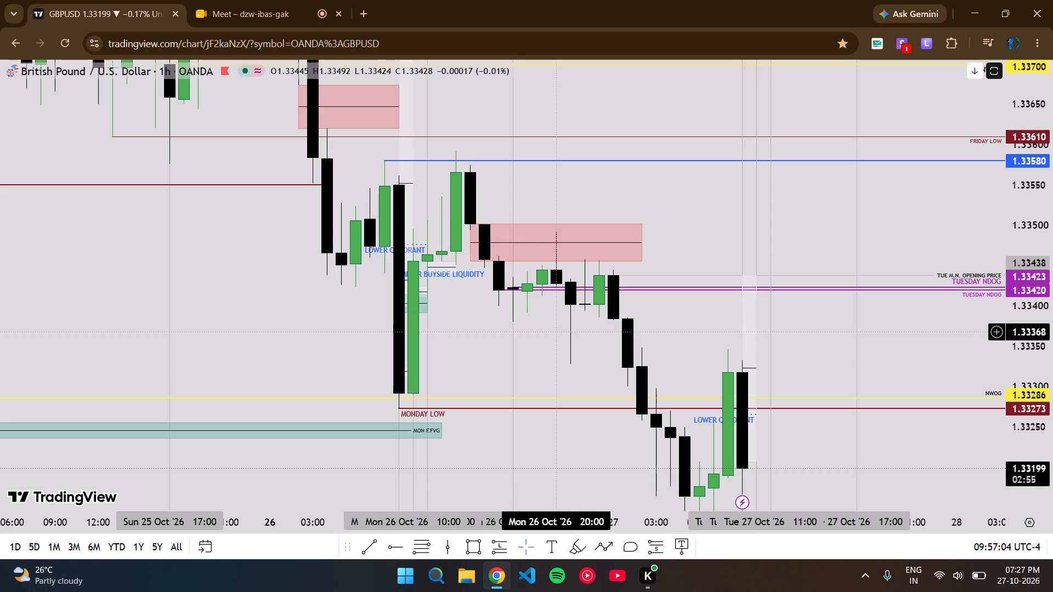
{"action": "scroll", "coordinate": [1052, 328], "scroll_direction": "up", "scroll_amount": 5}
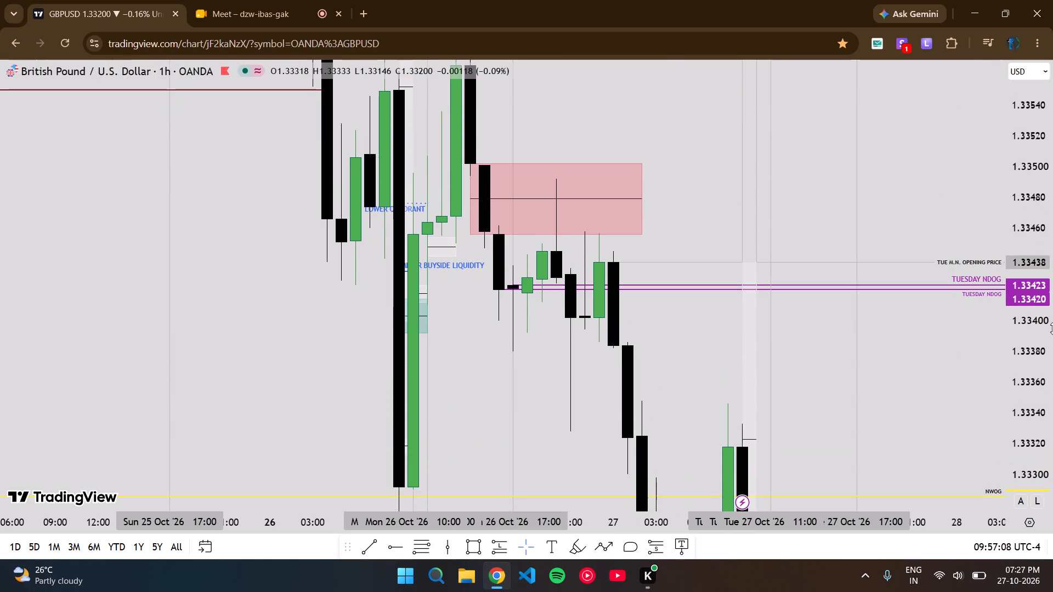
{"action": "scroll", "coordinate": [1052, 289], "scroll_direction": "down", "scroll_amount": 3}
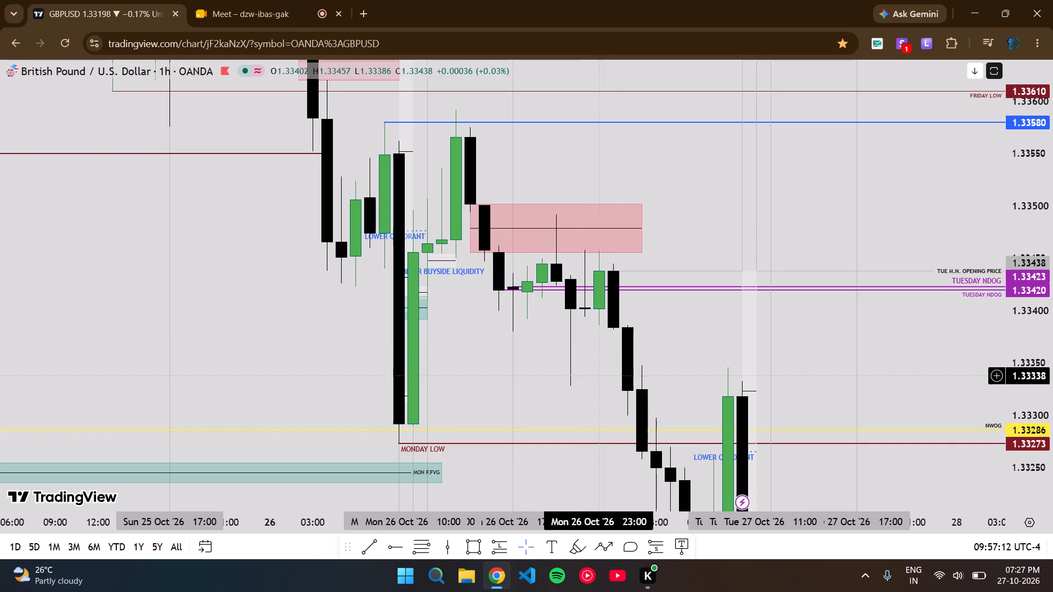
{"action": "left_click_drag", "start_coordinate": [604, 380], "coordinate": [598, 368]}
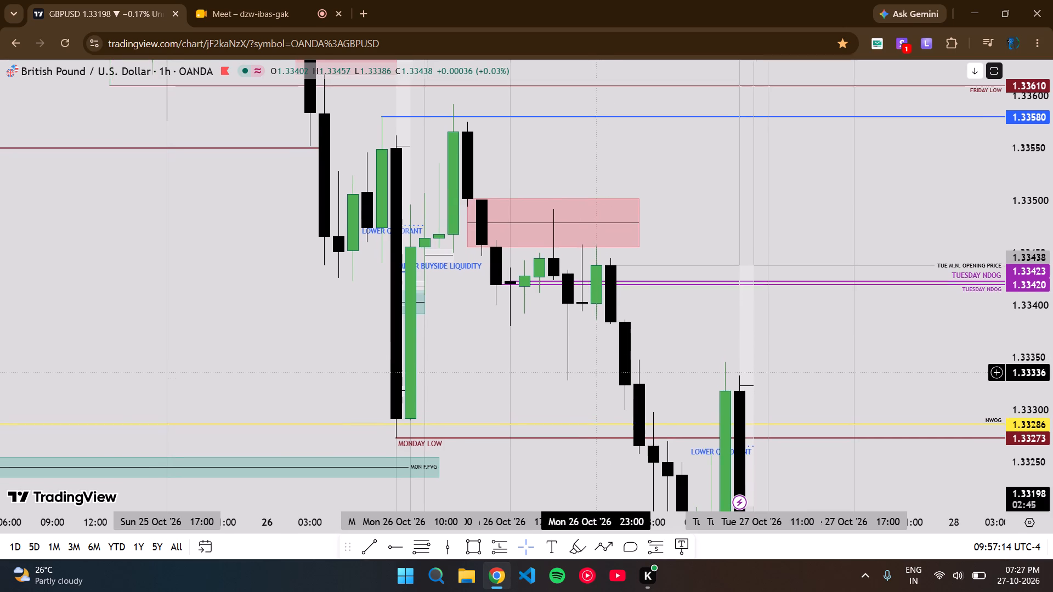
{"action": "left_click_drag", "start_coordinate": [598, 368], "coordinate": [598, 366]}
{"action": "scroll", "coordinate": [1052, 351], "scroll_direction": "down", "scroll_amount": 2}
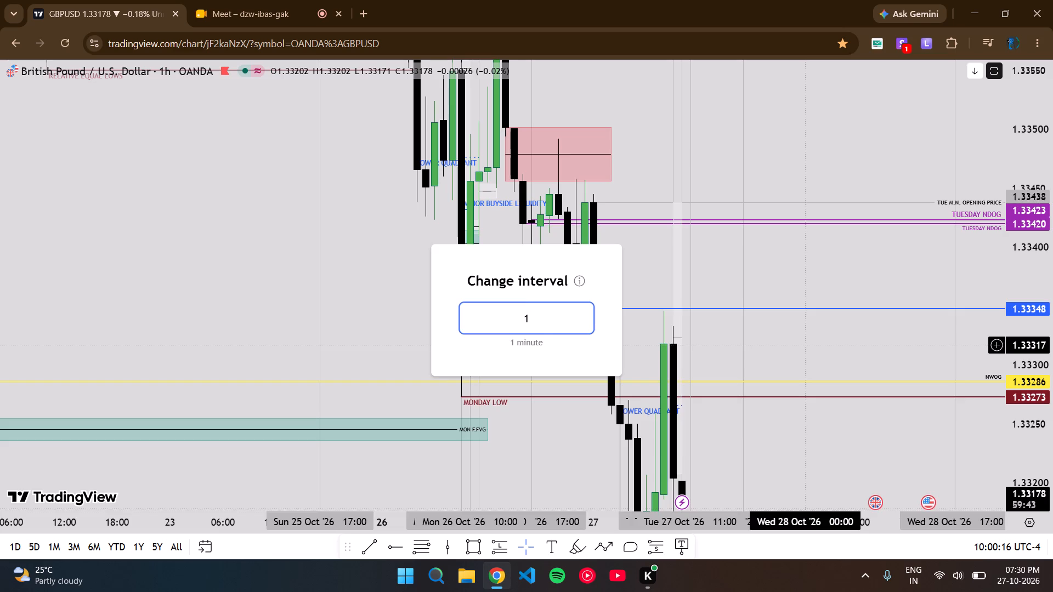
{"action": "key", "text": "Return"}
{"action": "scroll", "coordinate": [791, 342], "scroll_direction": "down", "scroll_amount": 1}
{"action": "scroll", "coordinate": [994, 286], "scroll_direction": "up", "scroll_amount": 5}
{"action": "left_click_drag", "start_coordinate": [715, 358], "coordinate": [689, 257]}
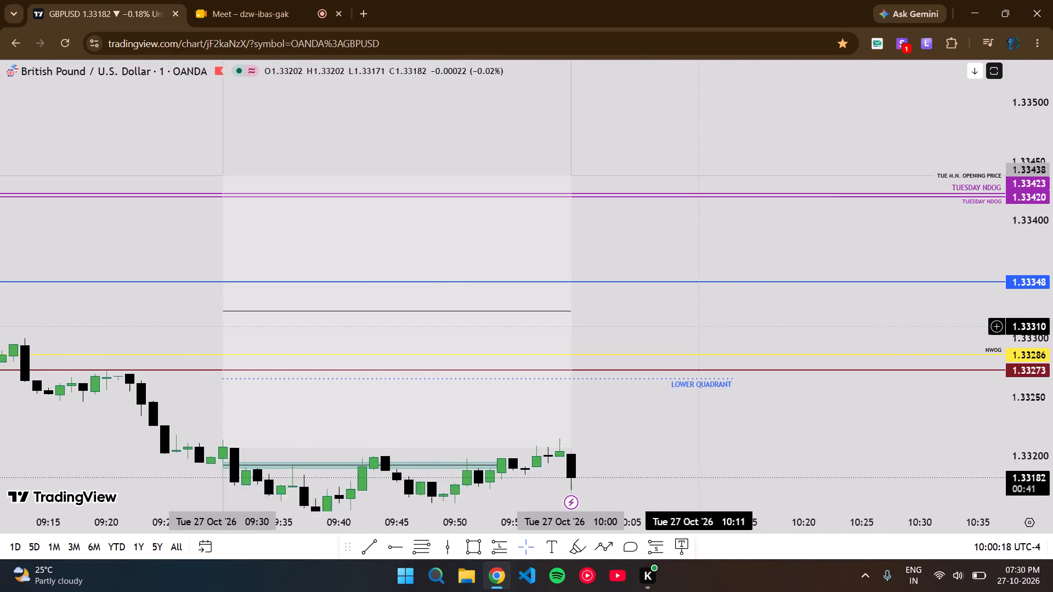
{"action": "left_click_drag", "start_coordinate": [689, 257], "coordinate": [685, 198]}
{"action": "scroll", "coordinate": [1052, 282], "scroll_direction": "up", "scroll_amount": 6}
{"action": "left_click_drag", "start_coordinate": [689, 351], "coordinate": [659, 274]}
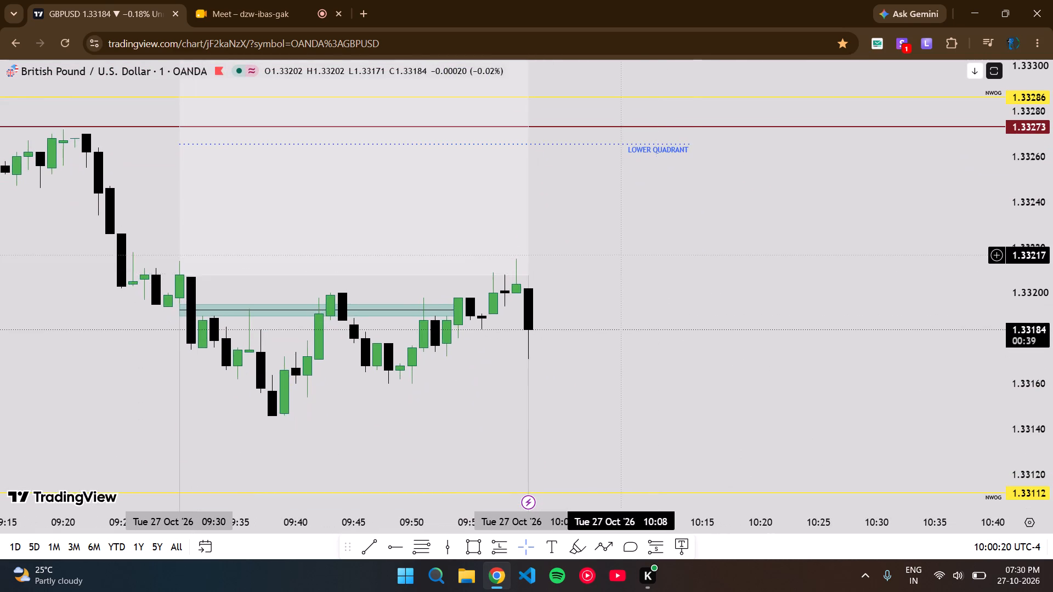
{"action": "scroll", "coordinate": [616, 254], "scroll_direction": "down", "scroll_amount": 4}
{"action": "scroll", "coordinate": [998, 297], "scroll_direction": "down", "scroll_amount": 1}
{"action": "left_click_drag", "start_coordinate": [786, 292], "coordinate": [663, 316]}
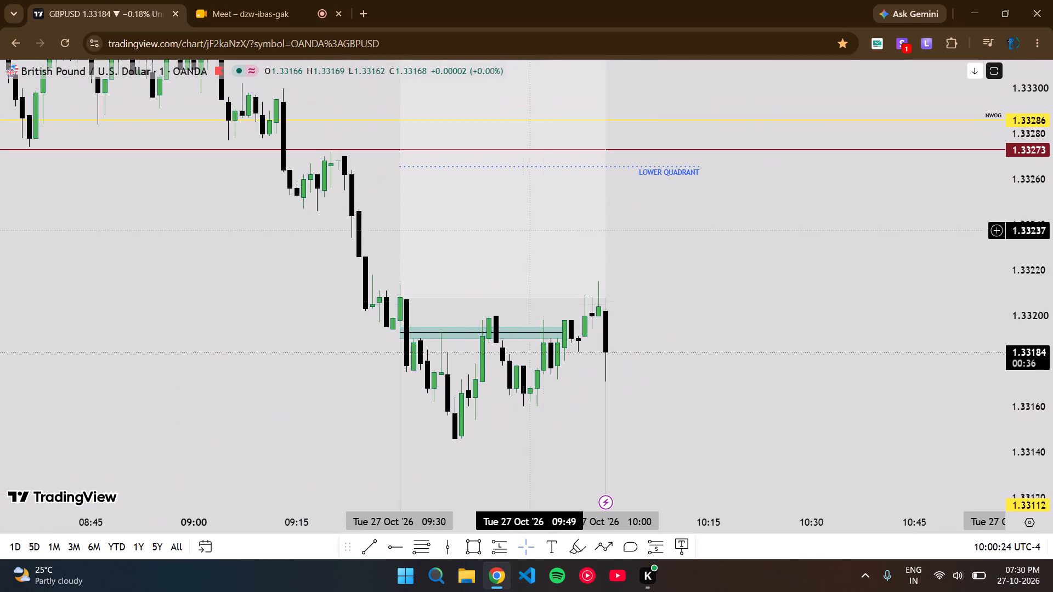
Restore the maximised GBPUSD pane to the split layout with the Euro / U.S. Dollar pane below it.
{"action": "double_click", "coordinate": [693, 255]}
Compare the GBPUSD and Euro / U.S. Dollar 1-minute price action from Monday 26 October through Tuesday morning.
{"action": "scroll", "coordinate": [657, 337], "scroll_direction": "down", "scroll_amount": 6}
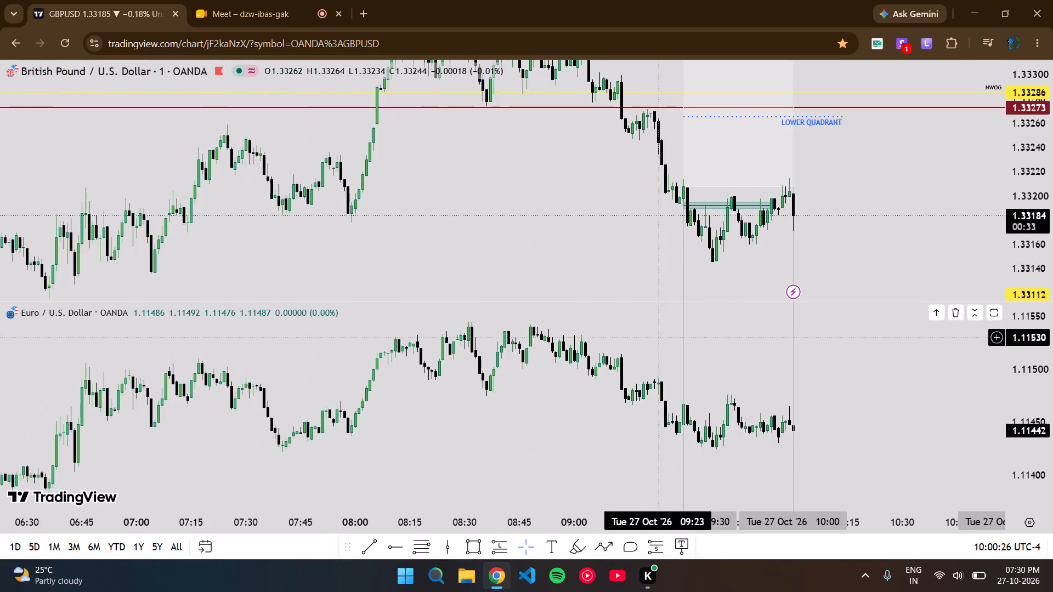
{"action": "scroll", "coordinate": [604, 439], "scroll_direction": "down", "scroll_amount": 12}
{"action": "scroll", "coordinate": [569, 408], "scroll_direction": "down", "scroll_amount": 5}
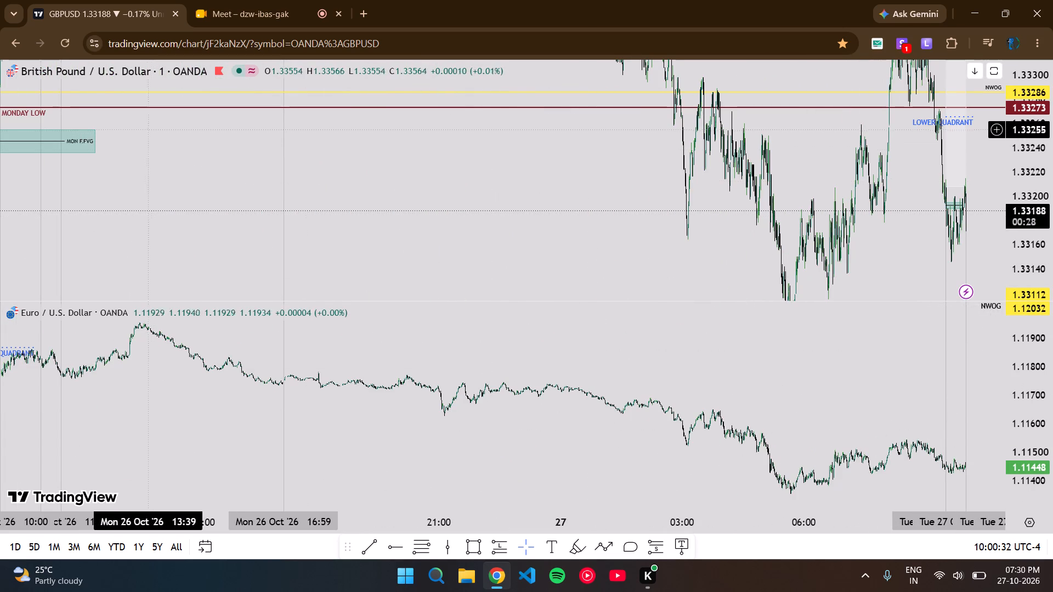
{"action": "left_click_drag", "start_coordinate": [118, 145], "coordinate": [122, 150]}
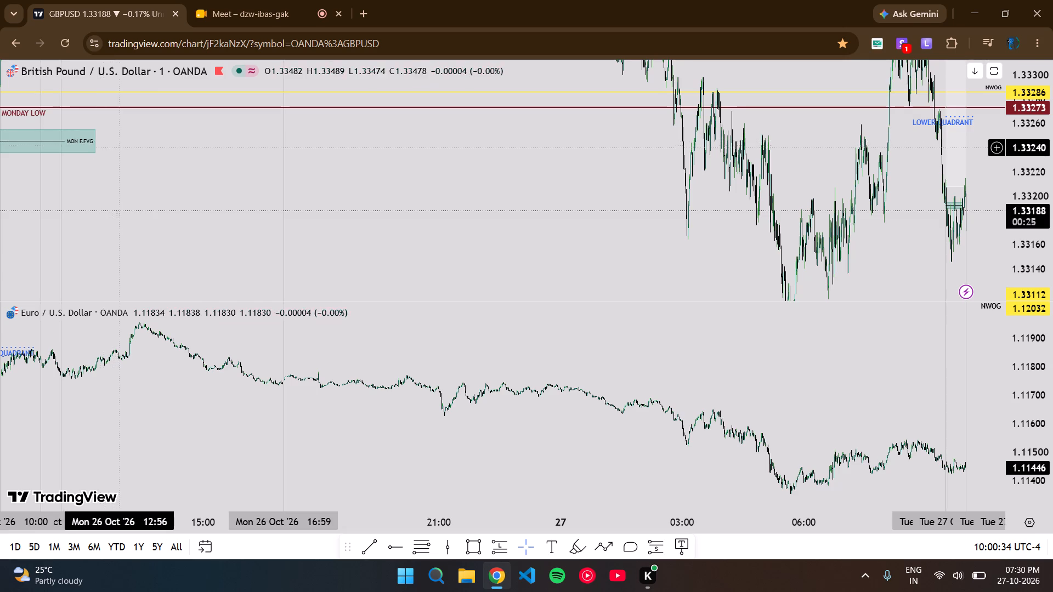
{"action": "left_click_drag", "start_coordinate": [122, 150], "coordinate": [161, 202]}
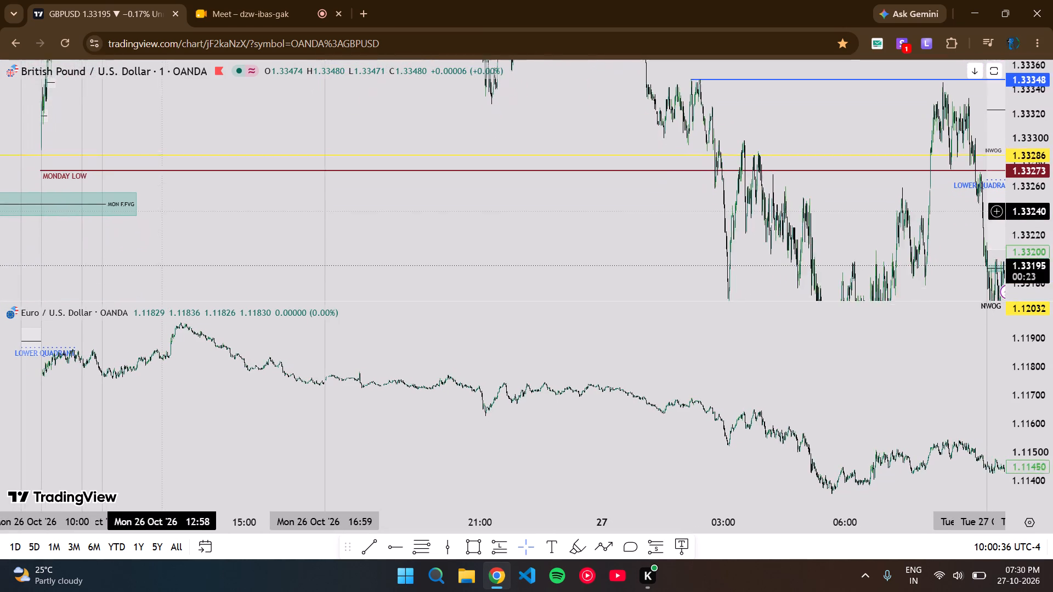
{"action": "left_click_drag", "start_coordinate": [161, 202], "coordinate": [156, 179]}
{"action": "left_click_drag", "start_coordinate": [172, 191], "coordinate": [182, 275]}
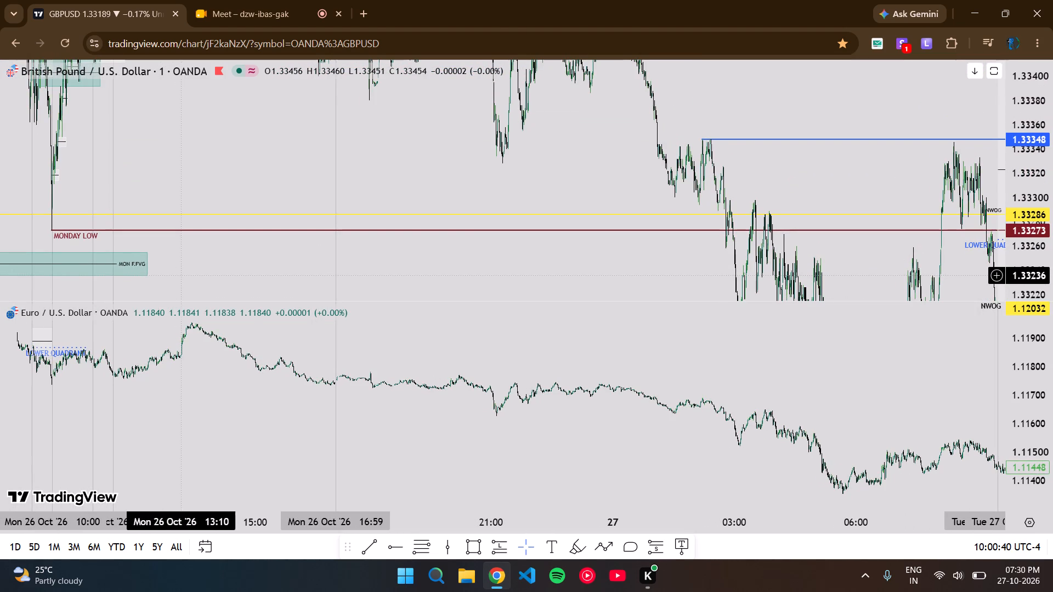
{"action": "left_click_drag", "start_coordinate": [182, 275], "coordinate": [165, 227]}
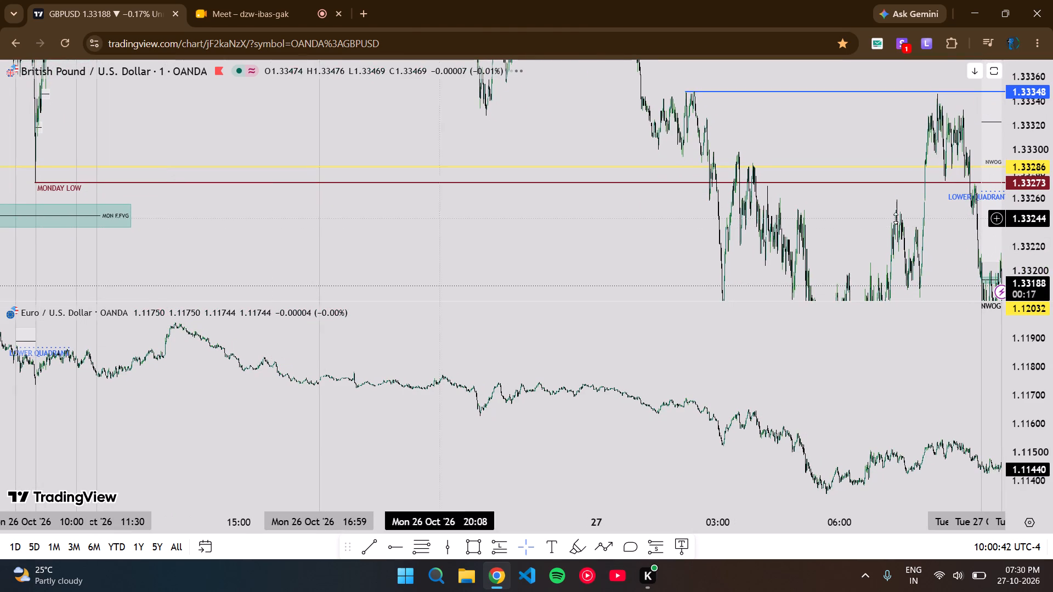
Draw a horizontal ray at 1.11764 in the Euro / U.S. Dollar pane from the candle near 16:14 on Monday 26 October.
{"action": "scroll", "coordinate": [1052, 218], "scroll_direction": "down", "scroll_amount": 3}
{"action": "scroll", "coordinate": [641, 229], "scroll_direction": "down", "scroll_amount": 2}
{"action": "scroll", "coordinate": [1052, 227], "scroll_direction": "up", "scroll_amount": 6}
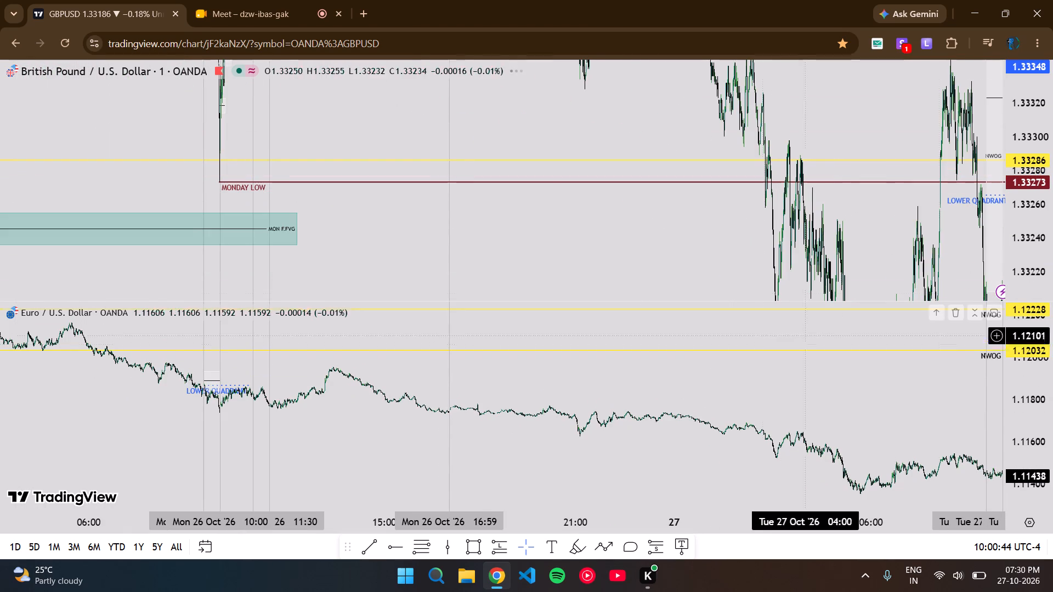
{"action": "scroll", "coordinate": [1052, 397], "scroll_direction": "up", "scroll_amount": 5}
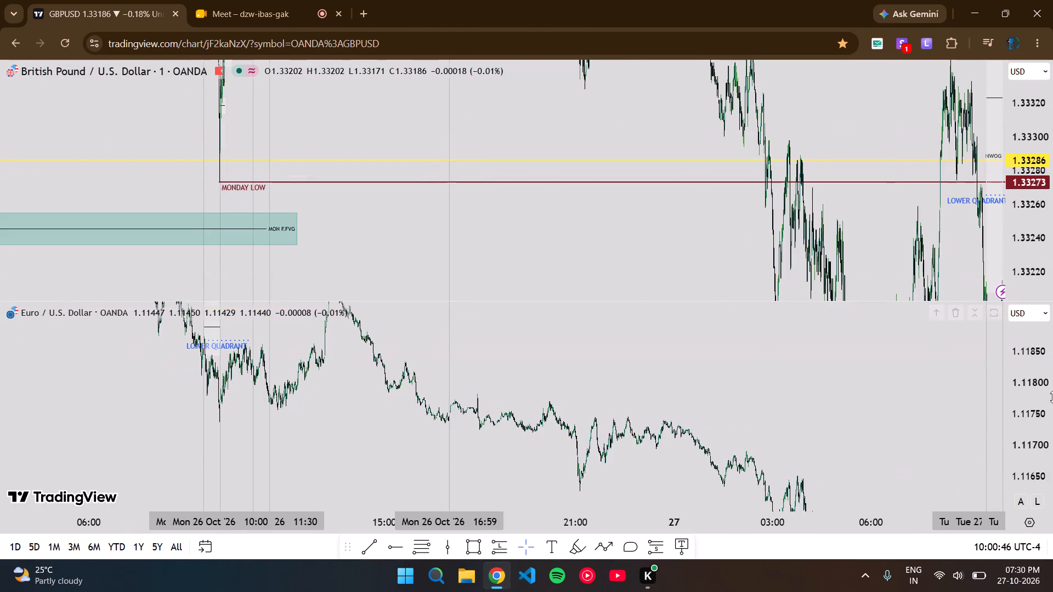
{"action": "scroll", "coordinate": [1052, 397], "scroll_direction": "up", "scroll_amount": 4}
{"action": "scroll", "coordinate": [614, 390], "scroll_direction": "up", "scroll_amount": 4}
{"action": "left_click_drag", "start_coordinate": [490, 407], "coordinate": [723, 407]}
{"action": "scroll", "coordinate": [1052, 397], "scroll_direction": "up", "scroll_amount": 13}
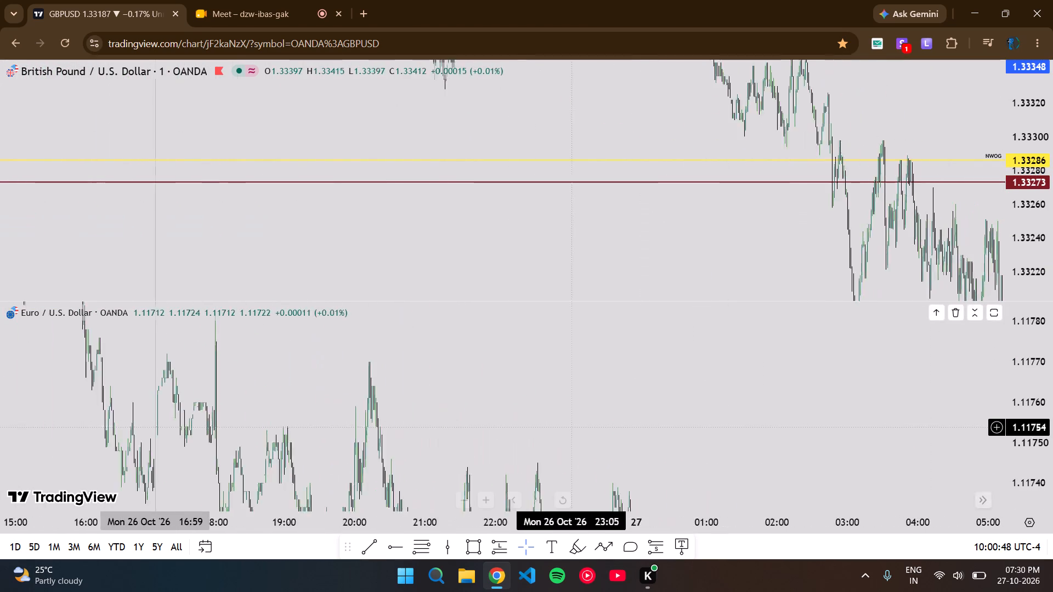
{"action": "scroll", "coordinate": [571, 427], "scroll_direction": "down", "scroll_amount": 1}
{"action": "scroll", "coordinate": [571, 427], "scroll_direction": "up", "scroll_amount": 1}
{"action": "left_click_drag", "start_coordinate": [274, 428], "coordinate": [1052, 384]}
{"action": "scroll", "coordinate": [742, 391], "scroll_direction": "up", "scroll_amount": 6}
{"action": "scroll", "coordinate": [643, 396], "scroll_direction": "down", "scroll_amount": 1}
{"action": "scroll", "coordinate": [643, 396], "scroll_direction": "up", "scroll_amount": 1}
{"action": "left_click_drag", "start_coordinate": [474, 395], "coordinate": [850, 473]}
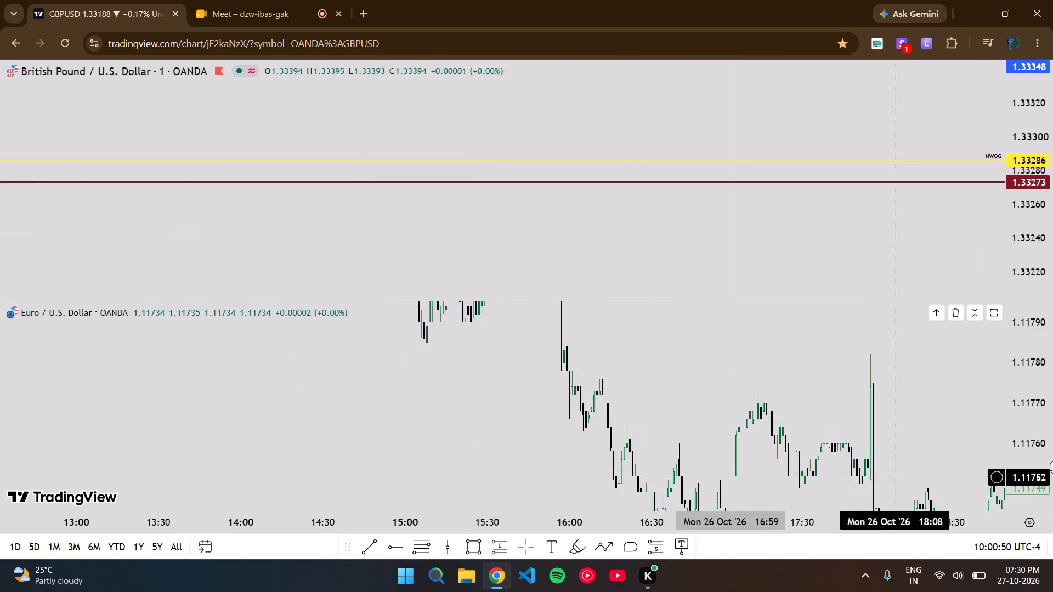
{"action": "scroll", "coordinate": [1052, 396], "scroll_direction": "down", "scroll_amount": 3}
{"action": "scroll", "coordinate": [579, 434], "scroll_direction": "up", "scroll_amount": 5}
{"action": "scroll", "coordinate": [1052, 419], "scroll_direction": "up", "scroll_amount": 4}
{"action": "scroll", "coordinate": [530, 391], "scroll_direction": "up", "scroll_amount": 4}
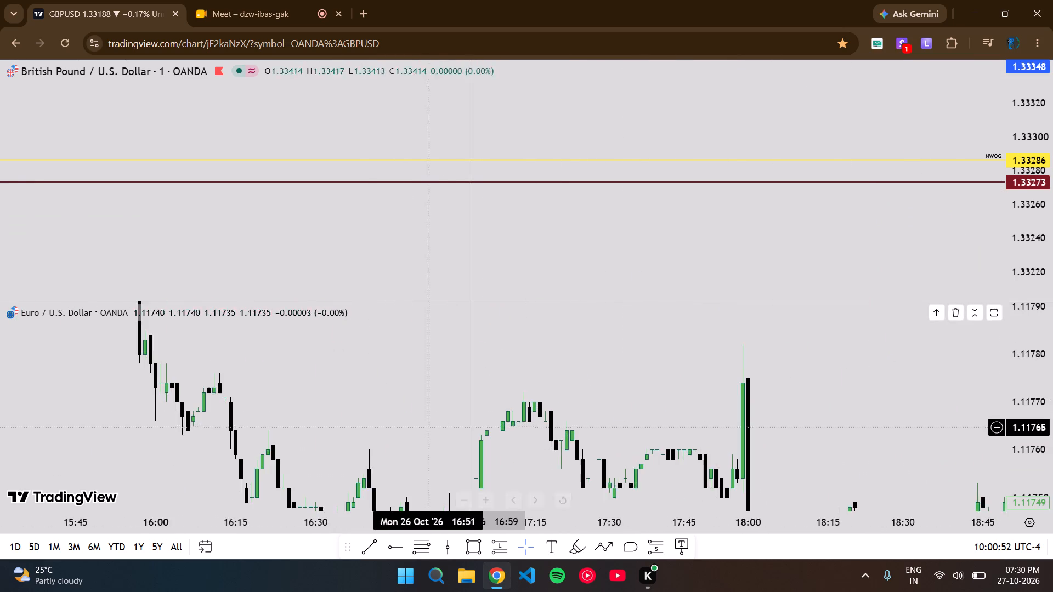
{"action": "left_click_drag", "start_coordinate": [414, 425], "coordinate": [465, 336]}
{"action": "scroll", "coordinate": [1052, 369], "scroll_direction": "down", "scroll_amount": 1}
{"action": "left_click_drag", "start_coordinate": [461, 351], "coordinate": [581, 408]}
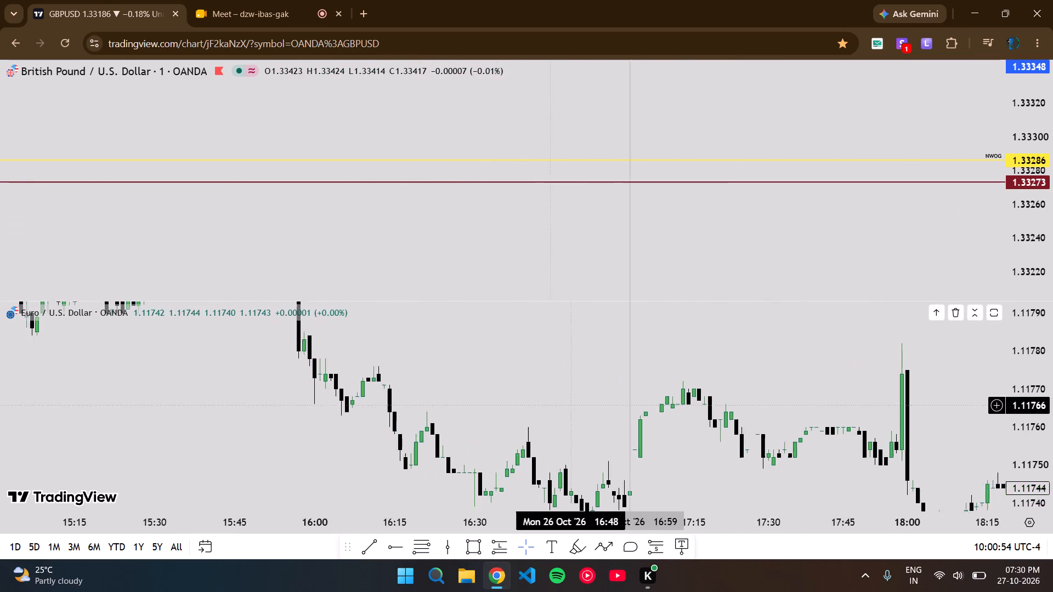
{"action": "left_click_drag", "start_coordinate": [581, 408], "coordinate": [582, 408]}
{"action": "left_click", "coordinate": [389, 545]}
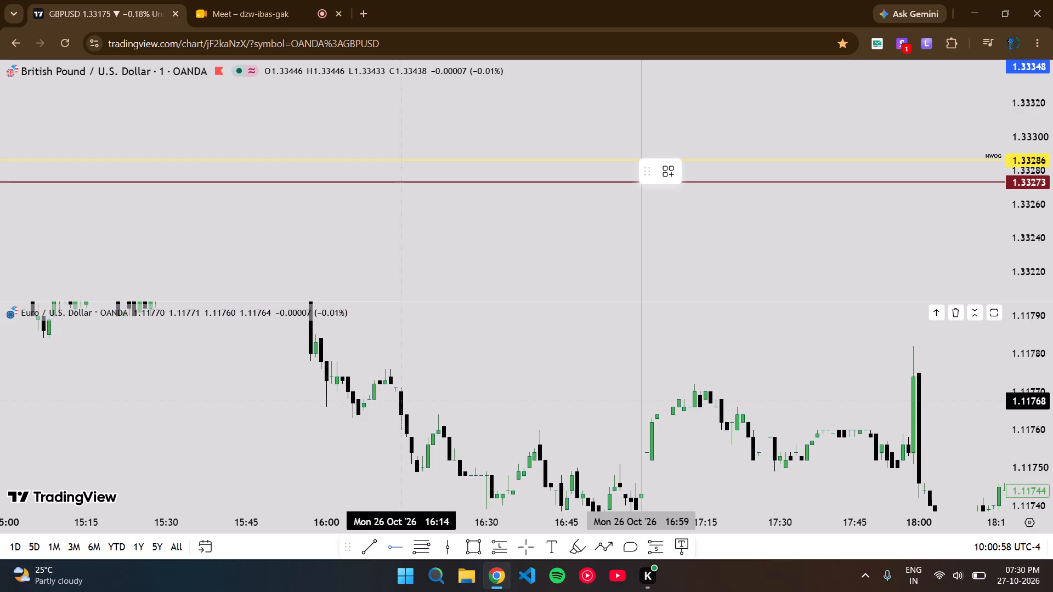
{"action": "left_click", "coordinate": [400, 415]}
{"action": "left_click_drag", "start_coordinate": [392, 449], "coordinate": [394, 442]}
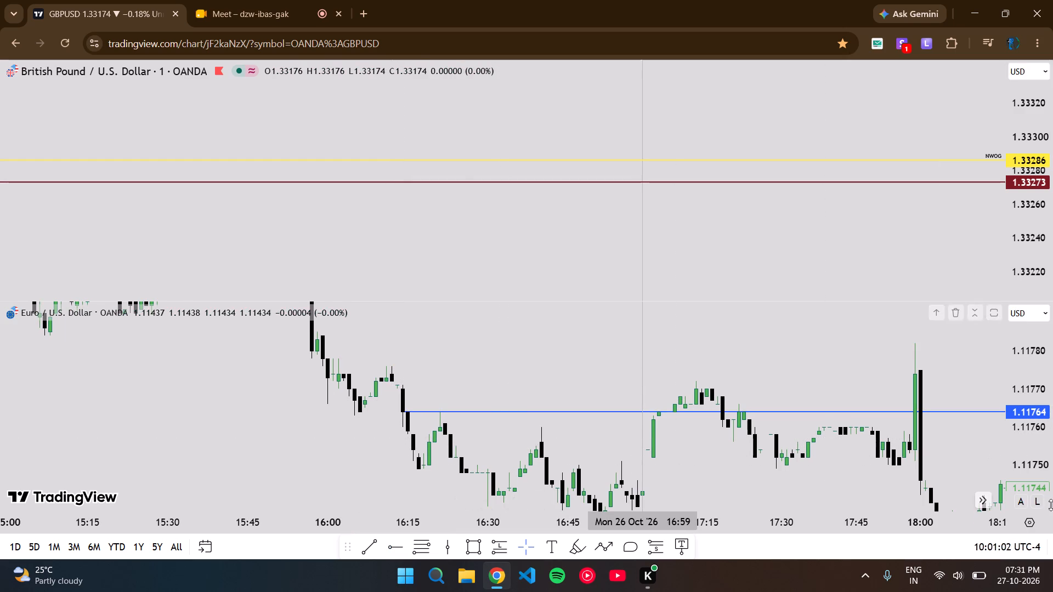
Draw a Fib retracement in the Euro / U.S. Dollar pane at 09:30 Tuesday, from 1.11451 up to the 1.11764 ray.
{"action": "left_click", "coordinate": [988, 498]}
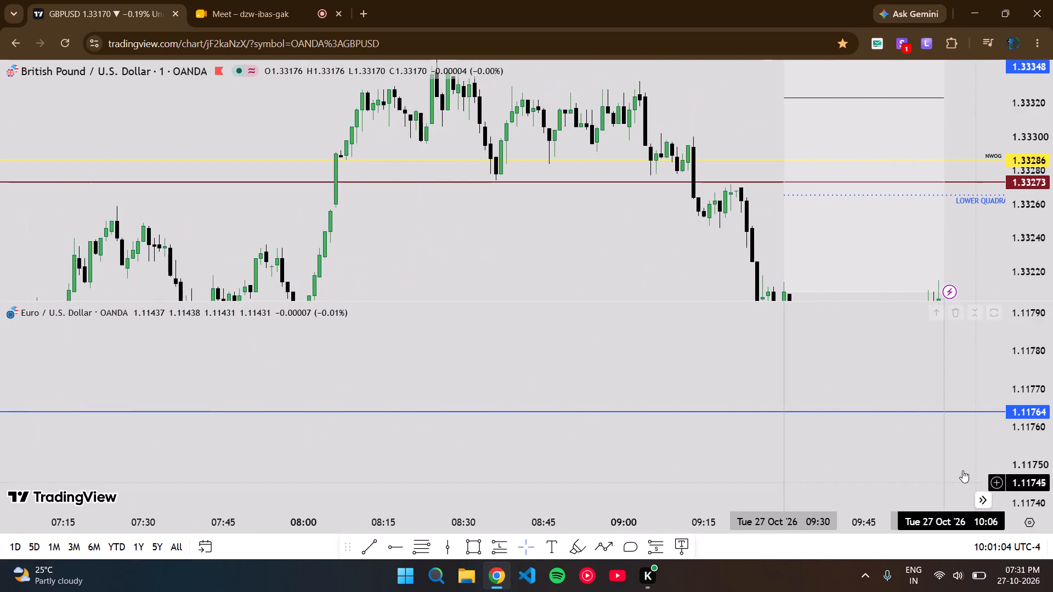
{"action": "left_click_drag", "start_coordinate": [873, 449], "coordinate": [689, 453]}
{"action": "left_click_drag", "start_coordinate": [710, 377], "coordinate": [722, 493]}
{"action": "scroll", "coordinate": [1052, 418], "scroll_direction": "down", "scroll_amount": 10}
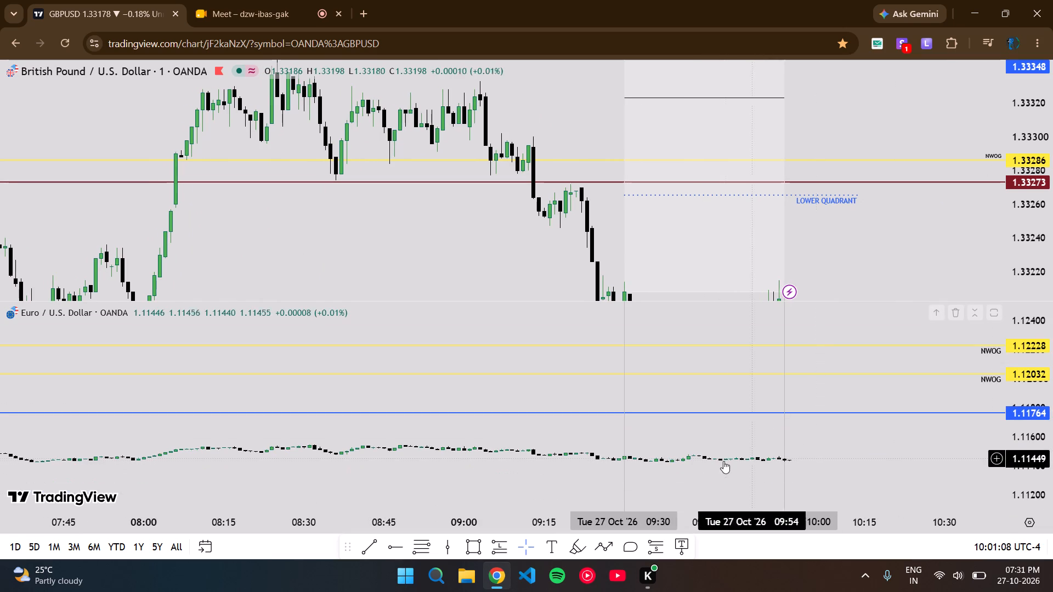
{"action": "left_click_drag", "start_coordinate": [707, 428], "coordinate": [721, 370]}
{"action": "scroll", "coordinate": [1052, 407], "scroll_direction": "up", "scroll_amount": 5}
{"action": "scroll", "coordinate": [1052, 407], "scroll_direction": "down", "scroll_amount": 1}
{"action": "scroll", "coordinate": [1052, 407], "scroll_direction": "up", "scroll_amount": 5}
{"action": "left_click_drag", "start_coordinate": [747, 382], "coordinate": [769, 524]}
{"action": "scroll", "coordinate": [1052, 348], "scroll_direction": "down", "scroll_amount": 1}
{"action": "scroll", "coordinate": [1052, 397], "scroll_direction": "down", "scroll_amount": 3}
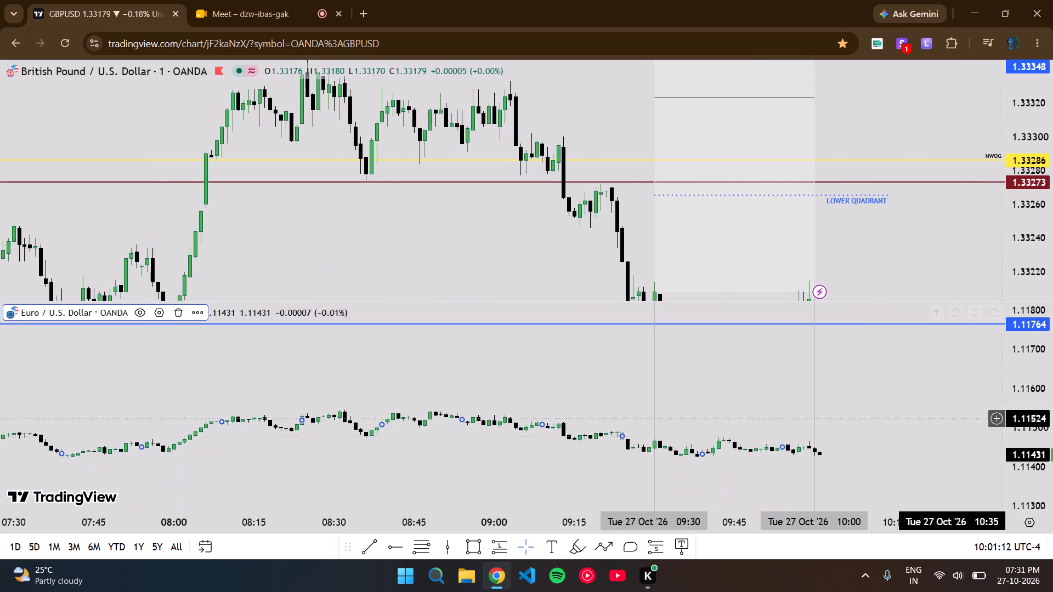
{"action": "left_click_drag", "start_coordinate": [741, 393], "coordinate": [681, 407]}
{"action": "left_click", "coordinate": [419, 548]}
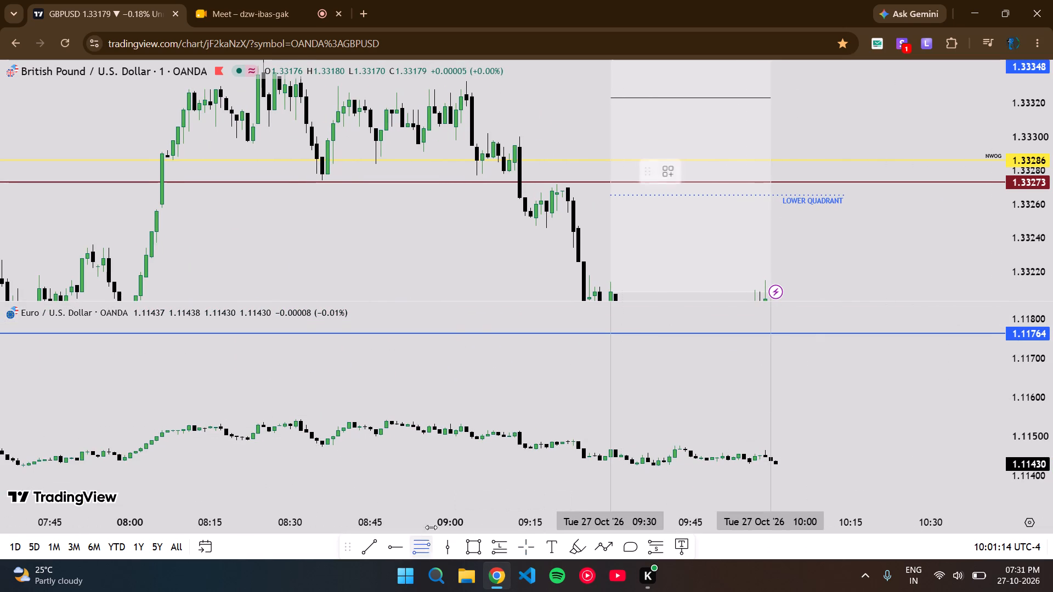
{"action": "left_click", "coordinate": [613, 456]}
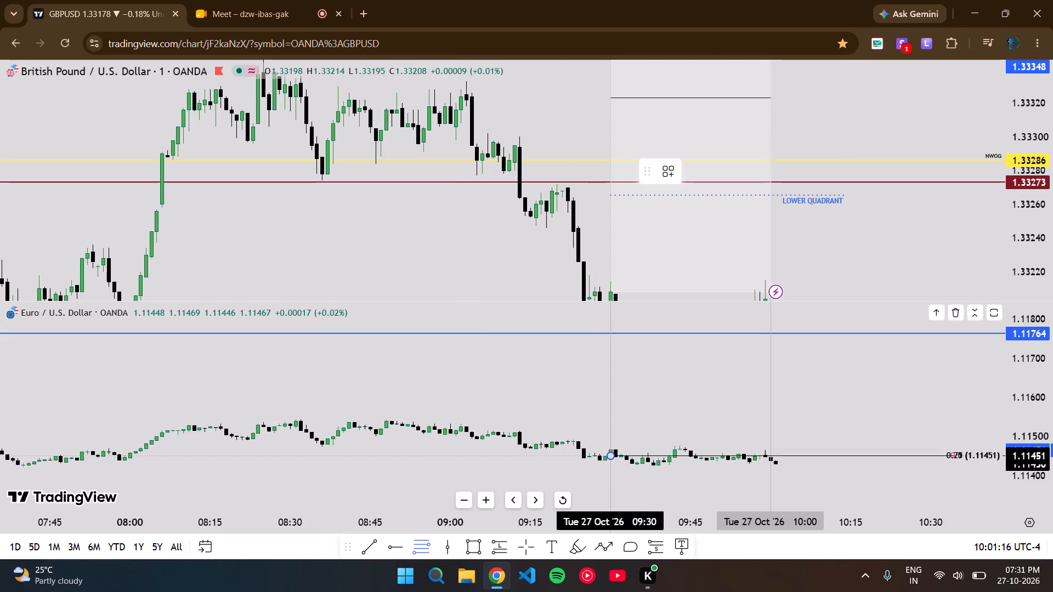
{"action": "left_click", "coordinate": [612, 333]}
{"action": "left_click", "coordinate": [561, 361]}
Move the retracement's lower anchor to 1.11448 on the 09:30 candle in the Euro / U.S. Dollar pane.
{"action": "scroll", "coordinate": [1052, 379], "scroll_direction": "up", "scroll_amount": 9}
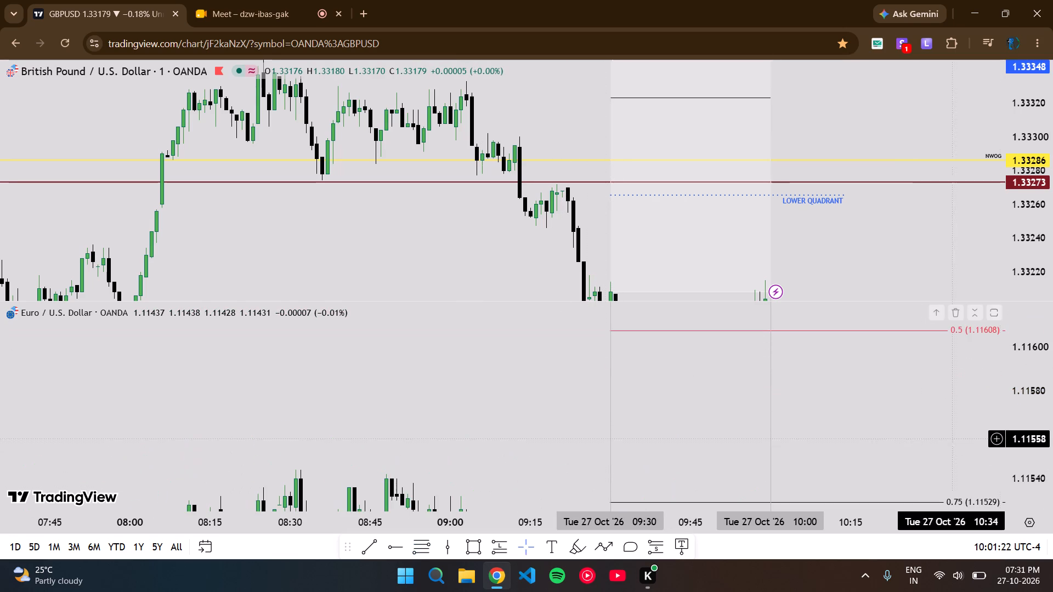
{"action": "left_click_drag", "start_coordinate": [899, 440], "coordinate": [837, 329]}
{"action": "scroll", "coordinate": [1052, 490], "scroll_direction": "down", "scroll_amount": 4}
{"action": "left_click_drag", "start_coordinate": [801, 488], "coordinate": [791, 413]}
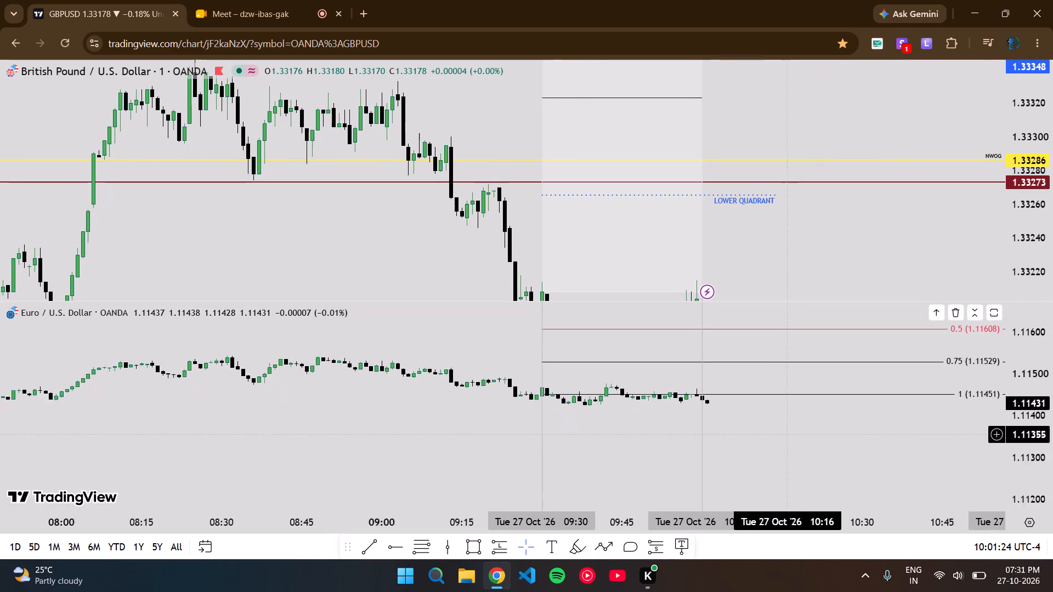
{"action": "left_click_drag", "start_coordinate": [791, 413], "coordinate": [794, 412]}
{"action": "scroll", "coordinate": [1052, 445], "scroll_direction": "up", "scroll_amount": 6}
{"action": "left_click_drag", "start_coordinate": [870, 419], "coordinate": [897, 591]}
{"action": "left_click_drag", "start_coordinate": [896, 483], "coordinate": [895, 588]}
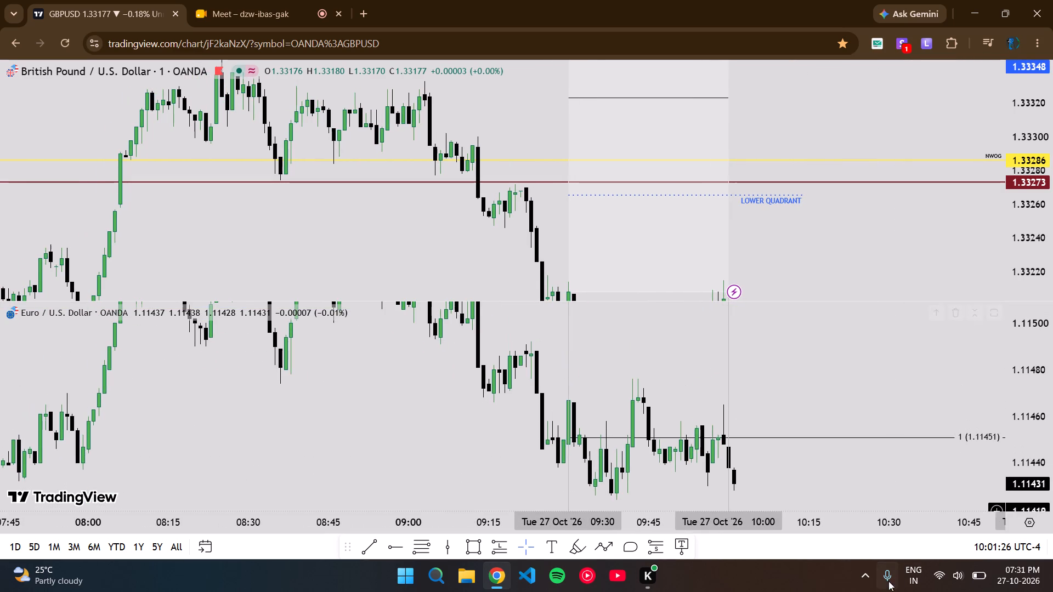
{"action": "left_click_drag", "start_coordinate": [565, 437], "coordinate": [564, 446]}
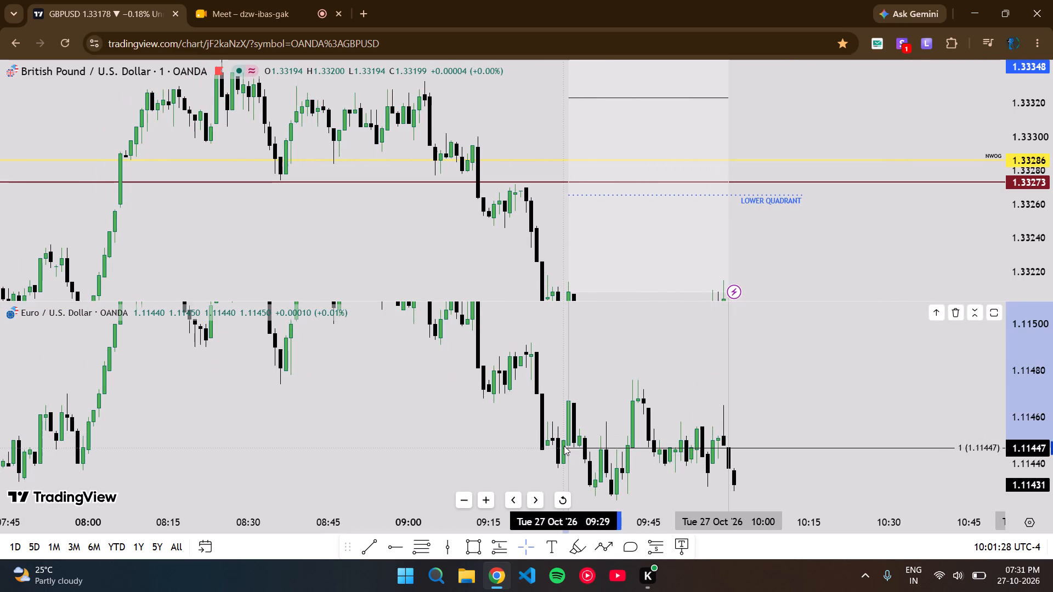
{"action": "left_click_drag", "start_coordinate": [564, 446], "coordinate": [568, 446]}
{"action": "left_click_drag", "start_coordinate": [875, 392], "coordinate": [874, 492]}
{"action": "scroll", "coordinate": [1052, 406], "scroll_direction": "down", "scroll_amount": 2}
Draw a trend line along the retracement's 0.75 level from 09:30 to about 10:04, with both end prices at 1.11527.
{"action": "left_click", "coordinate": [370, 547]}
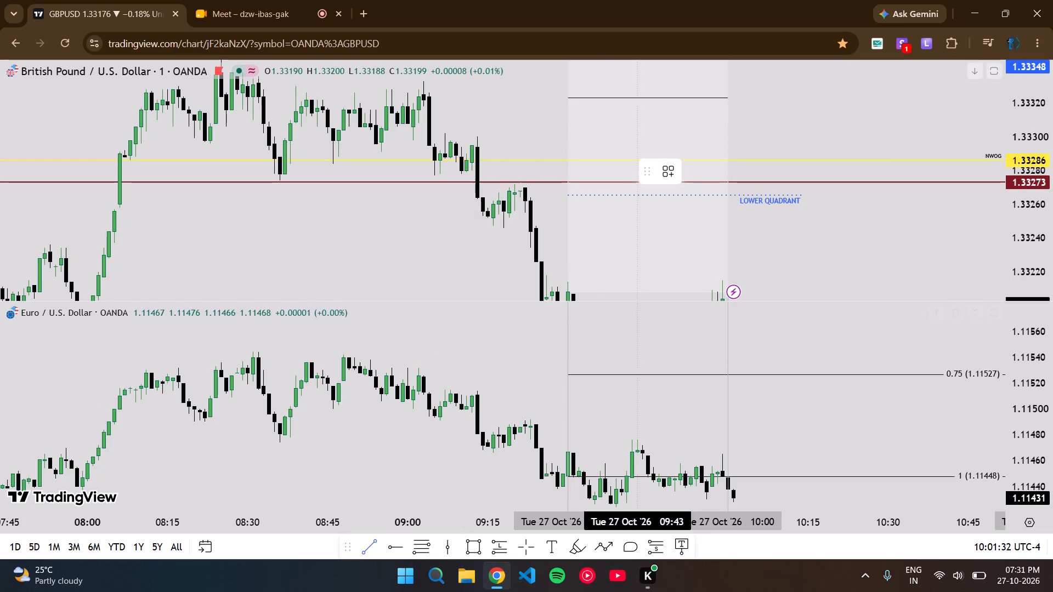
{"action": "left_click", "coordinate": [569, 375], "text": "shift"}
{"action": "left_click", "coordinate": [751, 384], "text": "shift"}
{"action": "left_click", "coordinate": [833, 391]}
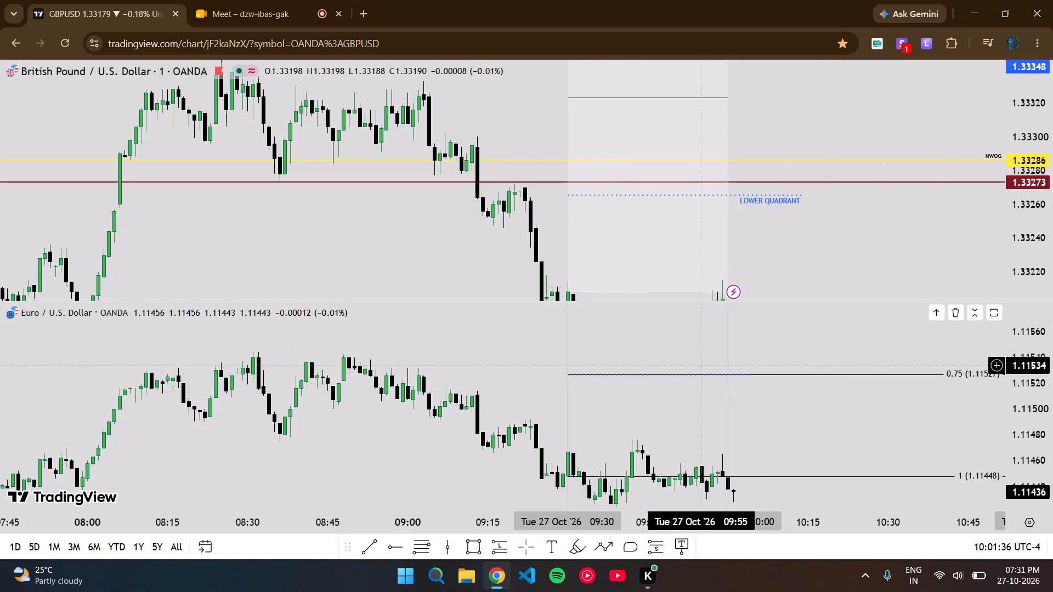
{"action": "double_click", "coordinate": [683, 375]}
{"action": "left_click", "coordinate": [534, 220]}
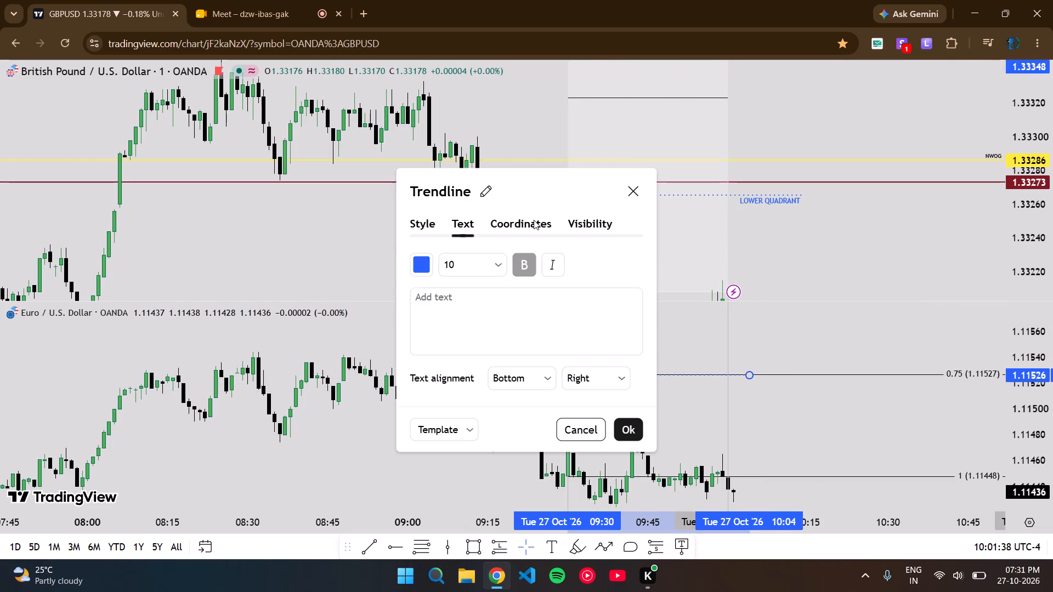
{"action": "left_click", "coordinate": [545, 262]}
{"action": "left_click", "coordinate": [545, 293]}
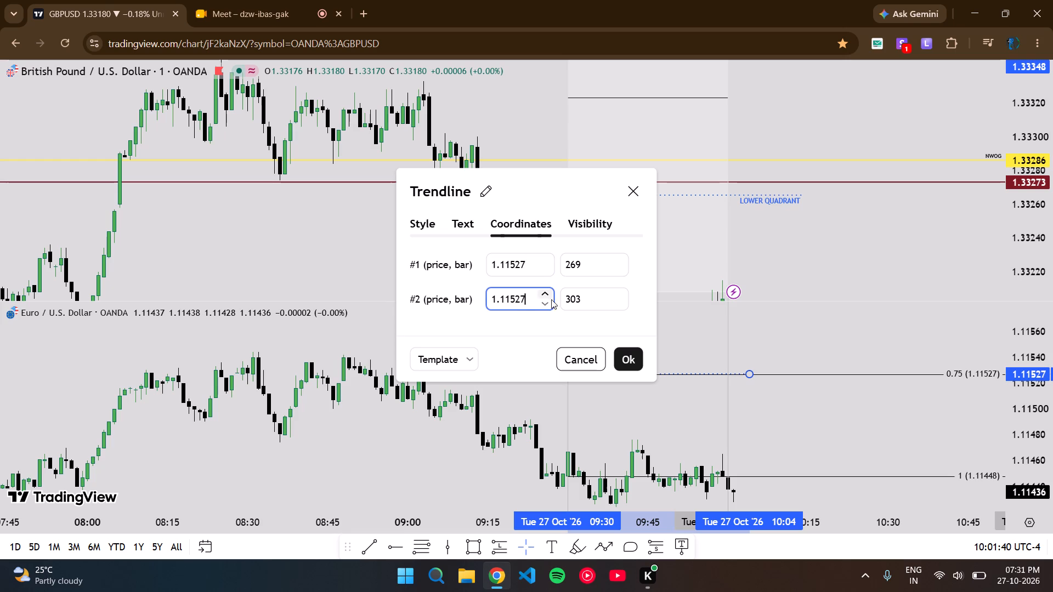
{"action": "left_click", "coordinate": [635, 357]}
Delete the Fib retracement from the Euro / U.S. Dollar pane, keeping the dotted trend line.
{"action": "left_click", "coordinate": [838, 374]}
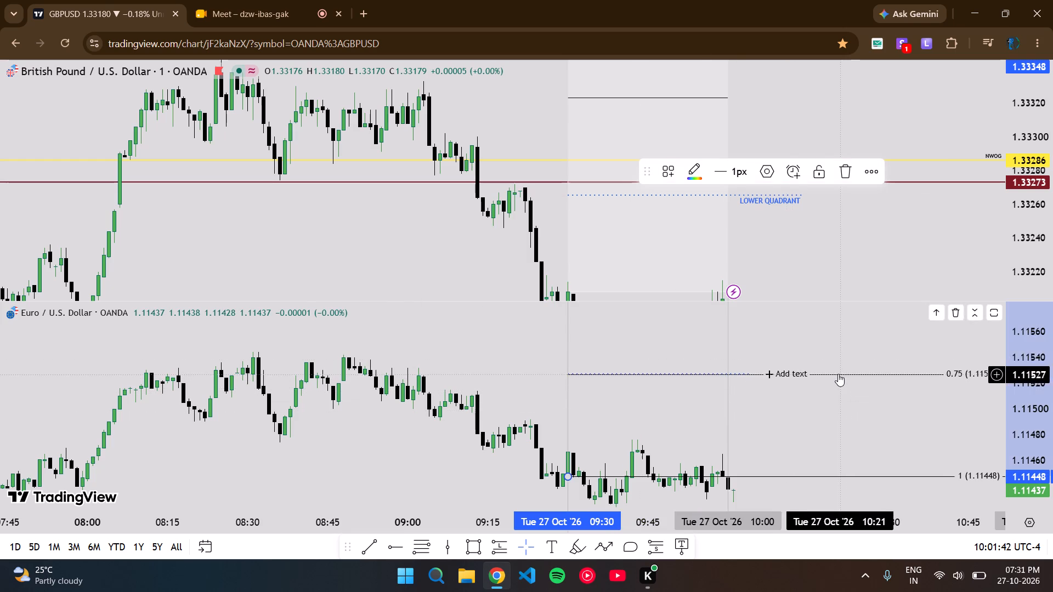
{"action": "left_click_drag", "start_coordinate": [827, 340], "coordinate": [823, 532]}
{"action": "scroll", "coordinate": [1052, 419], "scroll_direction": "down", "scroll_amount": 4}
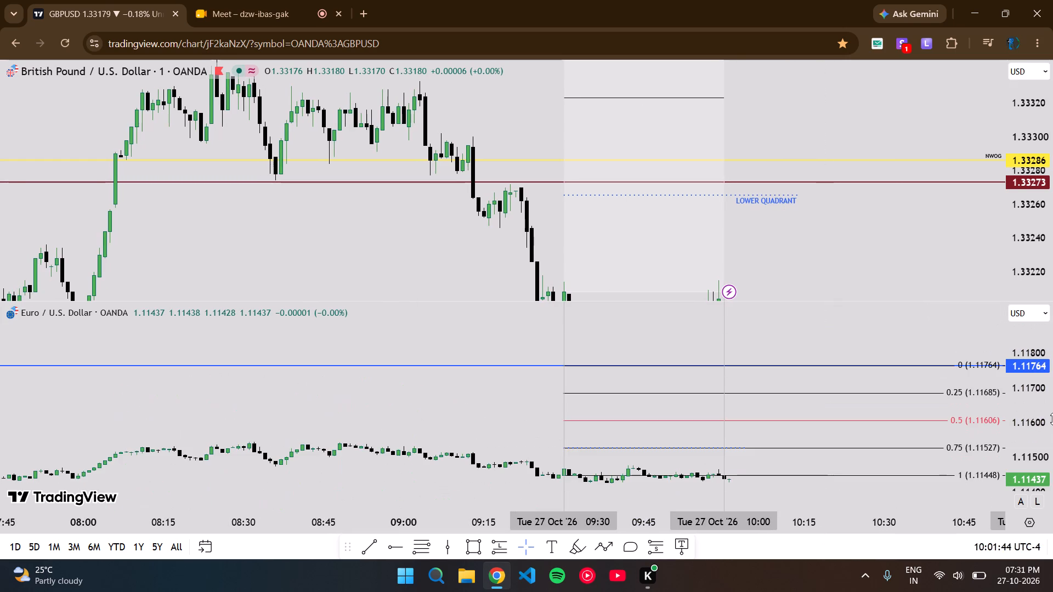
{"action": "left_click", "coordinate": [815, 395]}
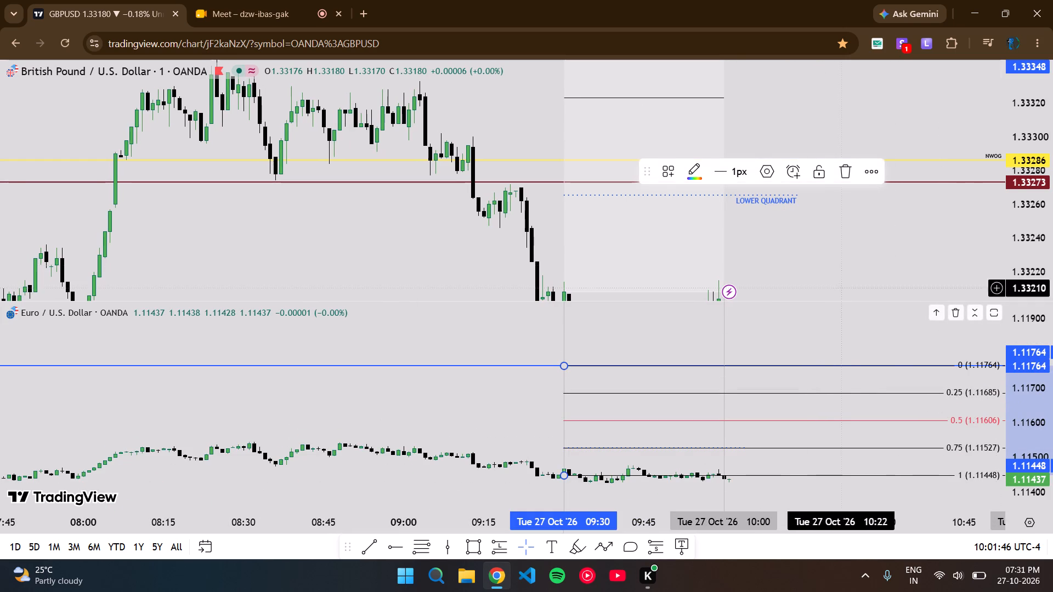
{"action": "left_click", "coordinate": [842, 178]}
Label the 1.11527 trend line in the Euro / U.S. Dollar pane LOWER QUADRANT.
{"action": "double_click", "coordinate": [743, 448]}
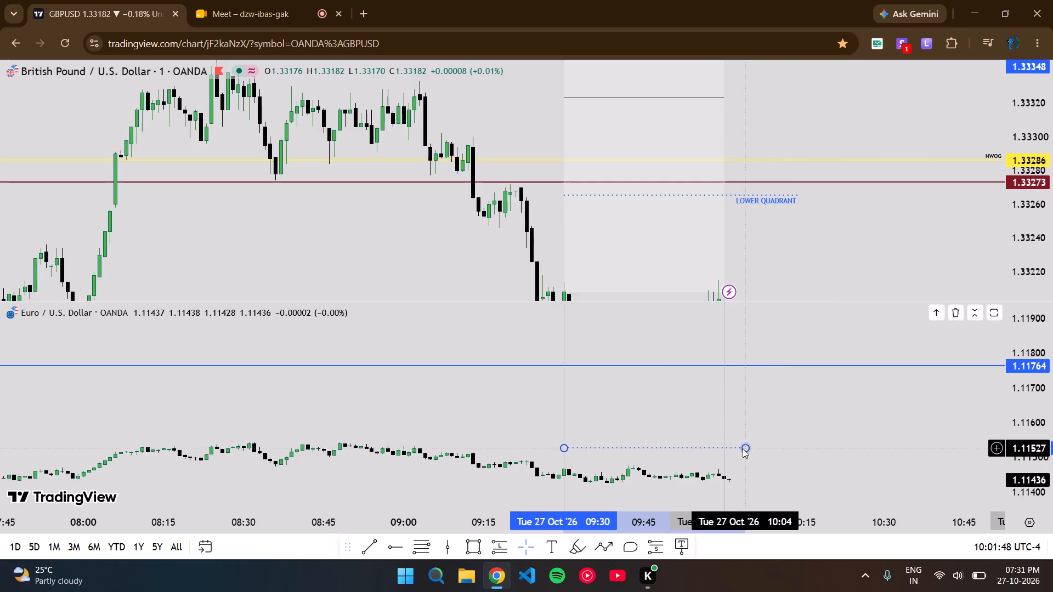
{"action": "left_click", "coordinate": [454, 257]}
{"action": "left_click", "coordinate": [474, 351]}
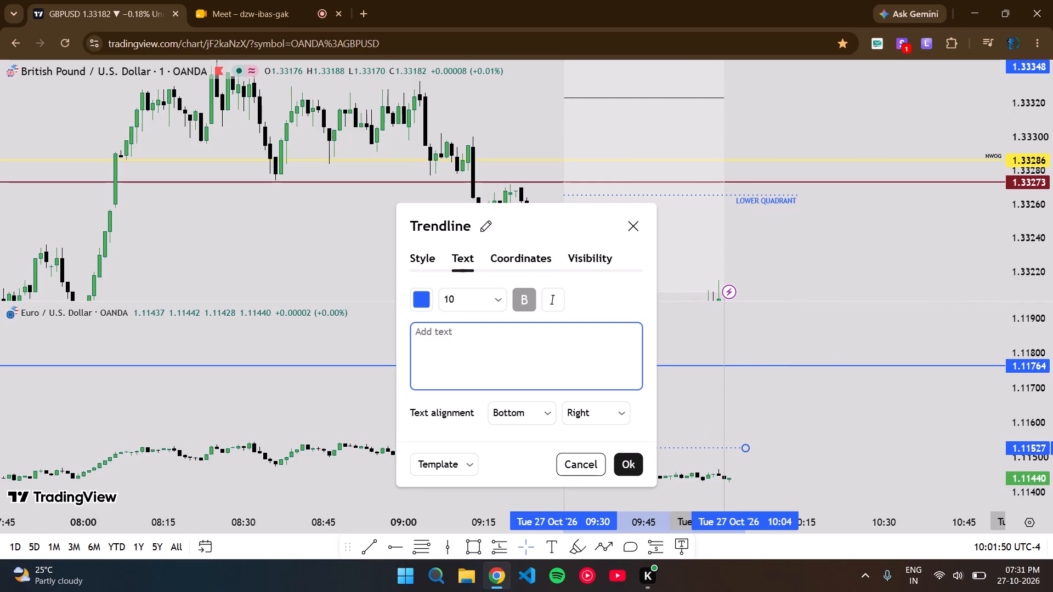
{"action": "type", "text": "LOWER QUADRANT"}
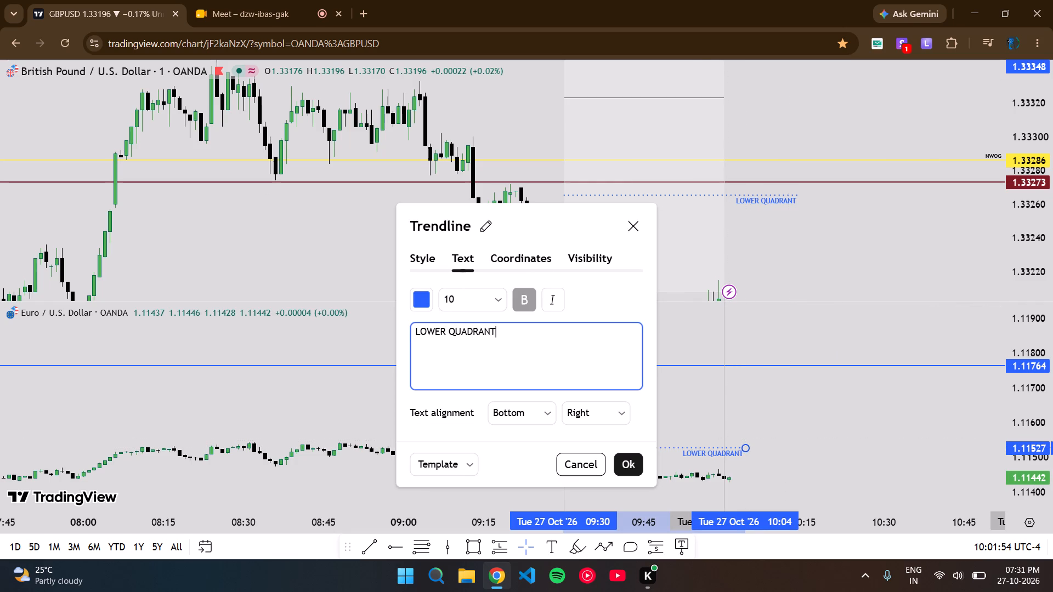
{"action": "left_click", "coordinate": [624, 464]}
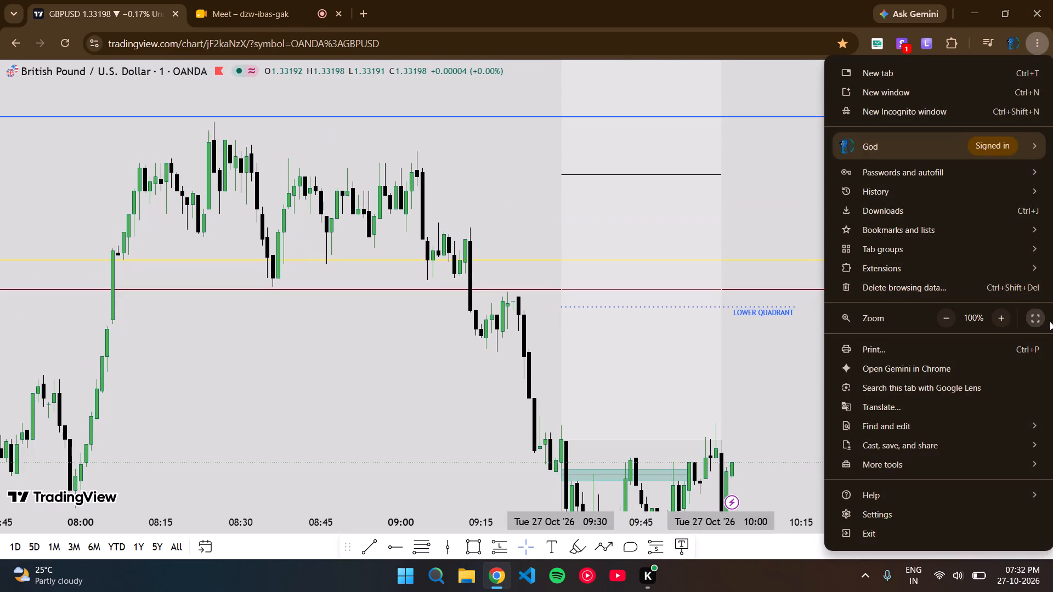
{"action": "left_click", "coordinate": [1041, 322]}
{"action": "scroll", "coordinate": [1052, 296], "scroll_direction": "down", "scroll_amount": 4}
{"action": "left_click_drag", "start_coordinate": [855, 403], "coordinate": [768, 270]}
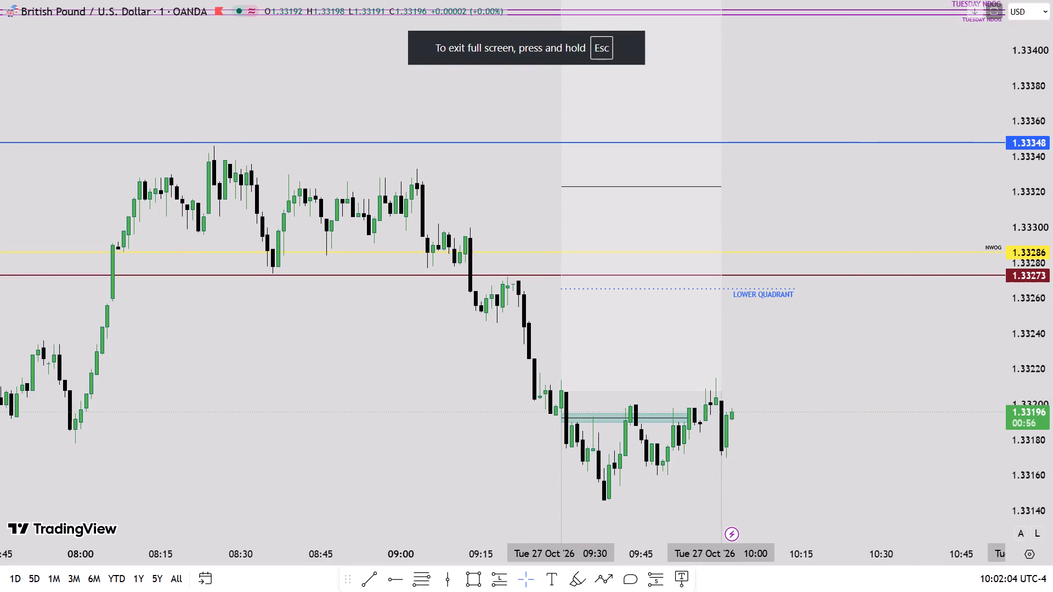
{"action": "left_click_drag", "start_coordinate": [888, 494], "coordinate": [818, 411]}
{"action": "scroll", "coordinate": [1052, 406], "scroll_direction": "up", "scroll_amount": 4}
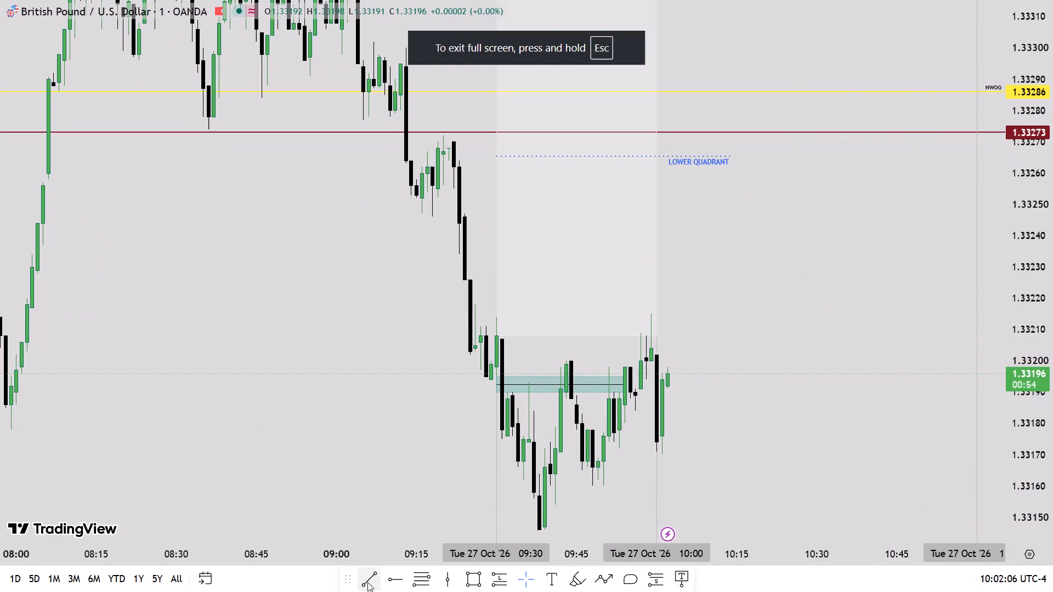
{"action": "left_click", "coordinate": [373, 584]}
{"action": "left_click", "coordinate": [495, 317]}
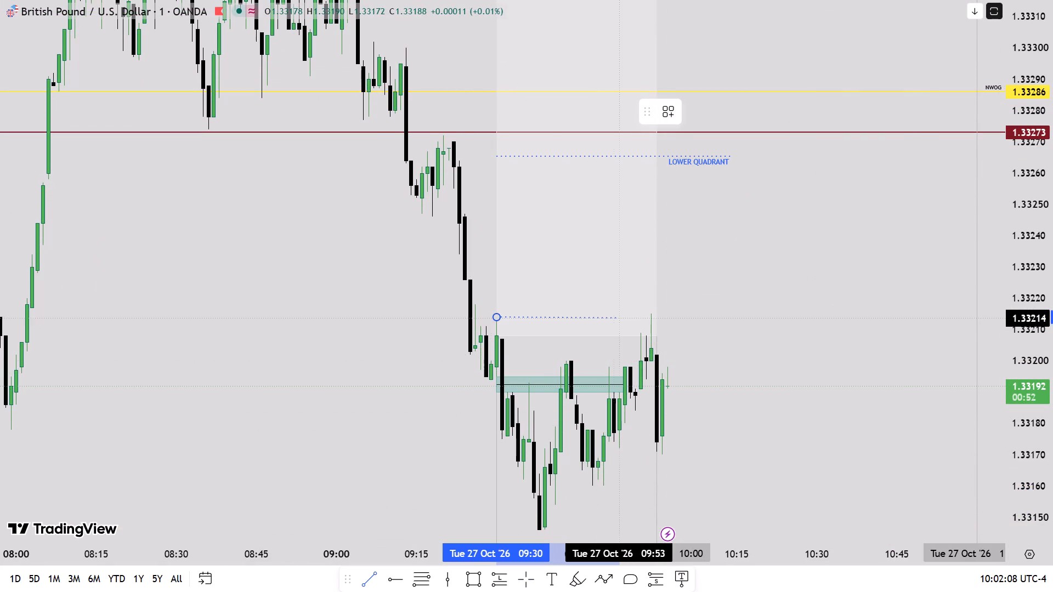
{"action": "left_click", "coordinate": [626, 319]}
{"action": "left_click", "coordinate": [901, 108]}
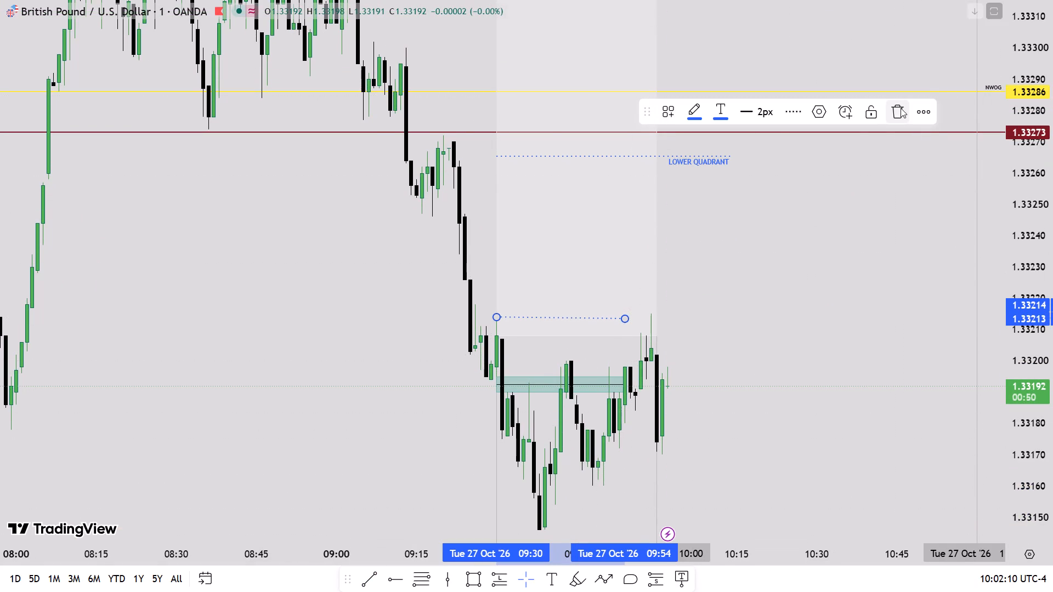
Draw a level trend line on GBPUSD at 1.33215 from the 09:59 candle's high back to 09:30.
{"action": "left_click", "coordinate": [371, 581]}
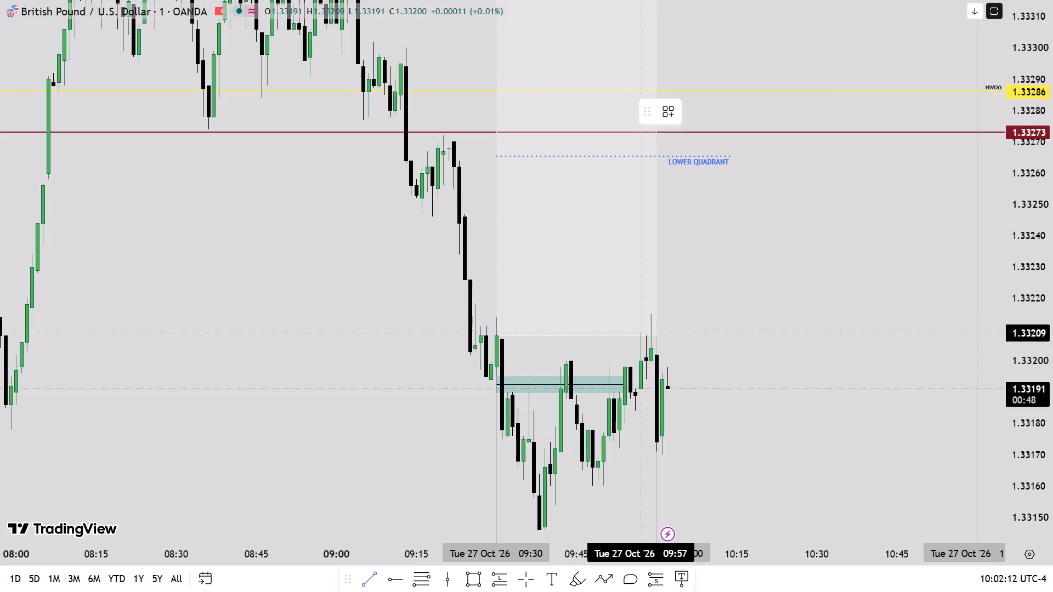
{"action": "left_click", "coordinate": [651, 315]}
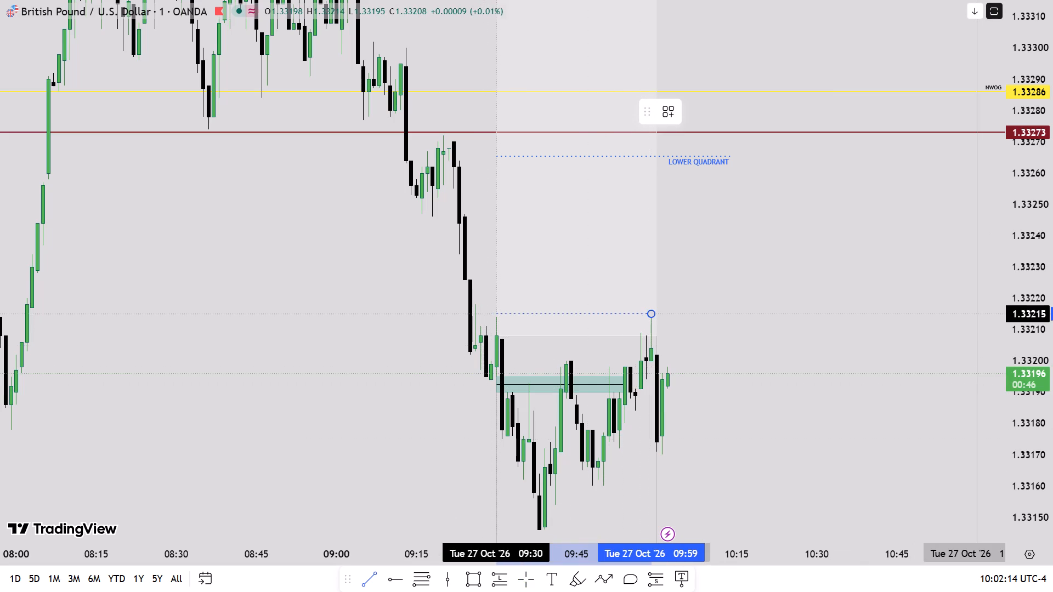
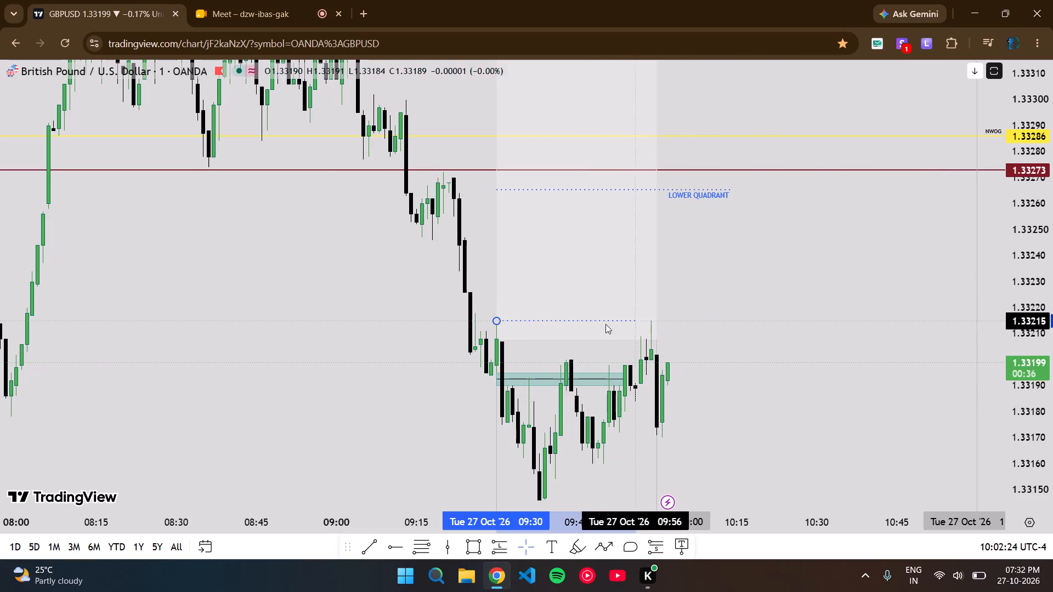
Extend the GBPUSD trend line at 1.33215 forward to 10:14, keeping it level, and make it solid.
{"action": "left_click_drag", "start_coordinate": [605, 324], "coordinate": [730, 327]}
{"action": "left_click", "coordinate": [687, 373]}
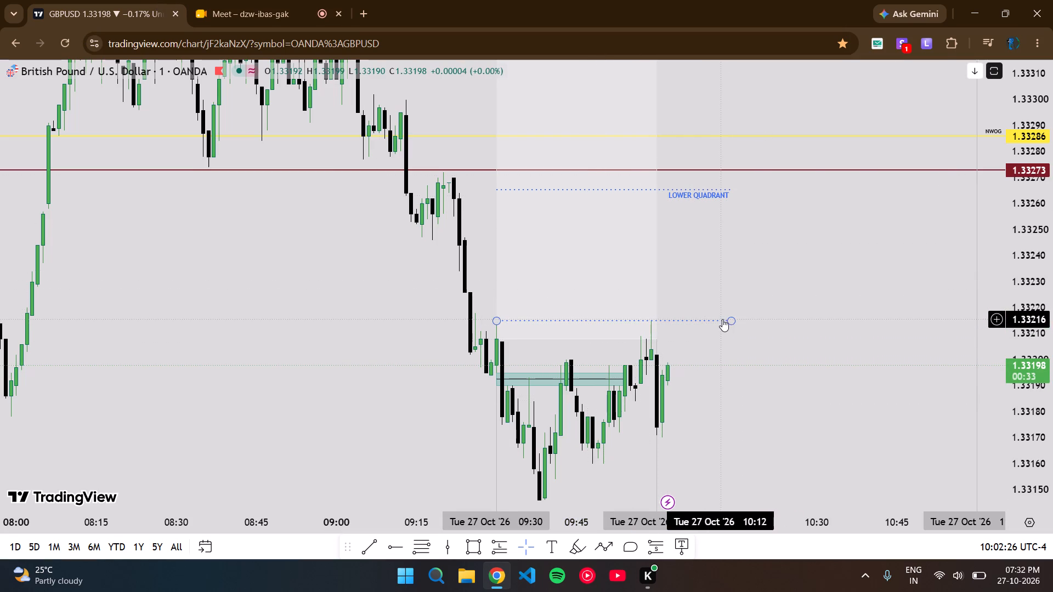
{"action": "left_click", "coordinate": [722, 319]}
{"action": "left_click", "coordinate": [803, 169]}
{"action": "left_click", "coordinate": [808, 197]}
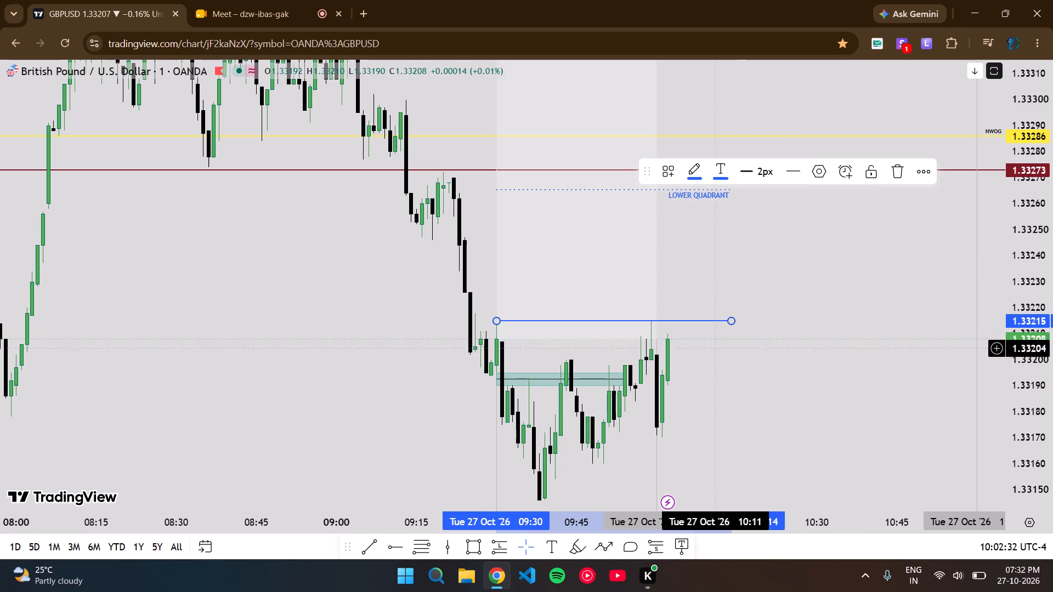
Label the 1.33215 trend line MINOR BUYSIDE LIQUIDITY with the text aligned left.
{"action": "left_click", "coordinate": [702, 323]}
{"action": "double_click", "coordinate": [702, 322]}
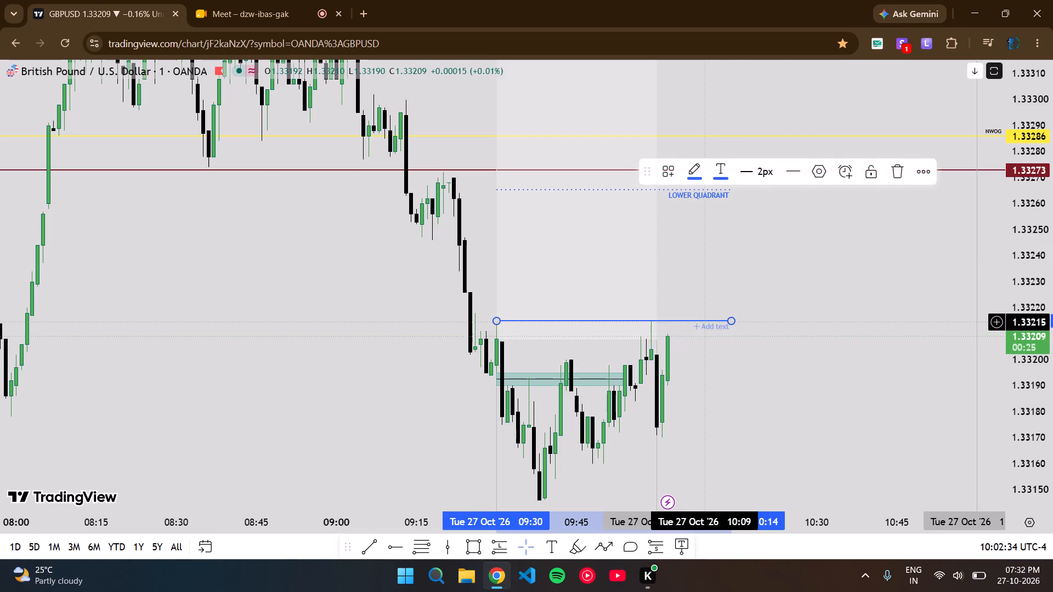
{"action": "left_click", "coordinate": [541, 322]}
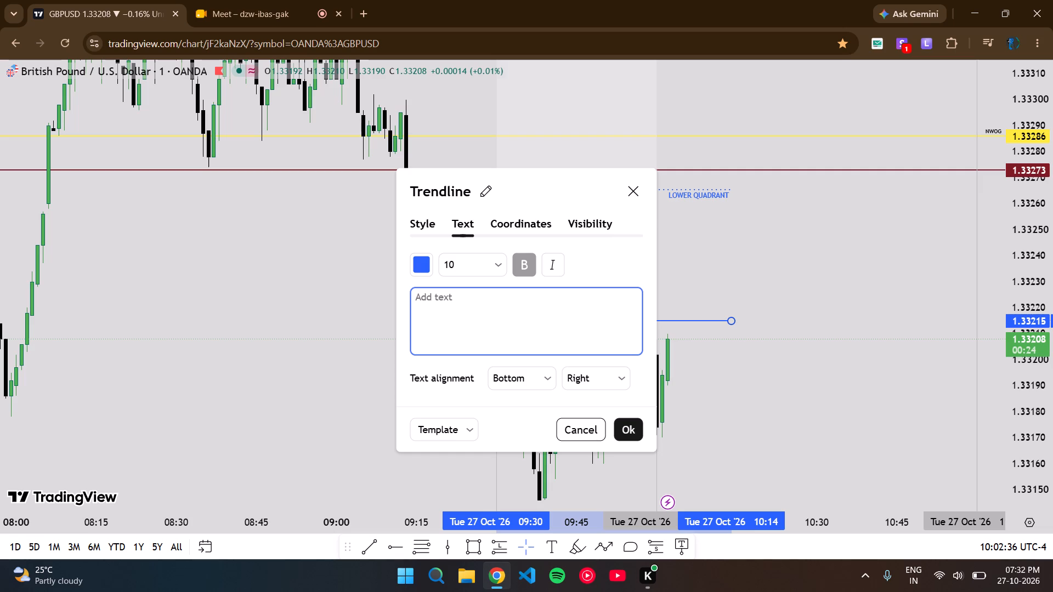
{"action": "type", "text": "MINOR BI"}
{"action": "key", "text": "BackSpace"}
{"action": "type", "text": "UTT"}
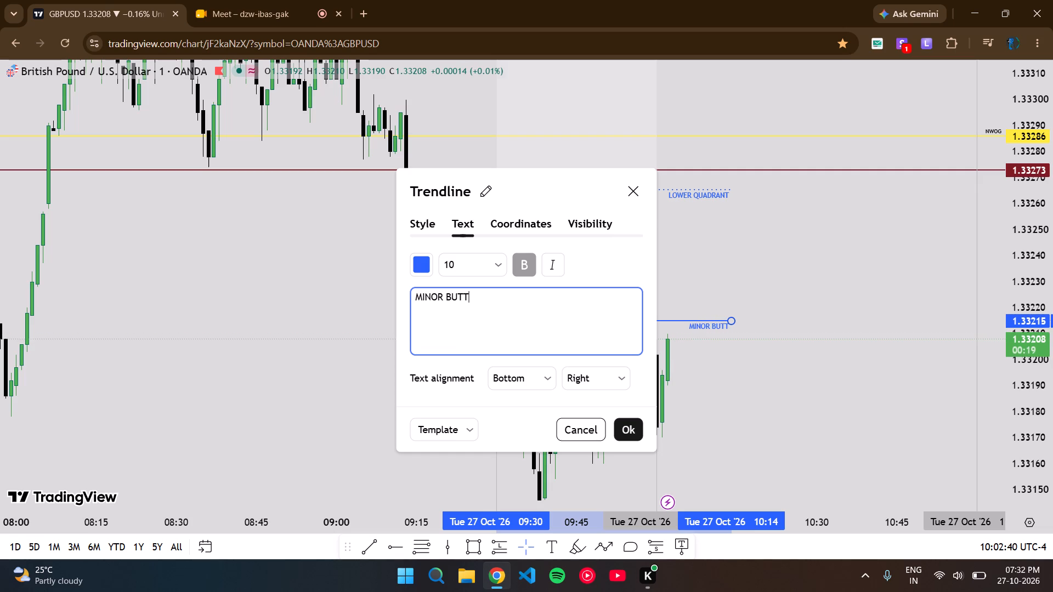
{"action": "key", "text": "BackSpace"}
{"action": "key", "text": "BackSpace"}
{"action": "type", "text": "YSIDE LQI"}
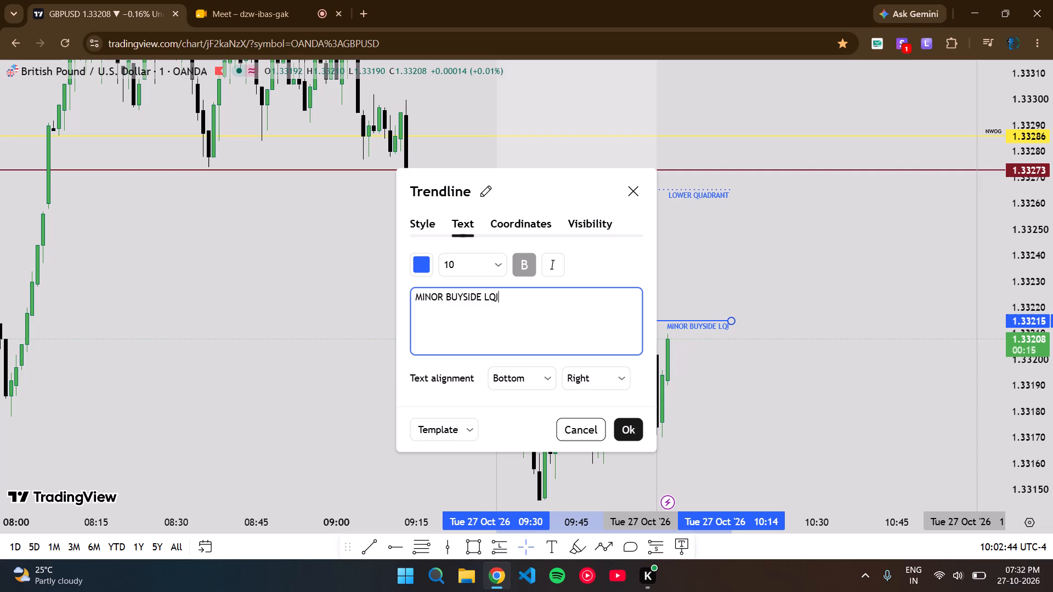
{"action": "key", "text": "BackSpace"}
{"action": "key", "text": "BackSpace"}
{"action": "type", "text": "IQUII"}
{"action": "key", "text": "BackSpace"}
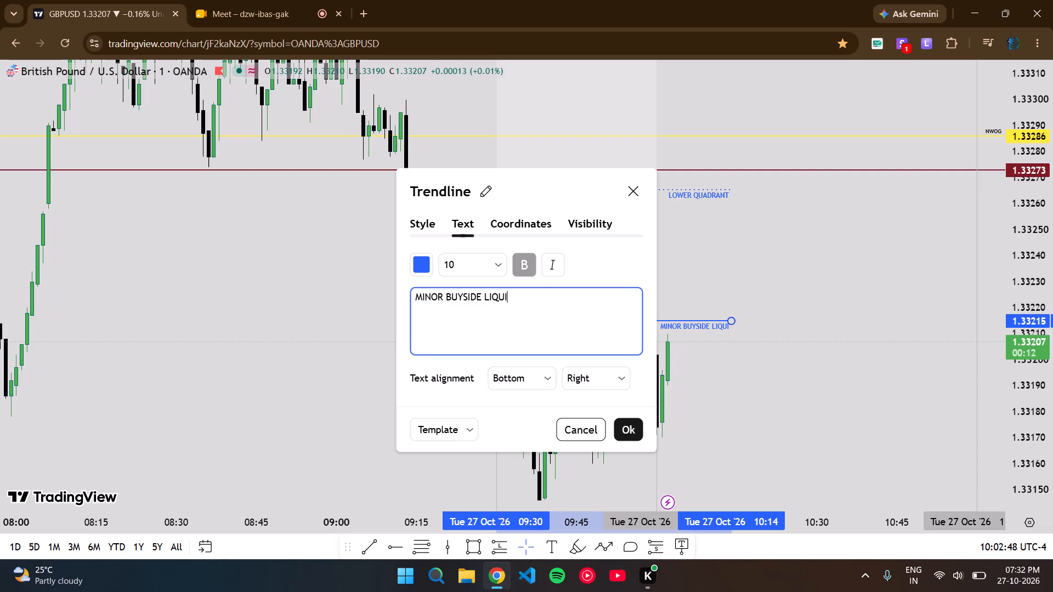
{"action": "type", "text": "DITY"}
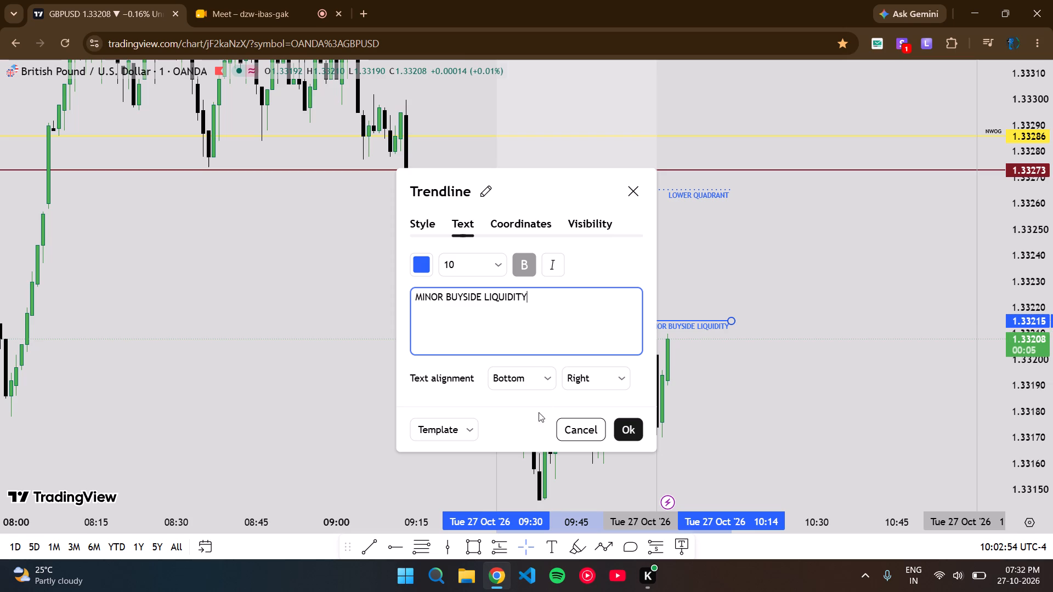
{"action": "left_click_drag", "start_coordinate": [582, 393], "coordinate": [584, 382]}
{"action": "left_click", "coordinate": [584, 382]}
{"action": "left_click", "coordinate": [582, 394]}
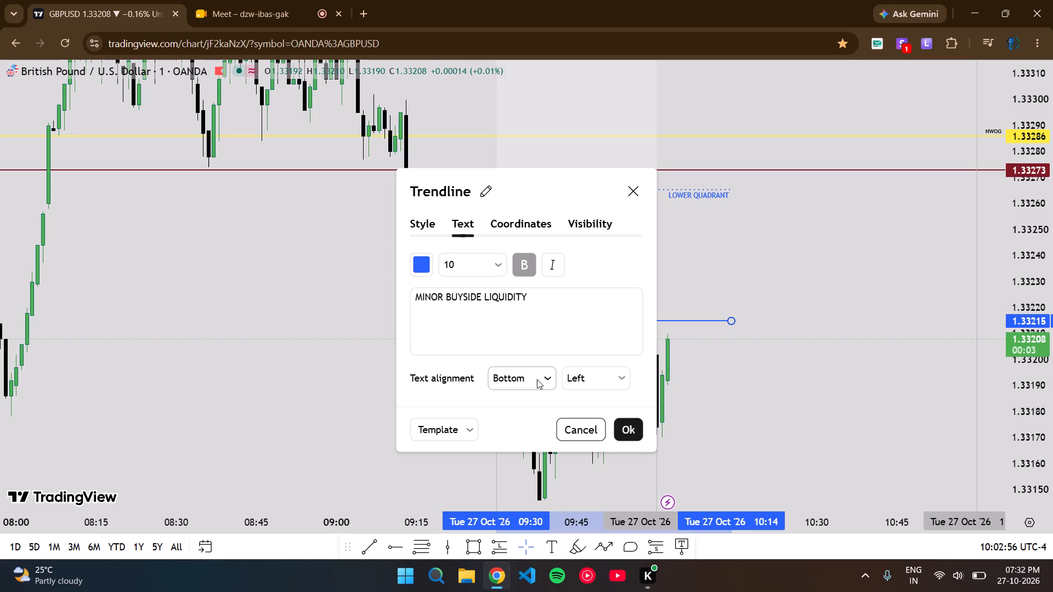
{"action": "left_click", "coordinate": [633, 434]}
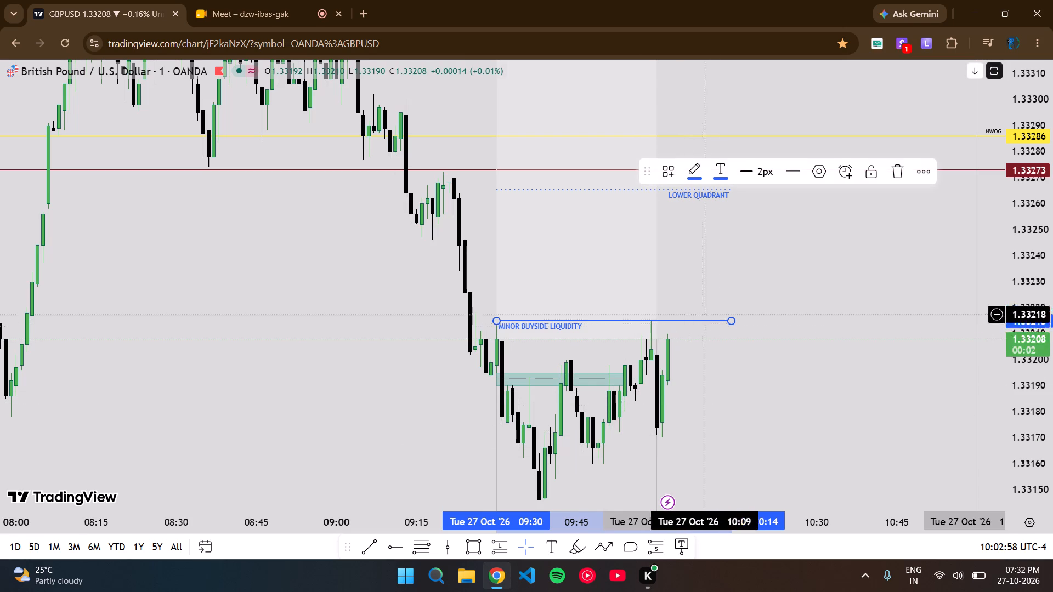
Place the MINOR BUYSIDE LIQUIDITY text above its line by setting the vertical alignment to Top.
{"action": "double_click", "coordinate": [731, 319]}
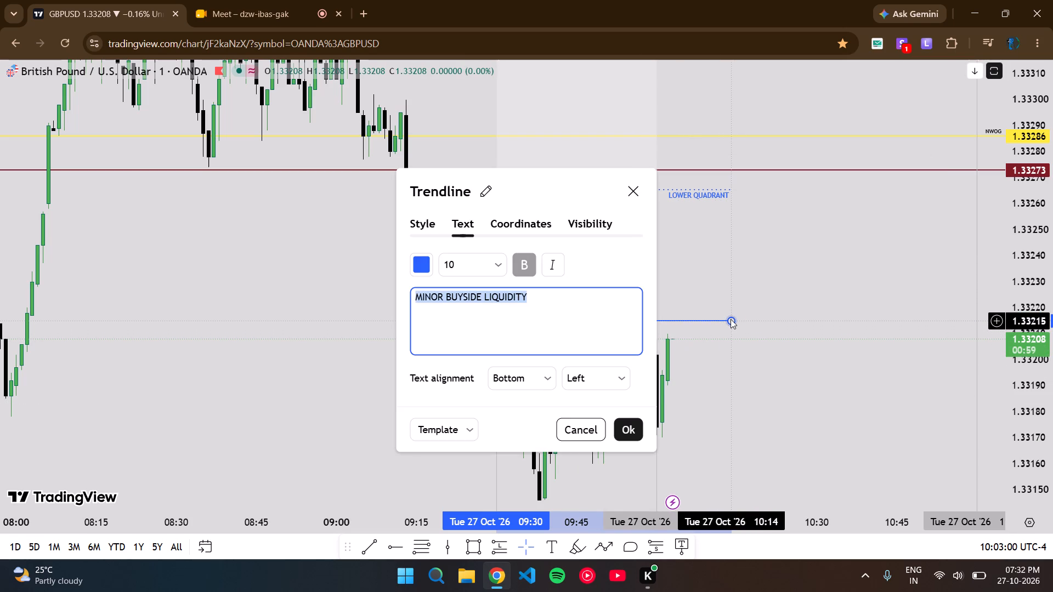
{"action": "left_click", "coordinate": [533, 375]}
{"action": "left_click", "coordinate": [523, 396]}
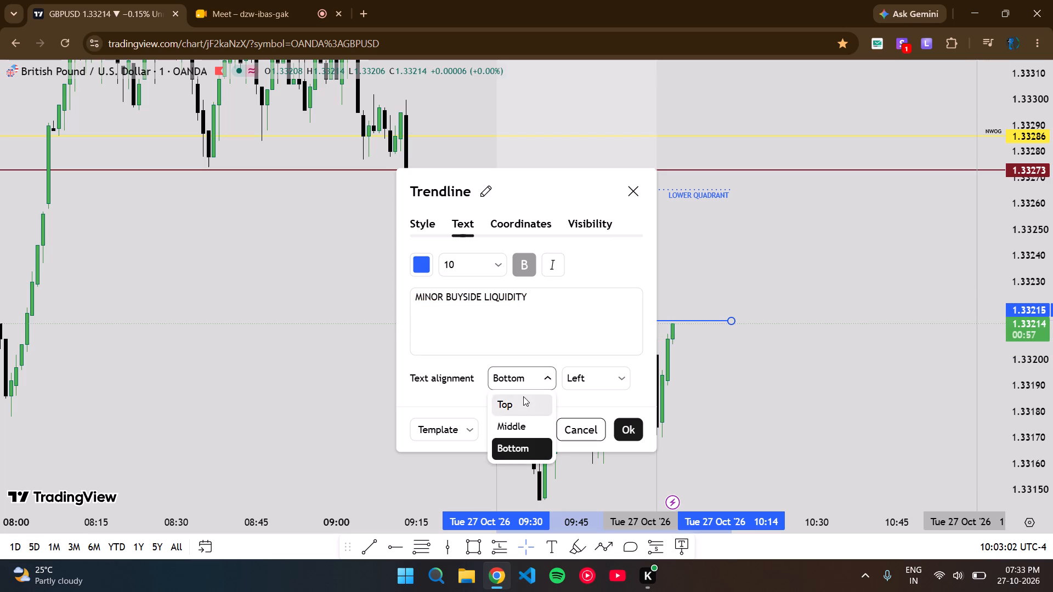
{"action": "left_click", "coordinate": [622, 424]}
Draw a level trend line at 1.33146 along the 09:38 low, spanning from 09:30 to 10:15.
{"action": "left_click_drag", "start_coordinate": [701, 395], "coordinate": [692, 327]}
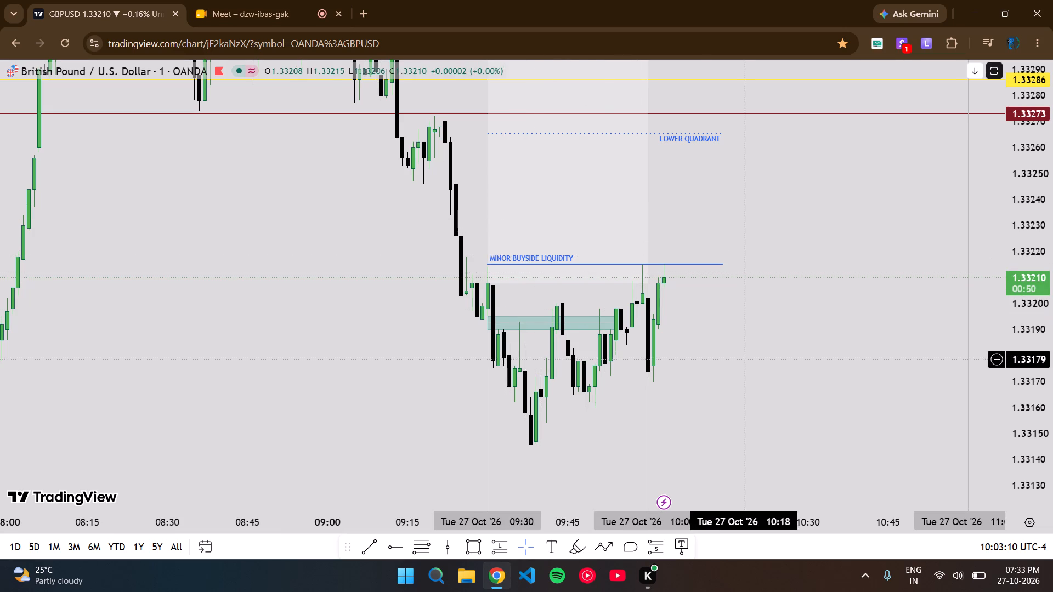
{"action": "left_click_drag", "start_coordinate": [745, 360], "coordinate": [709, 295]}
{"action": "left_click", "coordinate": [371, 535]}
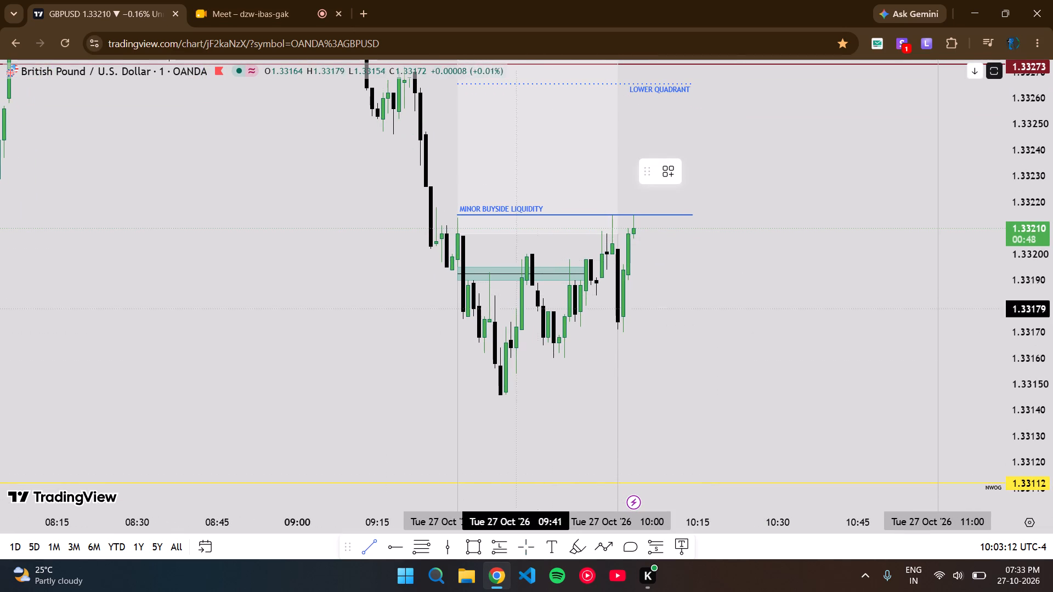
{"action": "left_click", "coordinate": [501, 397]}
{"action": "left_click", "coordinate": [698, 396], "text": "shift"}
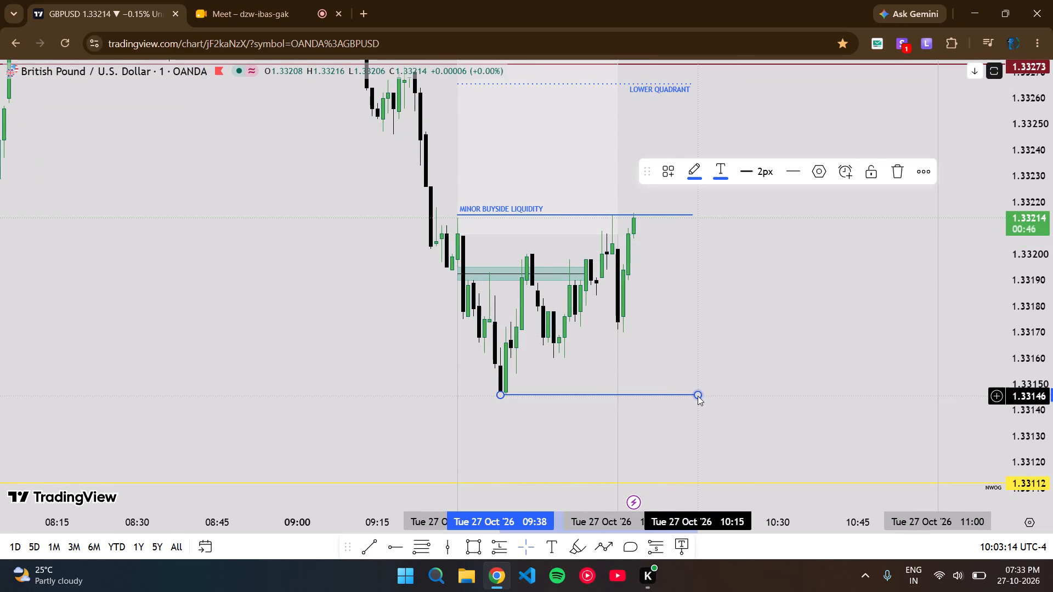
{"action": "left_click_drag", "start_coordinate": [502, 395], "coordinate": [480, 397], "text": "shift"}
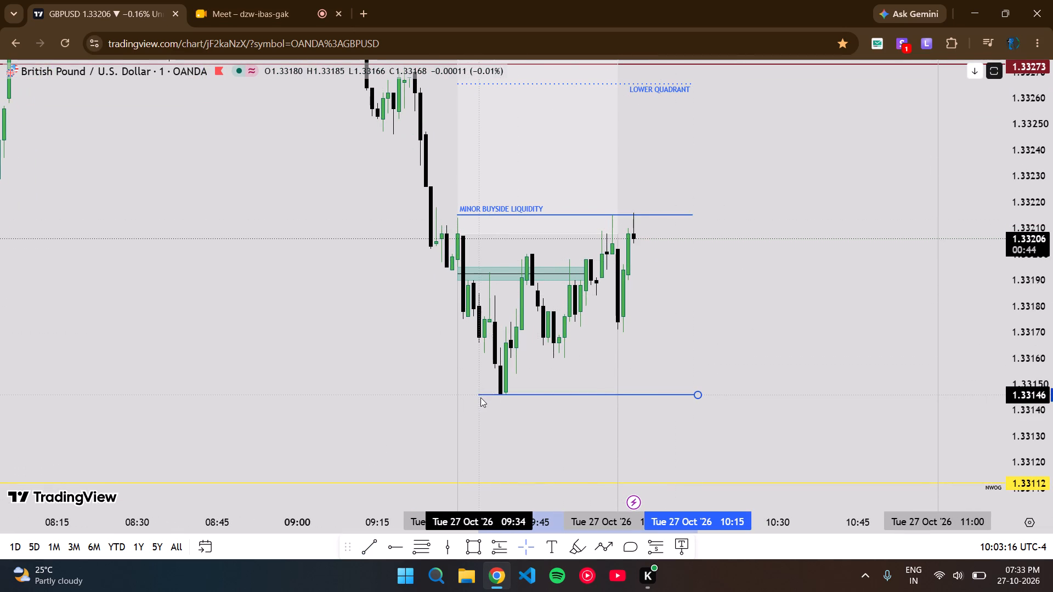
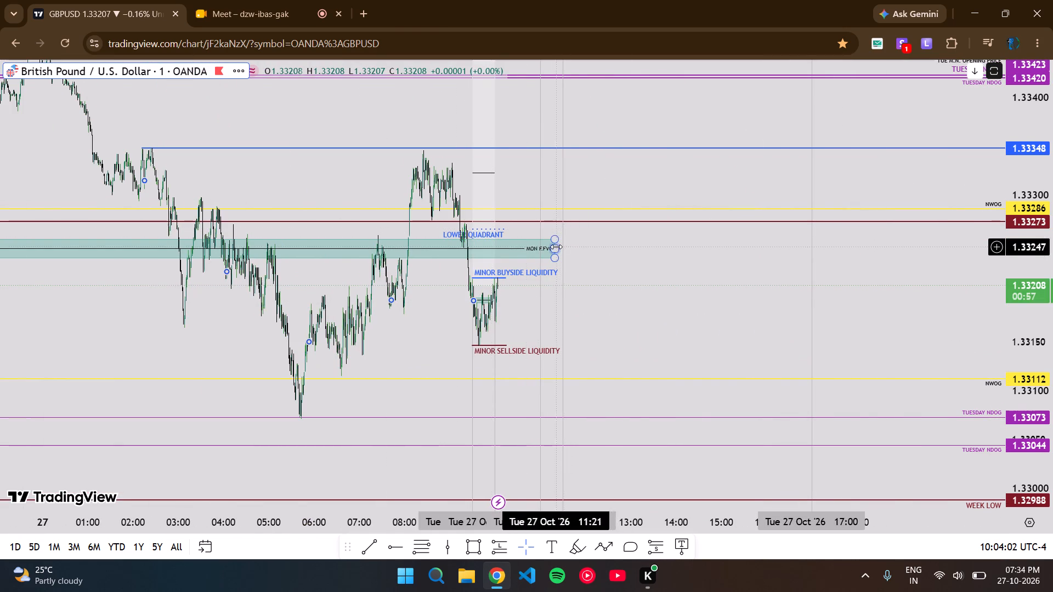
{"action": "left_click_drag", "start_coordinate": [556, 247], "coordinate": [612, 247]}
{"action": "scroll", "coordinate": [369, 340], "scroll_direction": "down", "scroll_amount": 10}
{"action": "scroll", "coordinate": [369, 340], "scroll_direction": "up", "scroll_amount": 5}
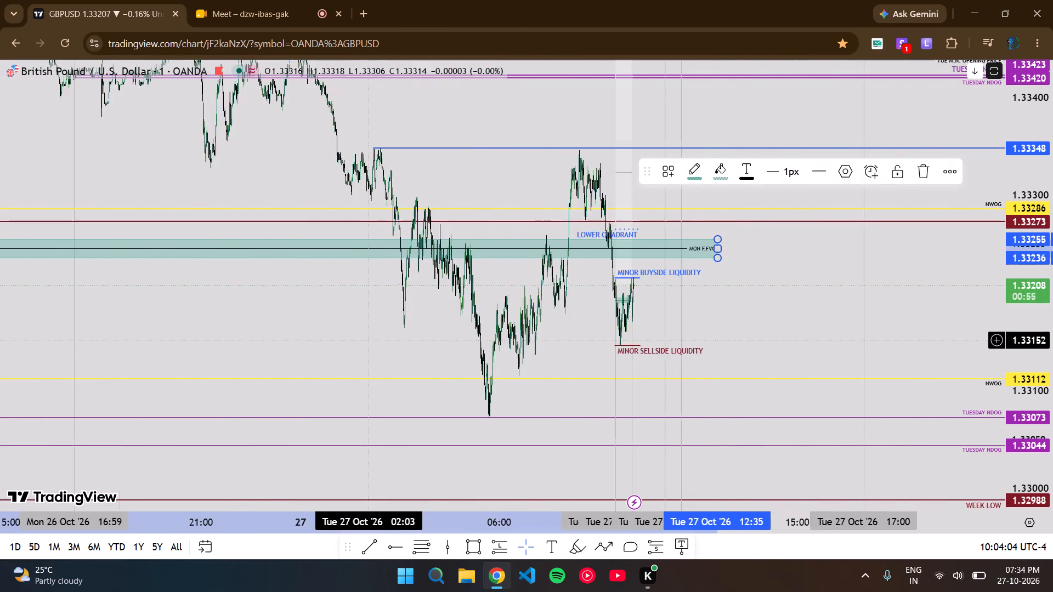
{"action": "scroll", "coordinate": [369, 340], "scroll_direction": "up", "scroll_amount": 9}
{"action": "left_click_drag", "start_coordinate": [409, 279], "coordinate": [619, 278]}
{"action": "scroll", "coordinate": [1052, 292], "scroll_direction": "up", "scroll_amount": 5}
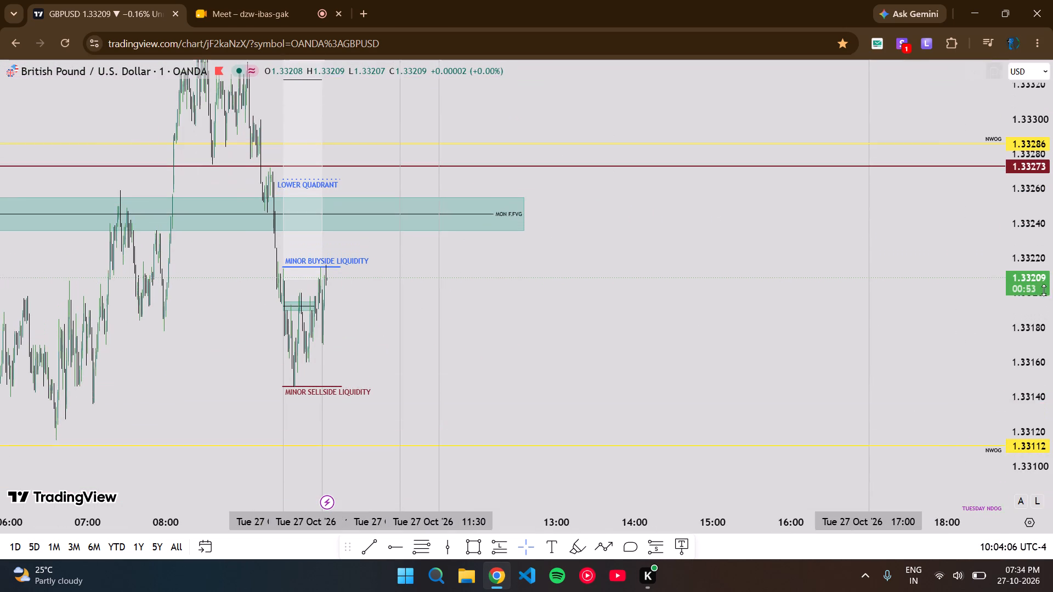
{"action": "left_click_drag", "start_coordinate": [523, 213], "coordinate": [627, 214]}
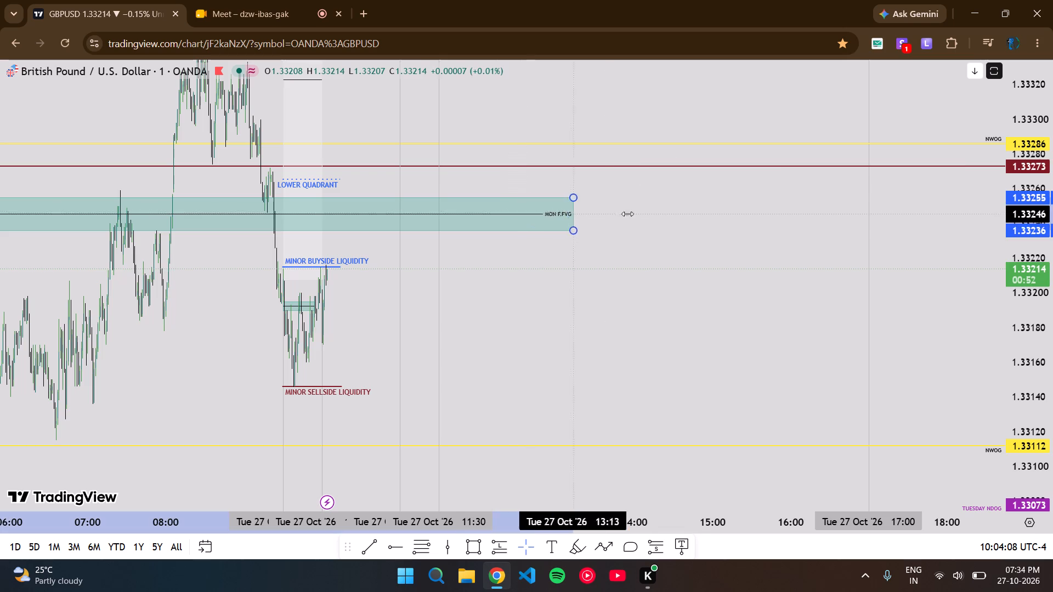
{"action": "left_click_drag", "start_coordinate": [627, 214], "coordinate": [708, 214]}
Show the GBPUSD chart in the browser's full-screen mode, with the recent session's price action in view.
{"action": "scroll", "coordinate": [672, 320], "scroll_direction": "up", "scroll_amount": 5}
{"action": "left_click_drag", "start_coordinate": [412, 296], "coordinate": [817, 285]}
{"action": "scroll", "coordinate": [686, 341], "scroll_direction": "up", "scroll_amount": 4}
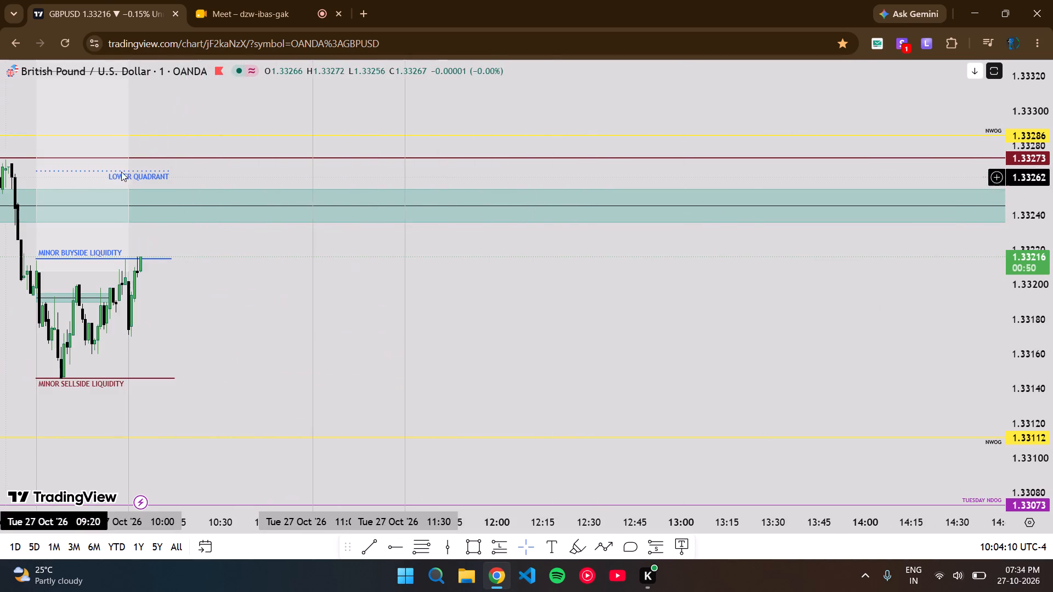
{"action": "left_click_drag", "start_coordinate": [565, 327], "coordinate": [808, 328]}
{"action": "left_click", "coordinate": [1040, 36]}
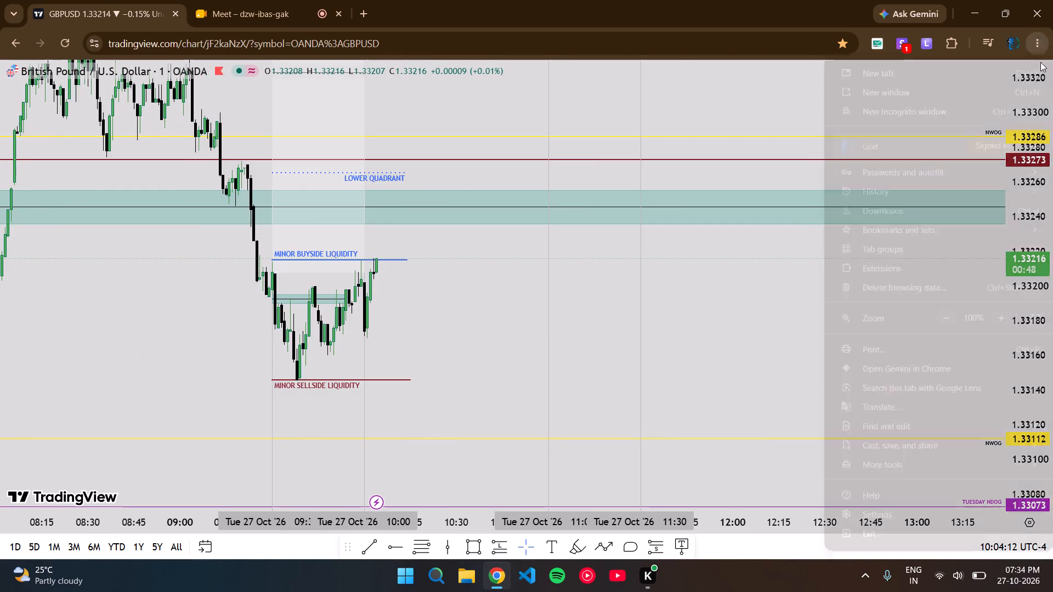
{"action": "left_click", "coordinate": [1036, 309]}
{"action": "scroll", "coordinate": [1052, 184], "scroll_direction": "down", "scroll_amount": 4}
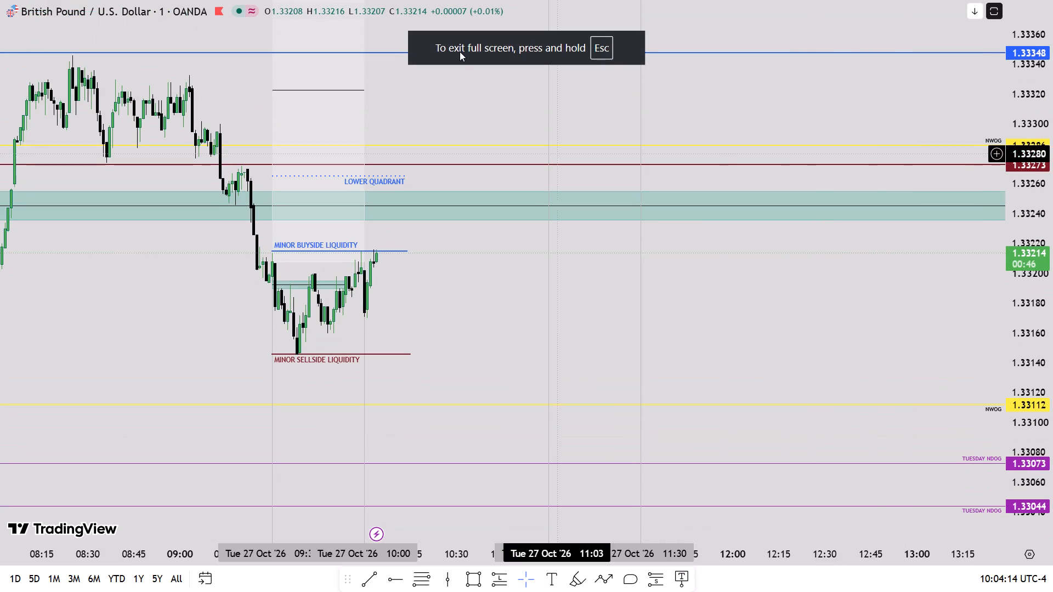
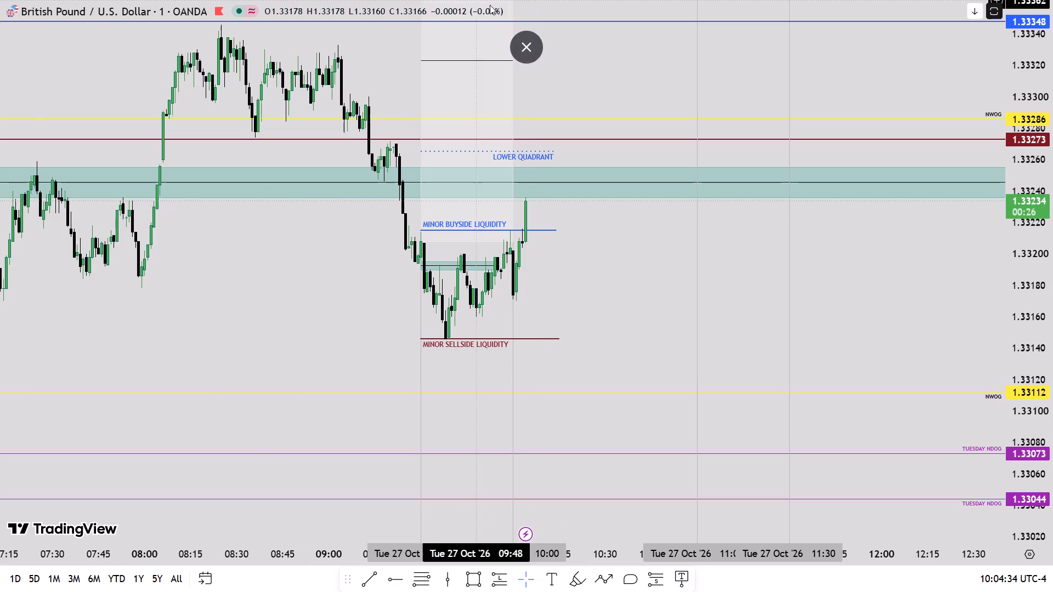
Shorten the MON F.FVG box on the GBPUSD chart so that it ends at about 13:00 on Tuesday 27 Oct.
{"action": "left_click_drag", "start_coordinate": [639, 278], "coordinate": [657, 331]}
{"action": "scroll", "coordinate": [1052, 334], "scroll_direction": "up", "scroll_amount": 5}
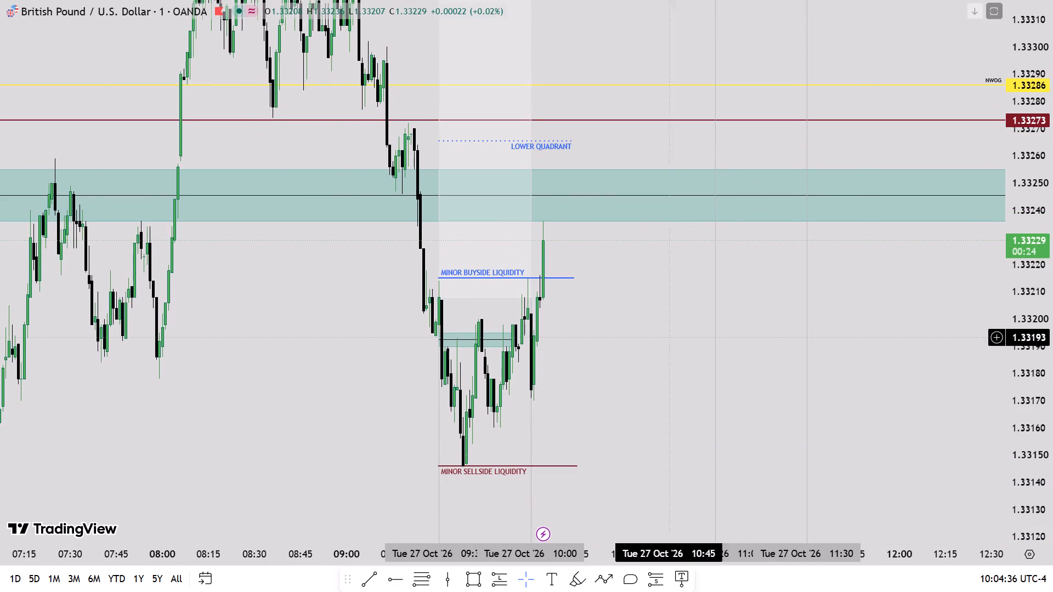
{"action": "scroll", "coordinate": [502, 338], "scroll_direction": "up", "scroll_amount": 3}
{"action": "scroll", "coordinate": [1052, 332], "scroll_direction": "down", "scroll_amount": 3}
{"action": "left_click_drag", "start_coordinate": [528, 339], "coordinate": [319, 384]}
{"action": "scroll", "coordinate": [307, 388], "scroll_direction": "down", "scroll_amount": 4}
{"action": "scroll", "coordinate": [491, 393], "scroll_direction": "down", "scroll_amount": 4}
{"action": "left_click_drag", "start_coordinate": [895, 382], "coordinate": [416, 394]}
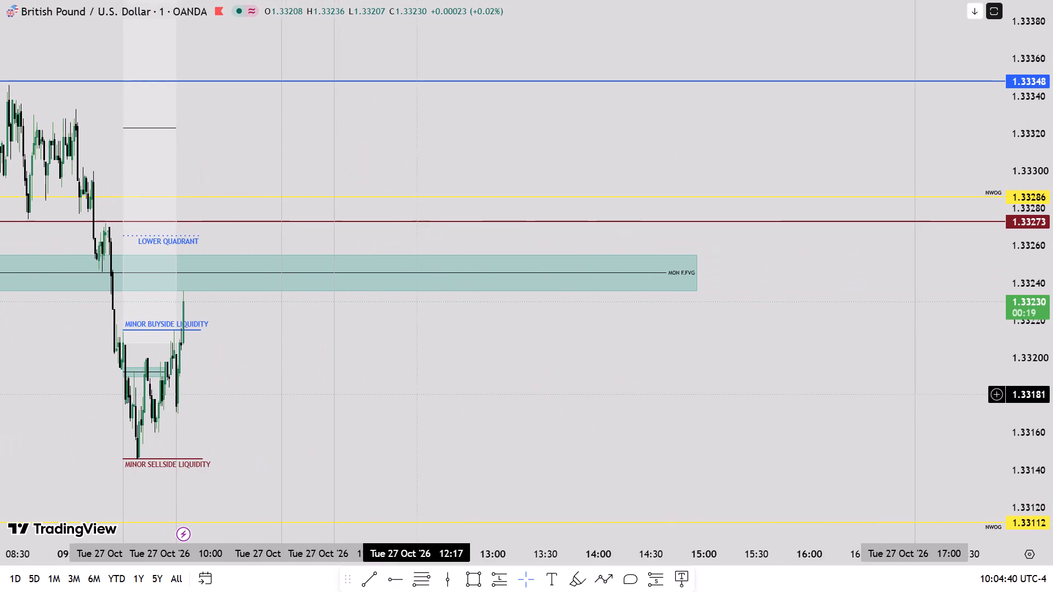
{"action": "left_click_drag", "start_coordinate": [697, 272], "coordinate": [676, 272]}
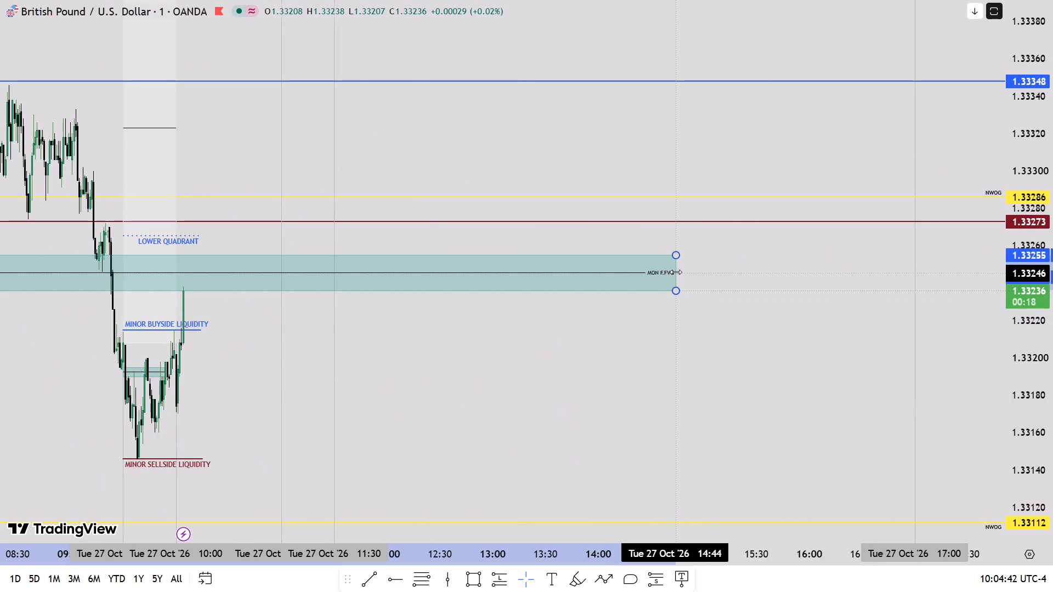
{"action": "left_click_drag", "start_coordinate": [676, 272], "coordinate": [492, 293]}
Examine the recent GBPUSD price action, compare it with the EURUSD pane, and return to the GBPUSD pane maximised.
{"action": "left_click_drag", "start_coordinate": [477, 382], "coordinate": [1029, 388]}
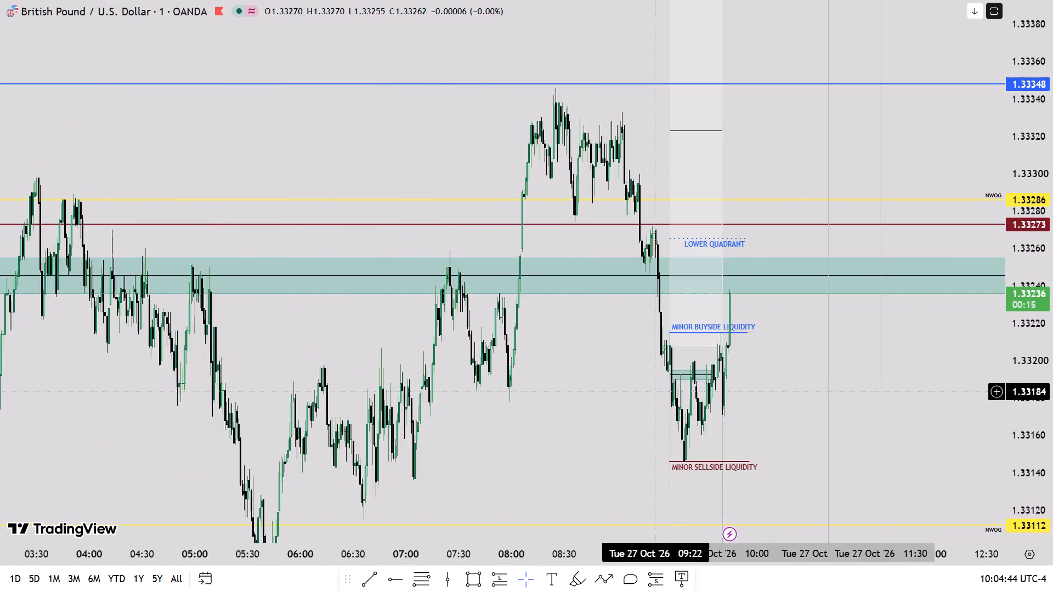
{"action": "scroll", "coordinate": [655, 391], "scroll_direction": "up", "scroll_amount": 10}
{"action": "left_click", "coordinate": [426, 367]}
{"action": "left_click_drag", "start_coordinate": [426, 367], "coordinate": [492, 349]}
{"action": "double_click", "coordinate": [501, 324]}
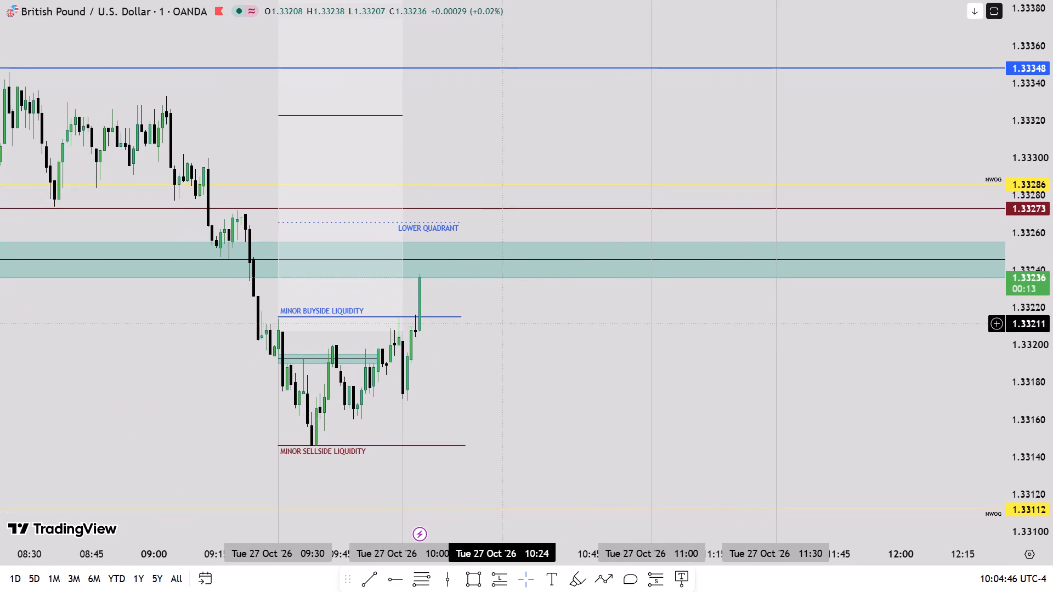
{"action": "scroll", "coordinate": [1052, 449], "scroll_direction": "down", "scroll_amount": 5}
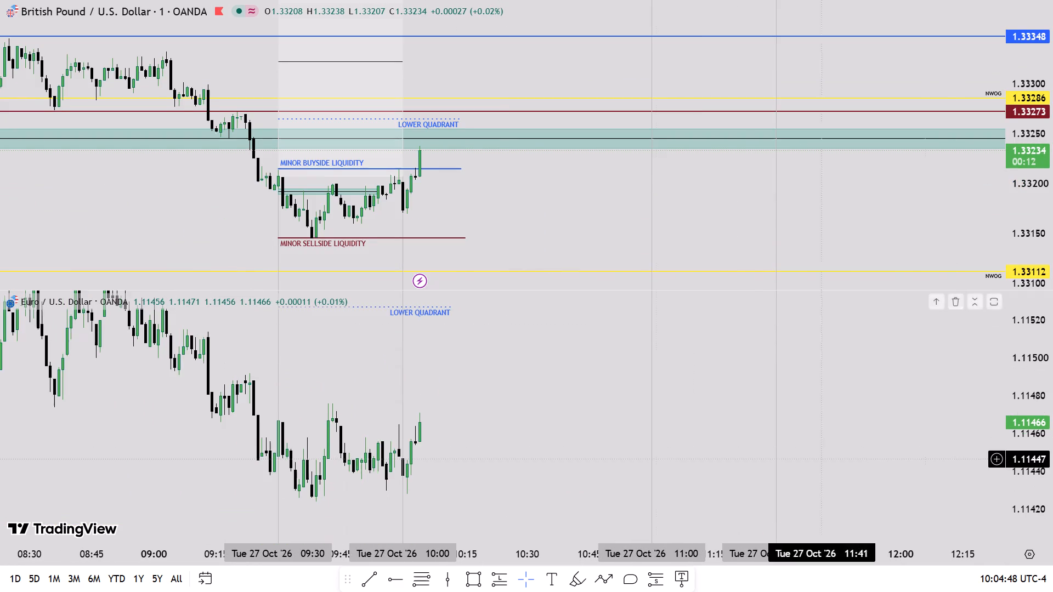
{"action": "left_click_drag", "start_coordinate": [545, 394], "coordinate": [552, 453]}
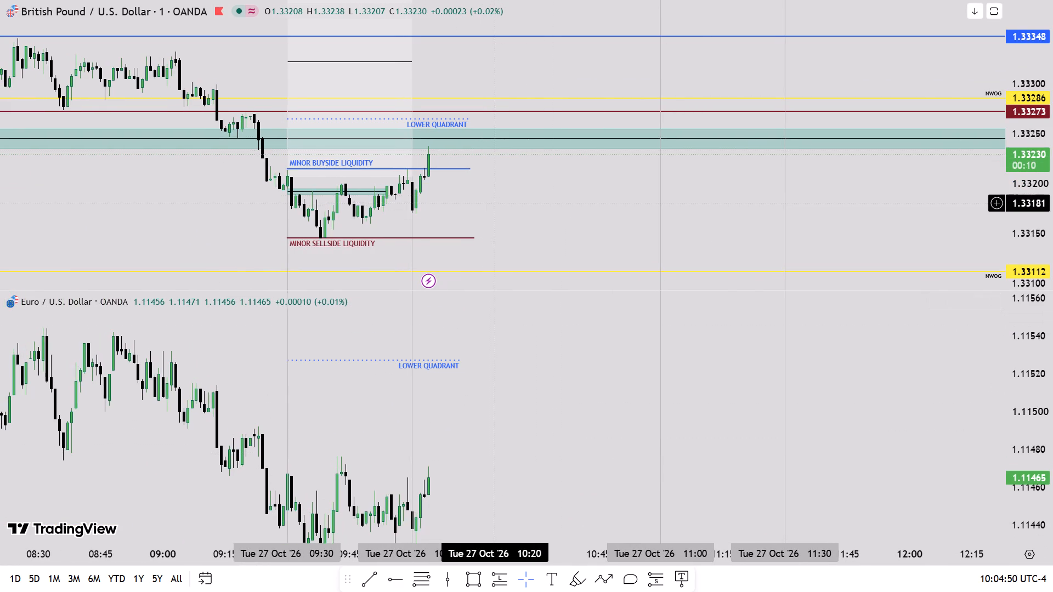
{"action": "double_click", "coordinate": [496, 203]}
{"action": "left_click_drag", "start_coordinate": [494, 338], "coordinate": [547, 364]}
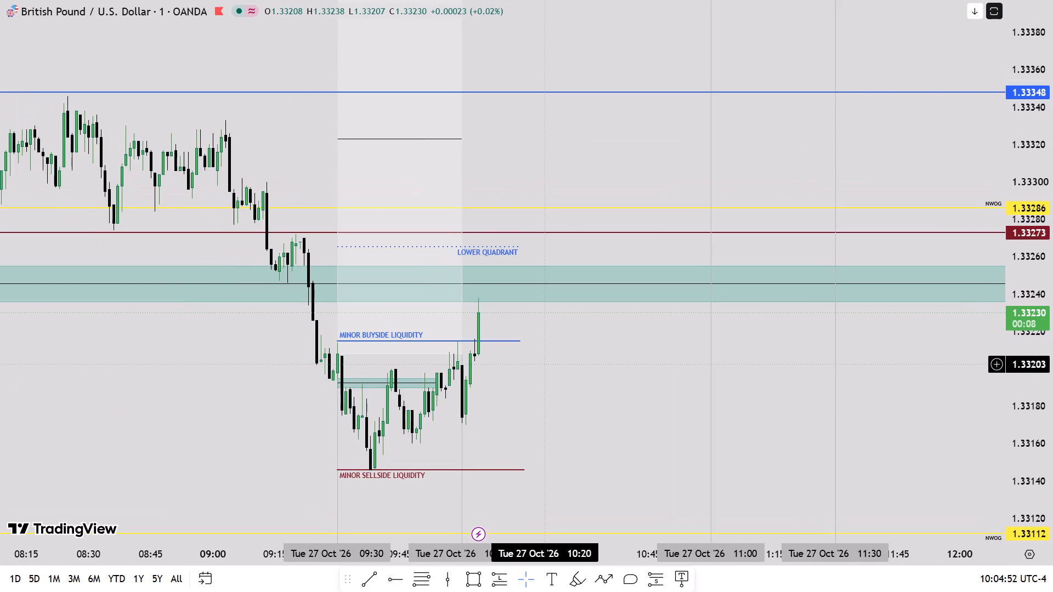
Change the GBPUSD chart's interval to 5 minutes.
{"action": "key", "text": "5"}
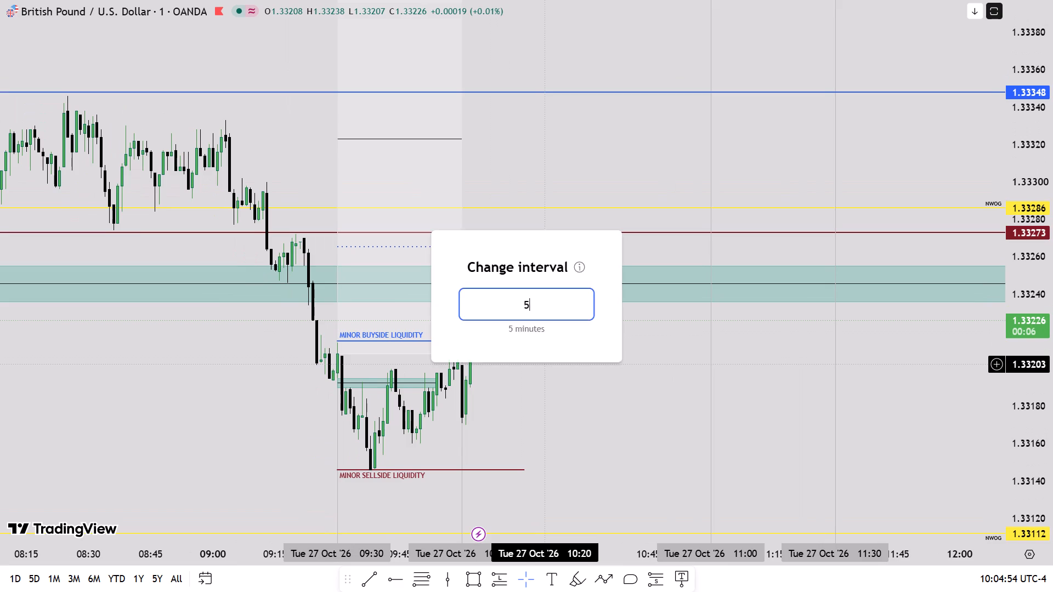
{"action": "key", "text": "Return"}
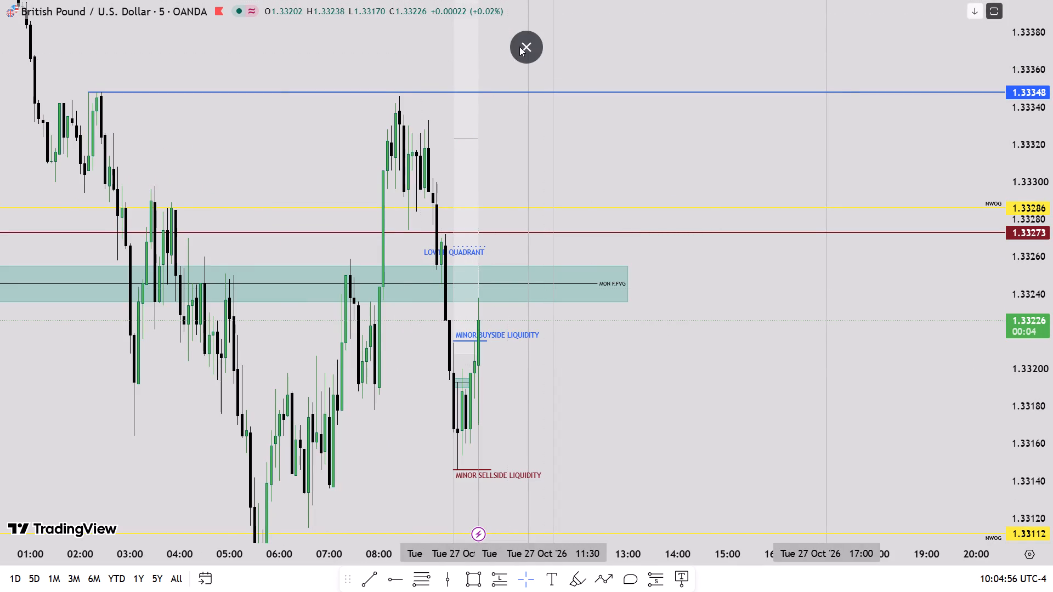
Exit full screen and open the bookmarked Fundingpips site in a new tab placed between the chart and Meet tabs.
{"action": "left_click", "coordinate": [520, 47]}
{"action": "left_click", "coordinate": [367, 7]}
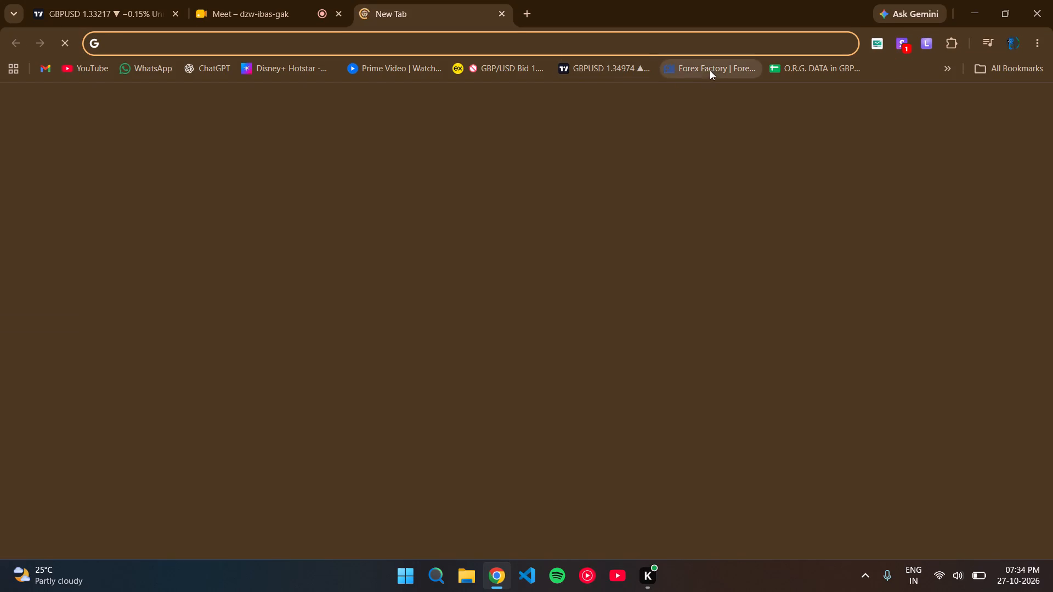
{"action": "left_click", "coordinate": [941, 67]}
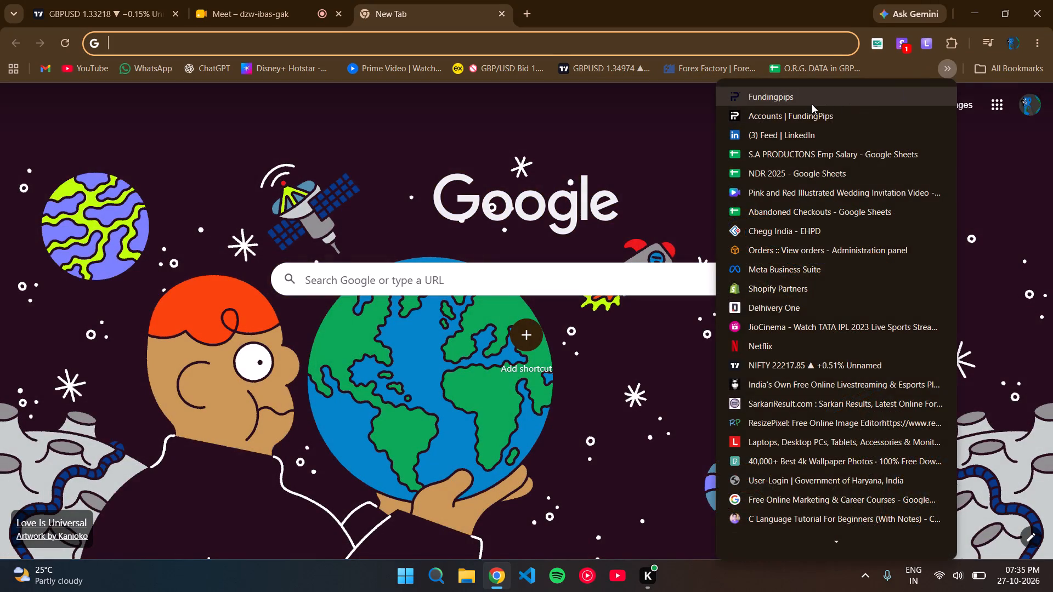
{"action": "left_click", "coordinate": [812, 104]}
{"action": "left_click_drag", "start_coordinate": [435, 6], "coordinate": [321, 0]}
Switch back to the TradingView tab with the GBPUSD chart.
{"action": "left_click", "coordinate": [106, 0]}
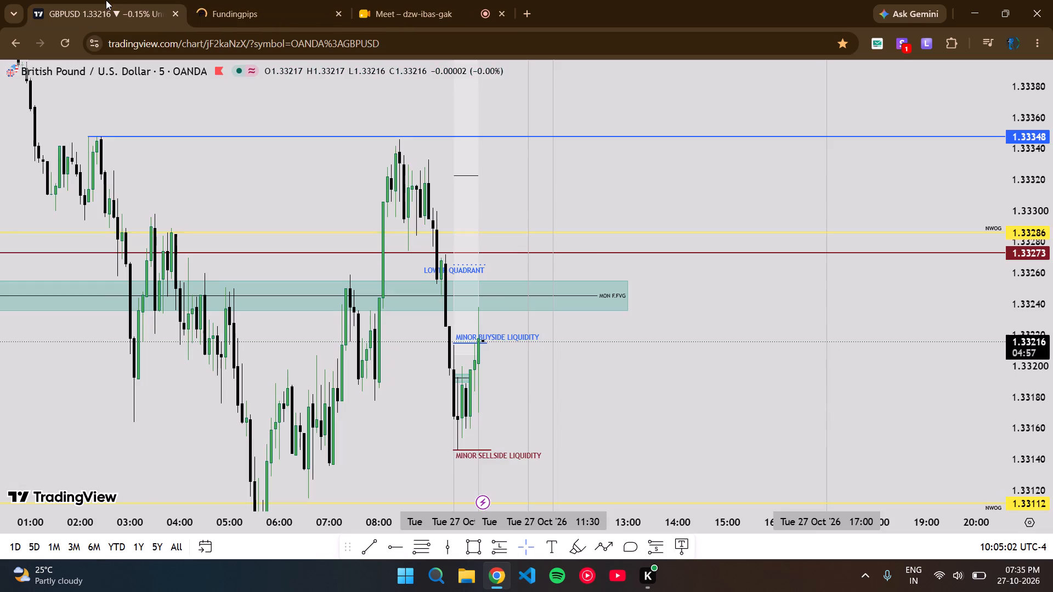
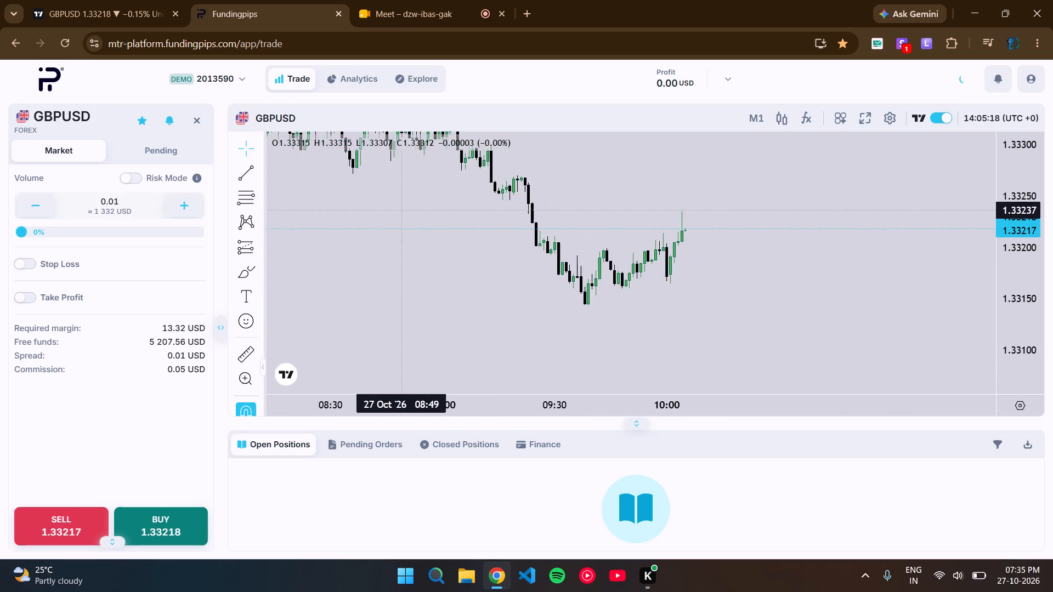
Switch from the Fundingpips trading page back to the TradingView tab with the 5-minute GBPUSD chart.
{"action": "left_click_drag", "start_coordinate": [397, 210], "coordinate": [387, 214]}
{"action": "left_click", "coordinate": [136, 0]}
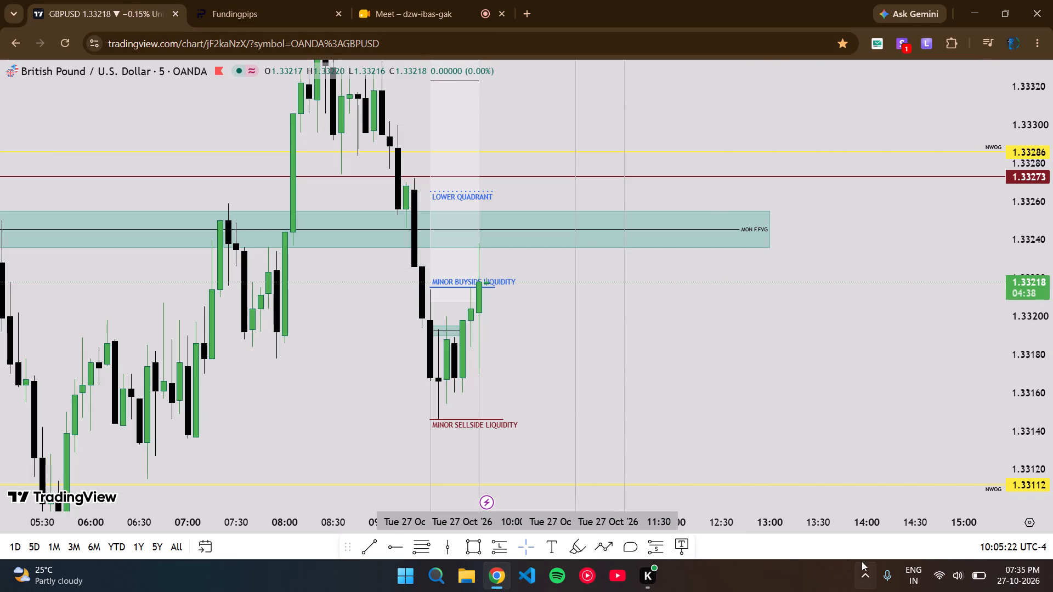
Show the hidden system tray icons.
{"action": "left_click", "coordinate": [871, 576]}
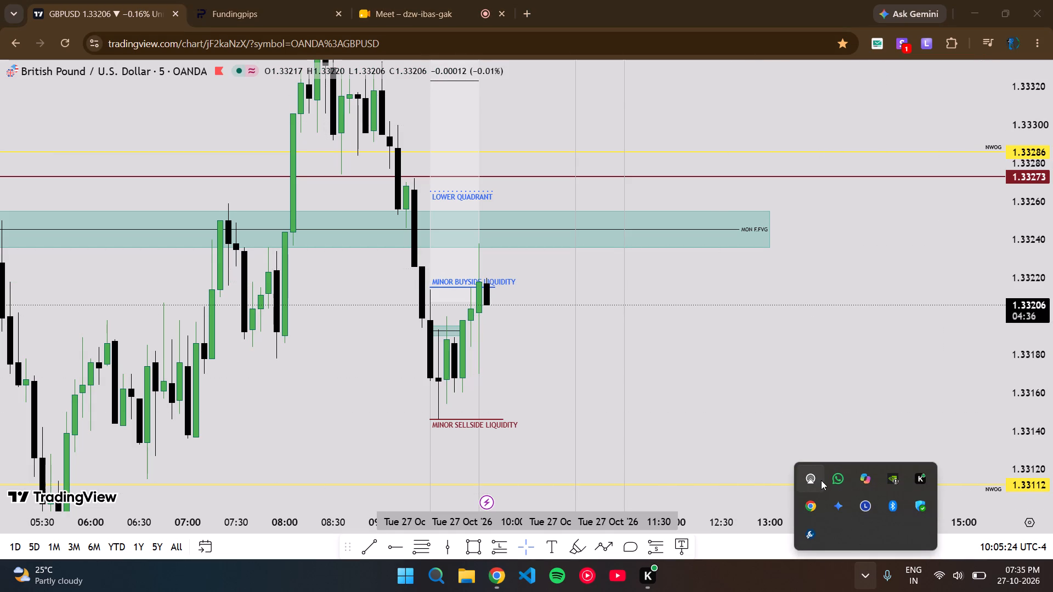
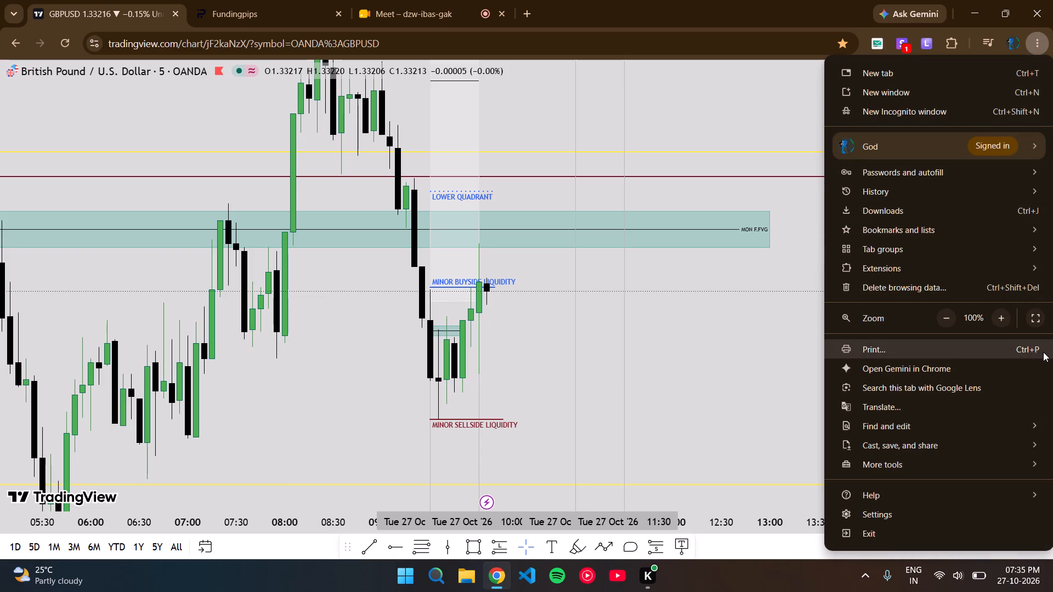
Display the GBPUSD chart page in full screen.
{"action": "left_click", "coordinate": [1045, 318]}
Examine the 5-minute GBPUSD price action around the minor buyside and sellside liquidity levels and the Monday FVG.
{"action": "scroll", "coordinate": [905, 375], "scroll_direction": "down", "scroll_amount": 1}
{"action": "scroll", "coordinate": [897, 375], "scroll_direction": "up", "scroll_amount": 4}
{"action": "left_click_drag", "start_coordinate": [684, 403], "coordinate": [849, 432]}
{"action": "scroll", "coordinate": [1052, 445], "scroll_direction": "up", "scroll_amount": 2}
{"action": "scroll", "coordinate": [492, 439], "scroll_direction": "up", "scroll_amount": 3}
{"action": "scroll", "coordinate": [1052, 387], "scroll_direction": "down", "scroll_amount": 3}
{"action": "left_click_drag", "start_coordinate": [392, 363], "coordinate": [494, 377]}
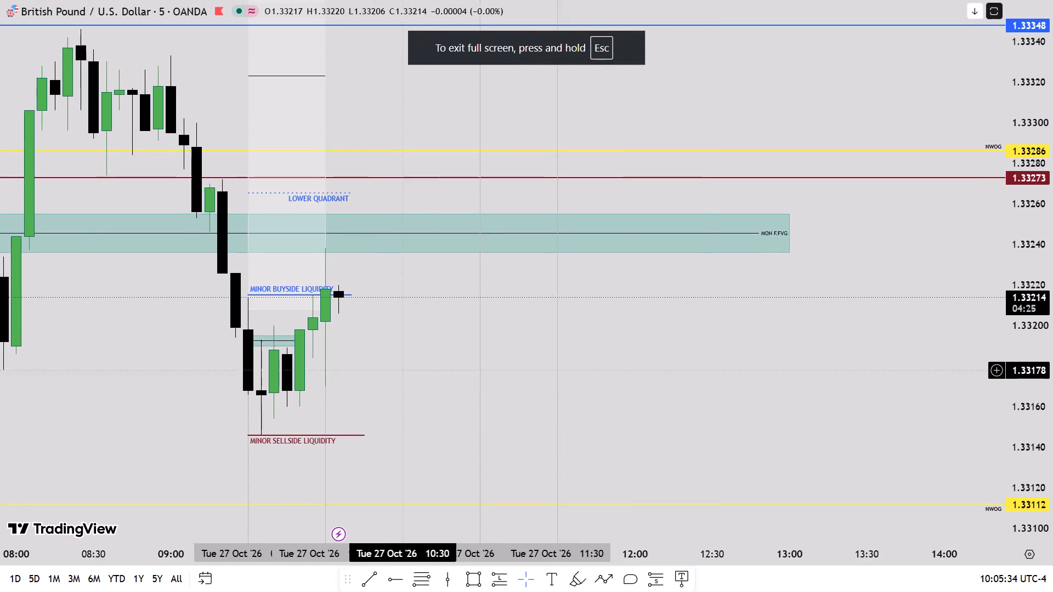
{"action": "left_click_drag", "start_coordinate": [494, 377], "coordinate": [563, 374]}
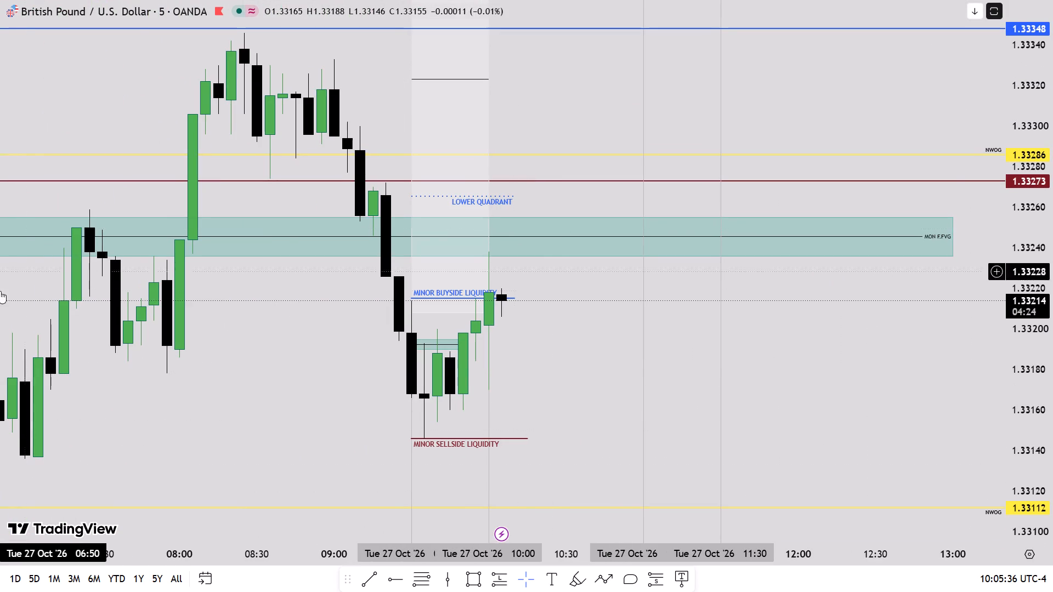
{"action": "left_click_drag", "start_coordinate": [535, 355], "coordinate": [610, 368]}
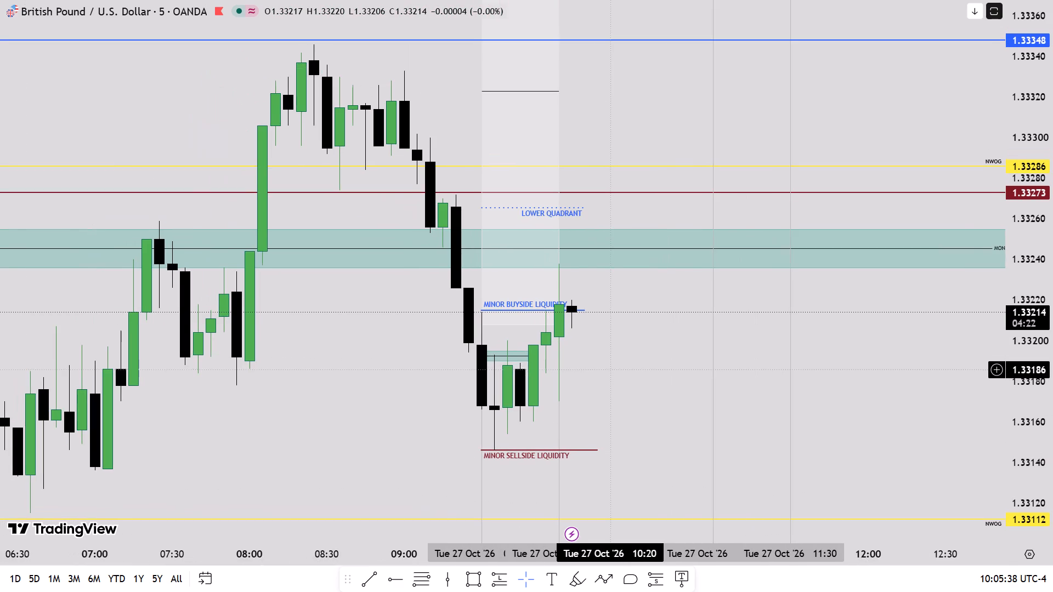
{"action": "left_click_drag", "start_coordinate": [607, 369], "coordinate": [545, 358]}
{"action": "scroll", "coordinate": [563, 379], "scroll_direction": "down", "scroll_amount": 1}
{"action": "left_click_drag", "start_coordinate": [603, 357], "coordinate": [556, 352]}
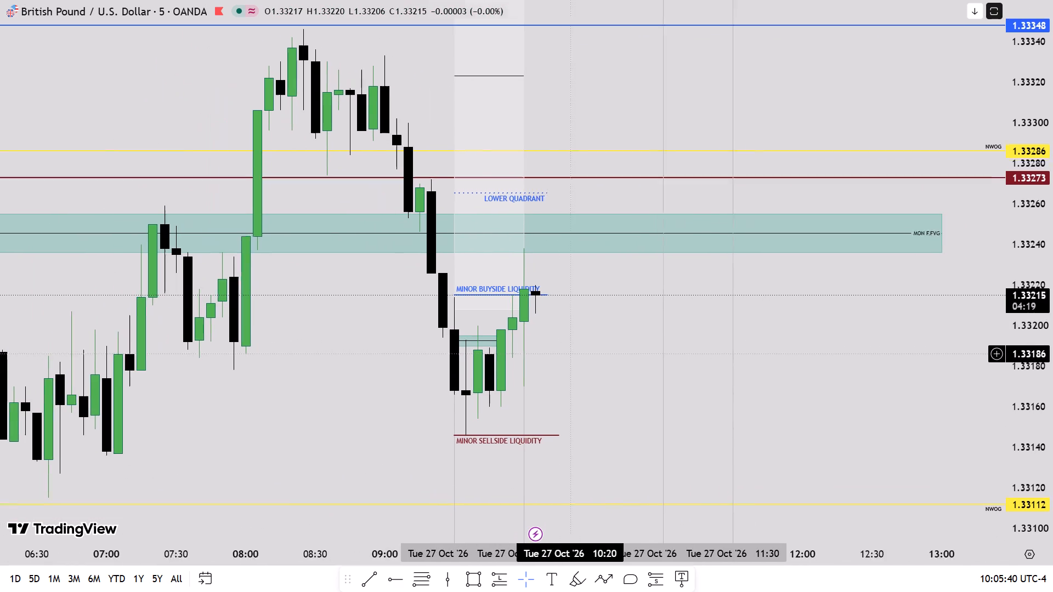
{"action": "left_click_drag", "start_coordinate": [556, 352], "coordinate": [511, 348]}
{"action": "left_click_drag", "start_coordinate": [512, 348], "coordinate": [552, 355]}
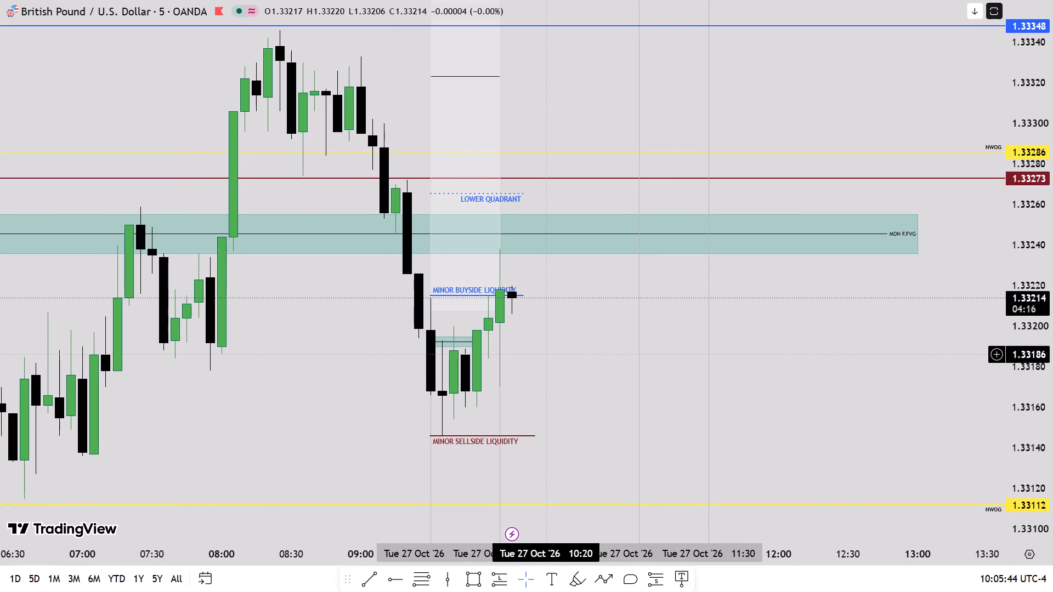
{"action": "left_click_drag", "start_coordinate": [552, 355], "coordinate": [551, 334]}
{"action": "scroll", "coordinate": [560, 408], "scroll_direction": "down", "scroll_amount": 3}
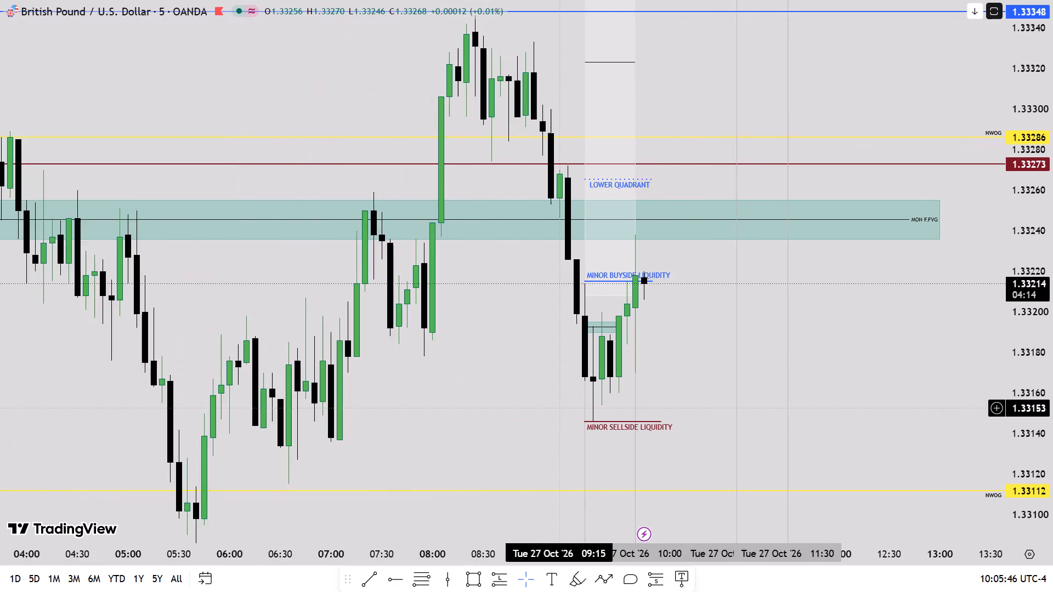
{"action": "scroll", "coordinate": [560, 408], "scroll_direction": "up", "scroll_amount": 4}
{"action": "left_click_drag", "start_coordinate": [531, 374], "coordinate": [588, 400]}
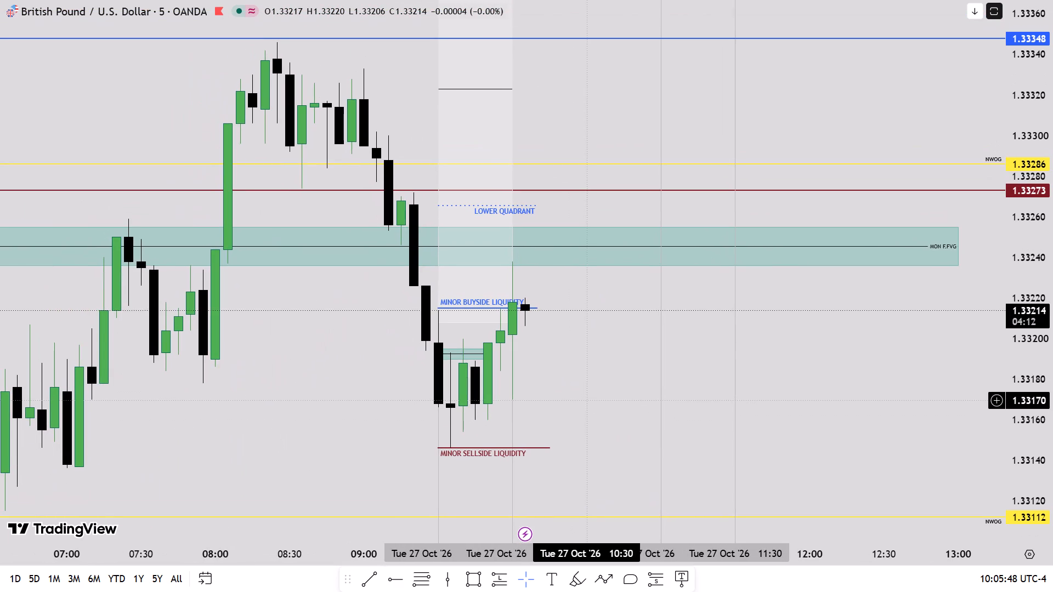
Add the text RELATIVE EQUAL HIGHS to the blue horizontal ray at 1.33348.
{"action": "scroll", "coordinate": [588, 400], "scroll_direction": "down", "scroll_amount": 3}
{"action": "scroll", "coordinate": [1052, 264], "scroll_direction": "down", "scroll_amount": 4}
{"action": "scroll", "coordinate": [780, 299], "scroll_direction": "down", "scroll_amount": 8}
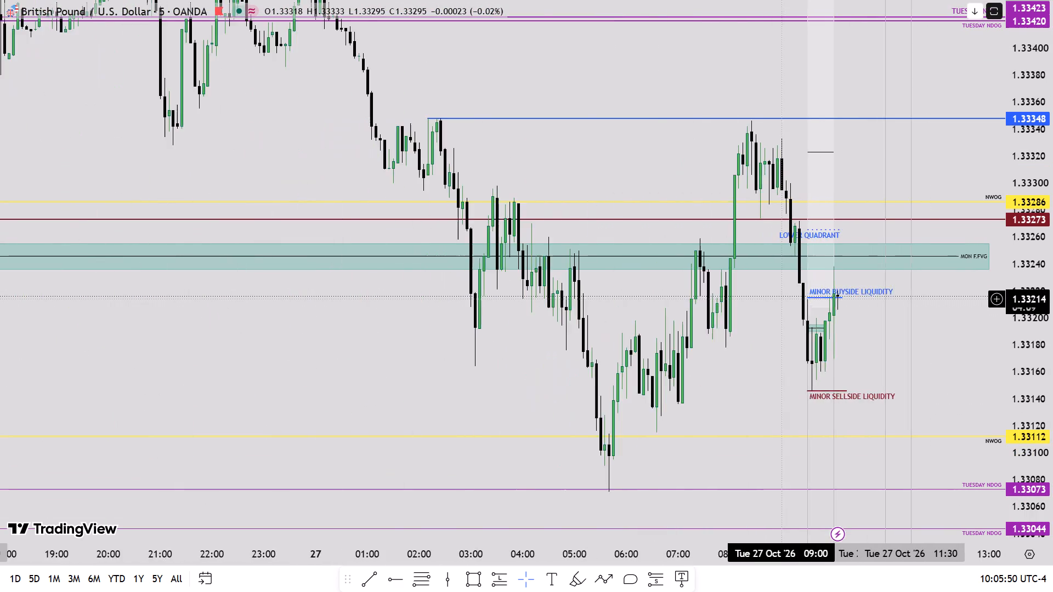
{"action": "scroll", "coordinate": [780, 299], "scroll_direction": "down", "scroll_amount": 3}
{"action": "left_click_drag", "start_coordinate": [720, 160], "coordinate": [472, 232]}
{"action": "double_click", "coordinate": [780, 184]}
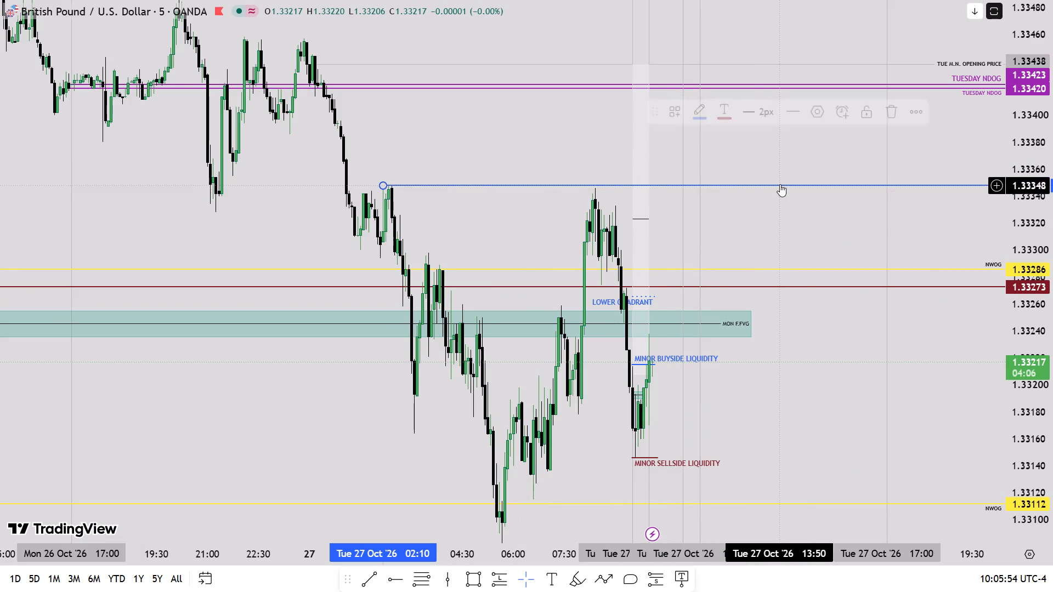
{"action": "left_click", "coordinate": [521, 321]}
{"action": "type", "text": "RE"}
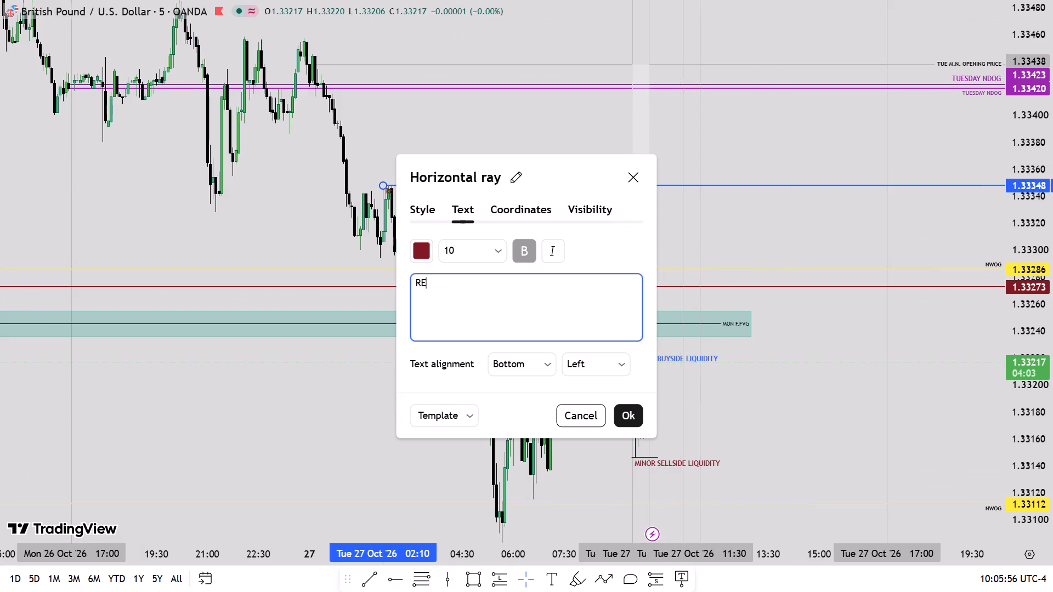
{"action": "type", "text": "LA"}
{"action": "type", "text": "TIVE"}
{"action": "key", "text": "space"}
{"action": "type", "text": "EQUAL HIGHS"}
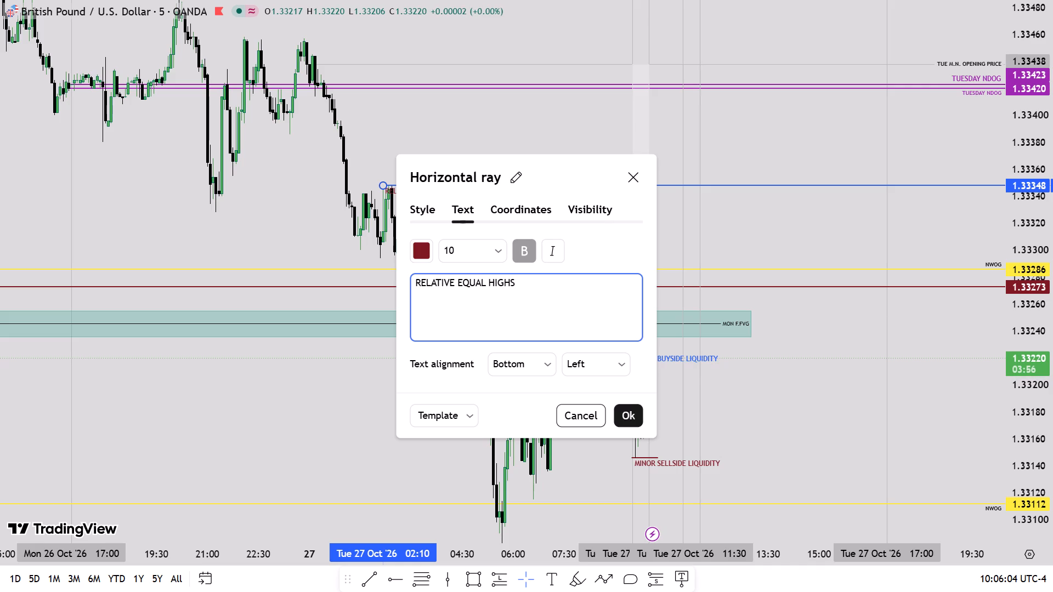
Align the ray's text to the top, colour it blue and apply the settings.
{"action": "left_click", "coordinate": [549, 369]}
{"action": "left_click", "coordinate": [533, 394]}
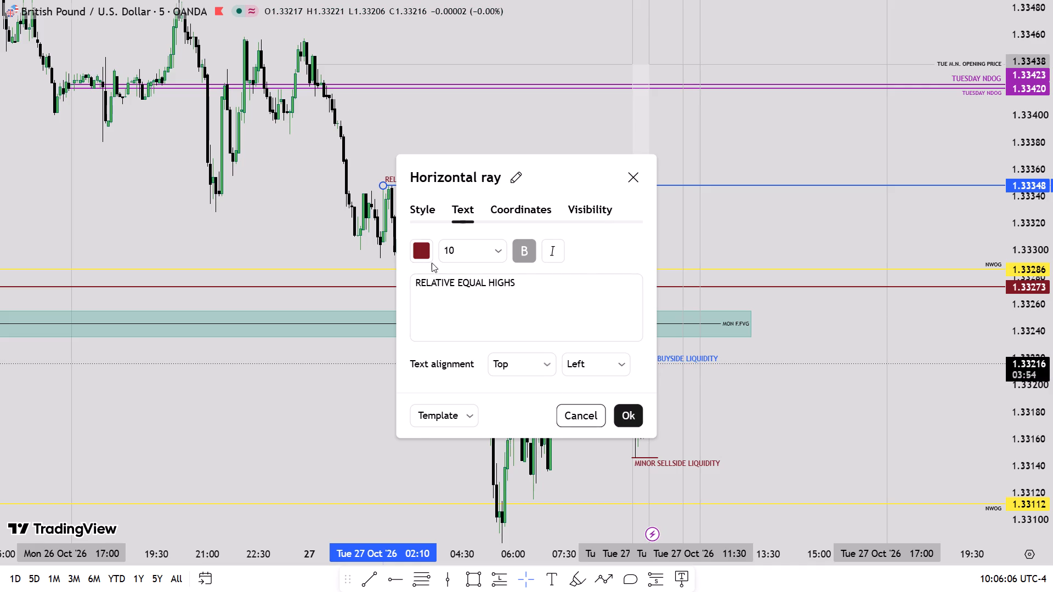
{"action": "left_click", "coordinate": [429, 252]}
{"action": "left_click", "coordinate": [515, 299]}
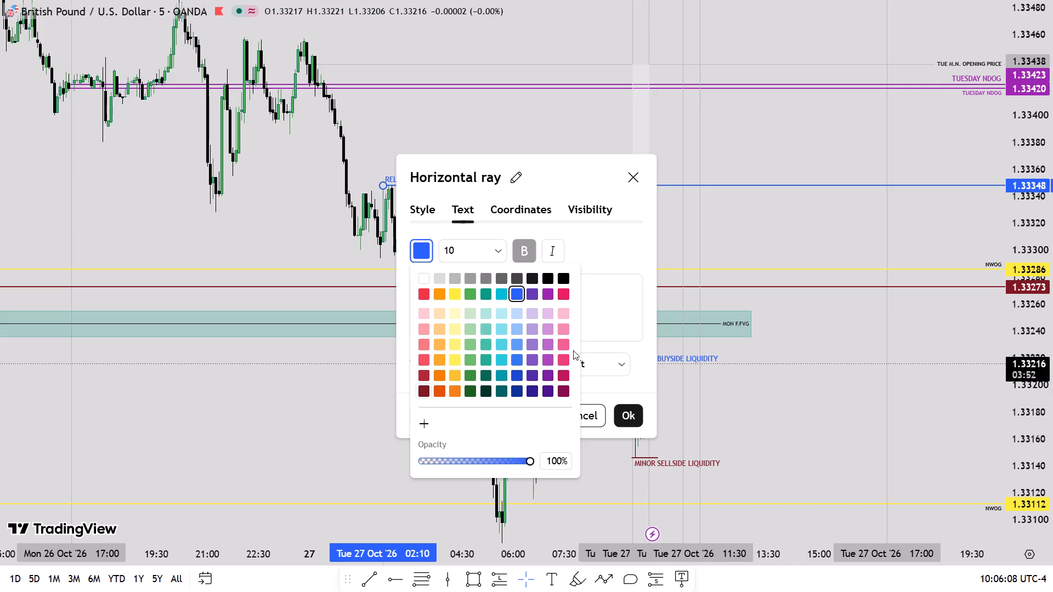
{"action": "left_click", "coordinate": [618, 411]}
{"action": "left_click", "coordinate": [843, 375]}
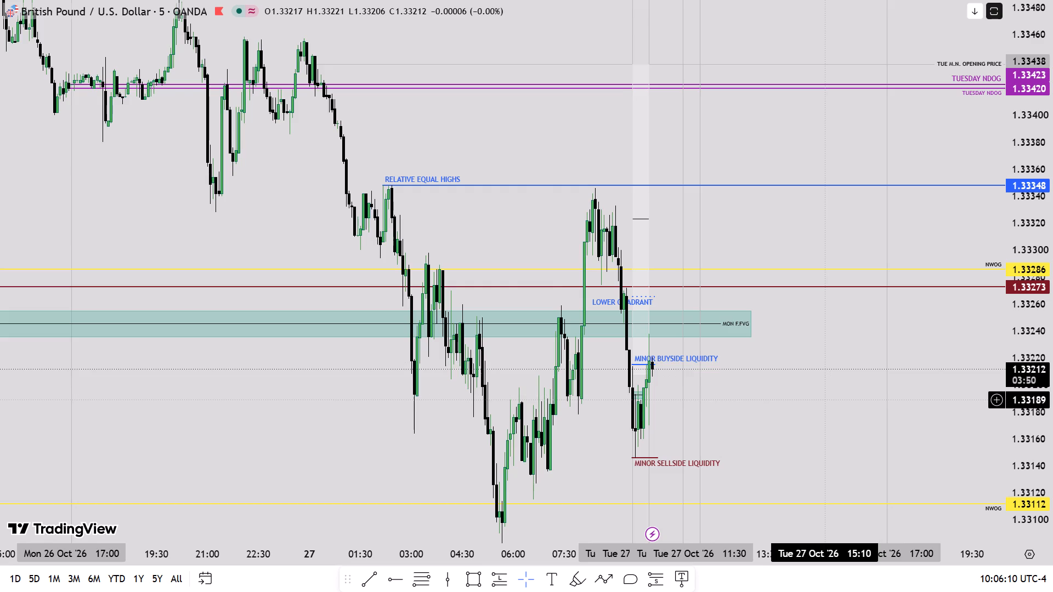
Switch the GBPUSD chart to the 1-minute timeframe.
{"action": "scroll", "coordinate": [826, 400], "scroll_direction": "up", "scroll_amount": 3}
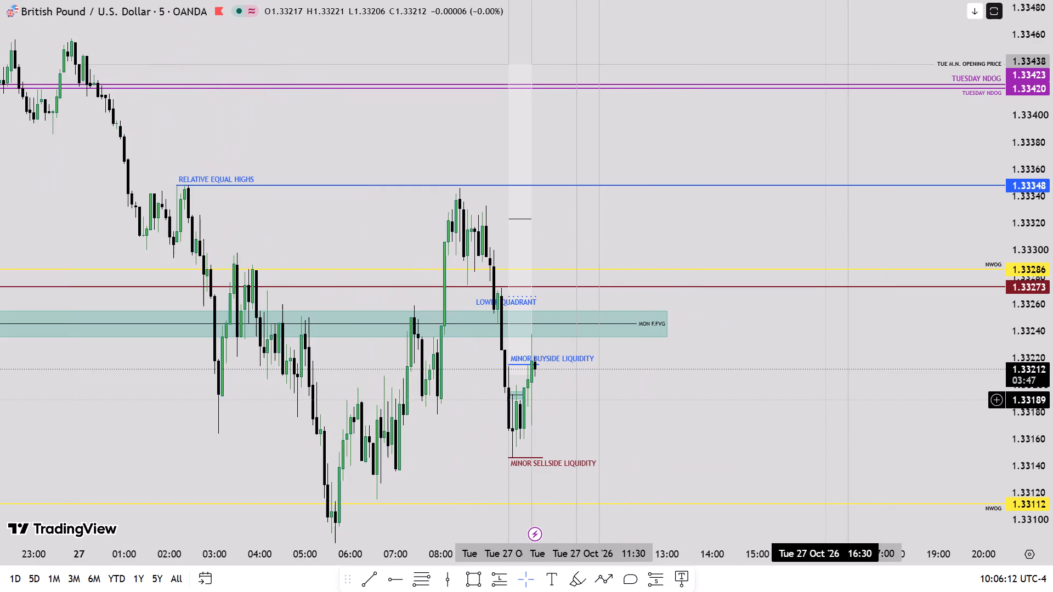
{"action": "key", "text": "1"}
{"action": "key", "text": "Return"}
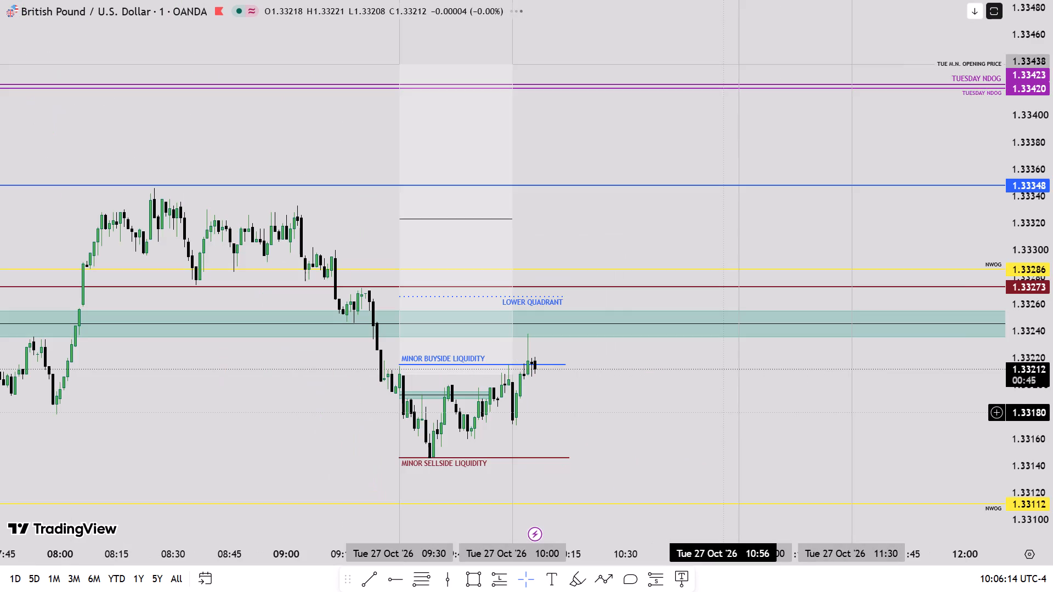
Examine the 1-minute GBPUSD price action around the minor liquidity levels, the Monday FVG and the relative equal highs.
{"action": "scroll", "coordinate": [1052, 493], "scroll_direction": "up", "scroll_amount": 8}
{"action": "scroll", "coordinate": [539, 493], "scroll_direction": "up", "scroll_amount": 3}
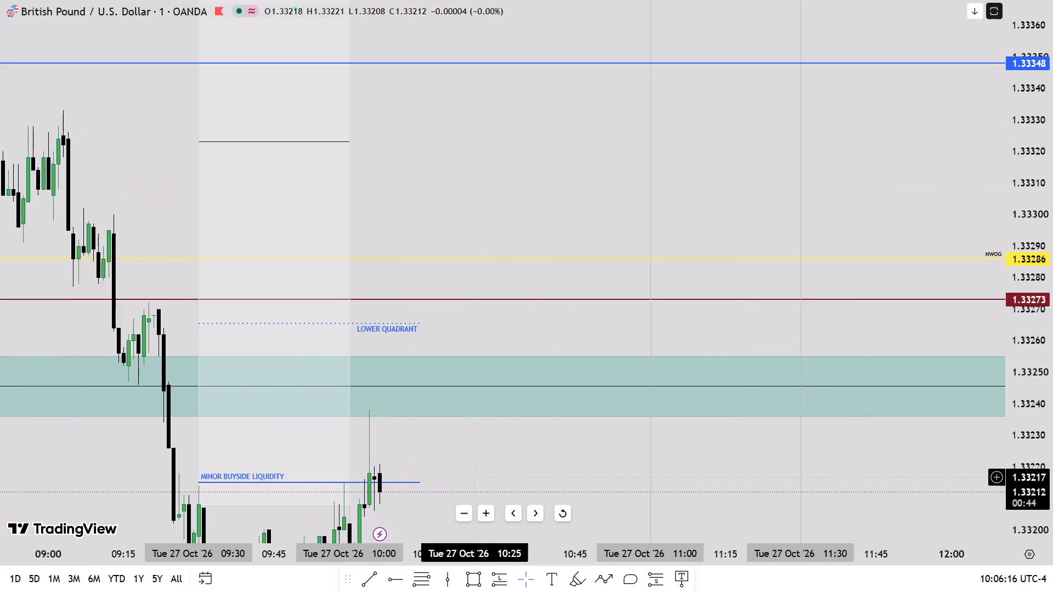
{"action": "left_click_drag", "start_coordinate": [458, 466], "coordinate": [629, 173]}
{"action": "scroll", "coordinate": [612, 248], "scroll_direction": "up", "scroll_amount": 4}
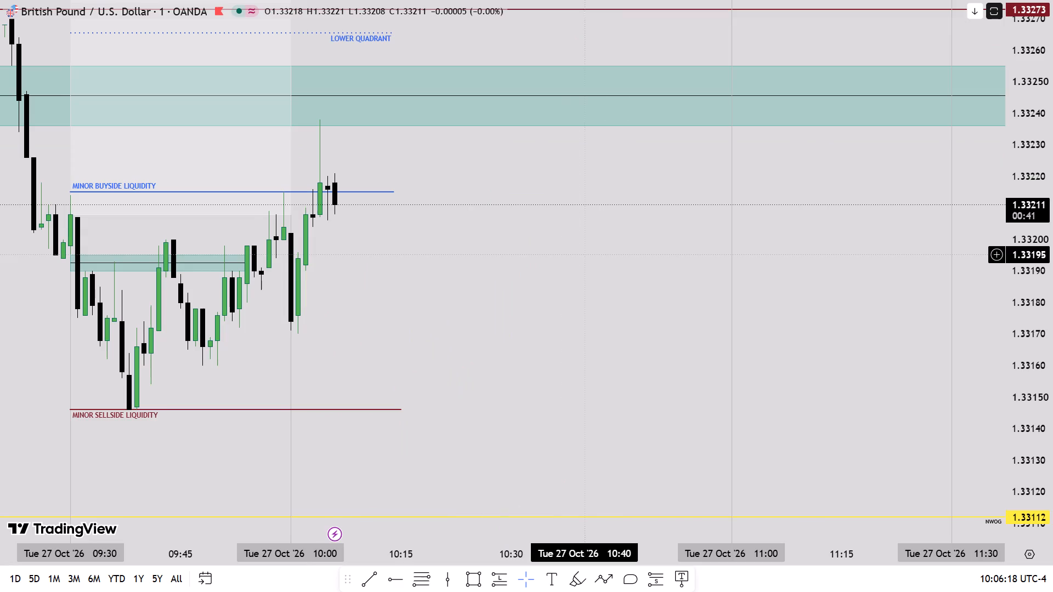
{"action": "left_click_drag", "start_coordinate": [558, 257], "coordinate": [576, 296]}
{"action": "left_click_drag", "start_coordinate": [478, 315], "coordinate": [553, 328]}
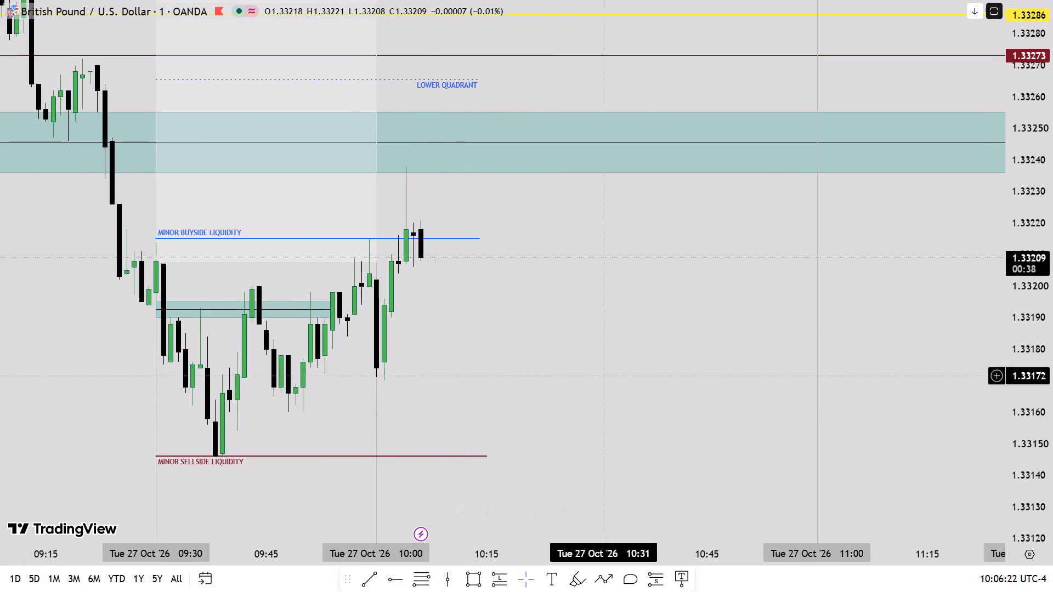
{"action": "scroll", "coordinate": [1052, 180], "scroll_direction": "down", "scroll_amount": 3}
{"action": "scroll", "coordinate": [503, 282], "scroll_direction": "down", "scroll_amount": 2}
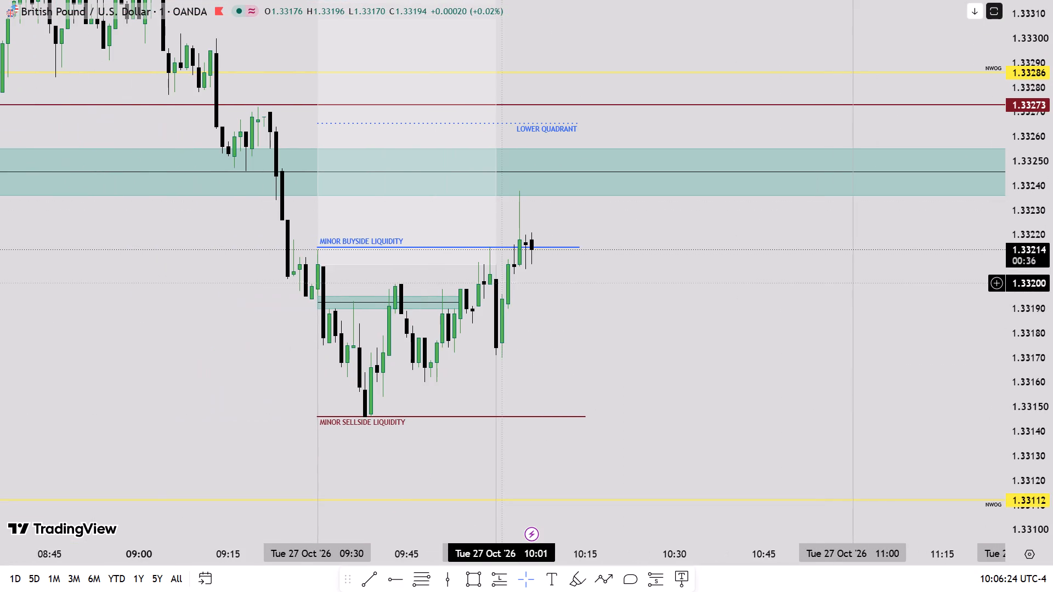
{"action": "left_click_drag", "start_coordinate": [544, 305], "coordinate": [545, 272]}
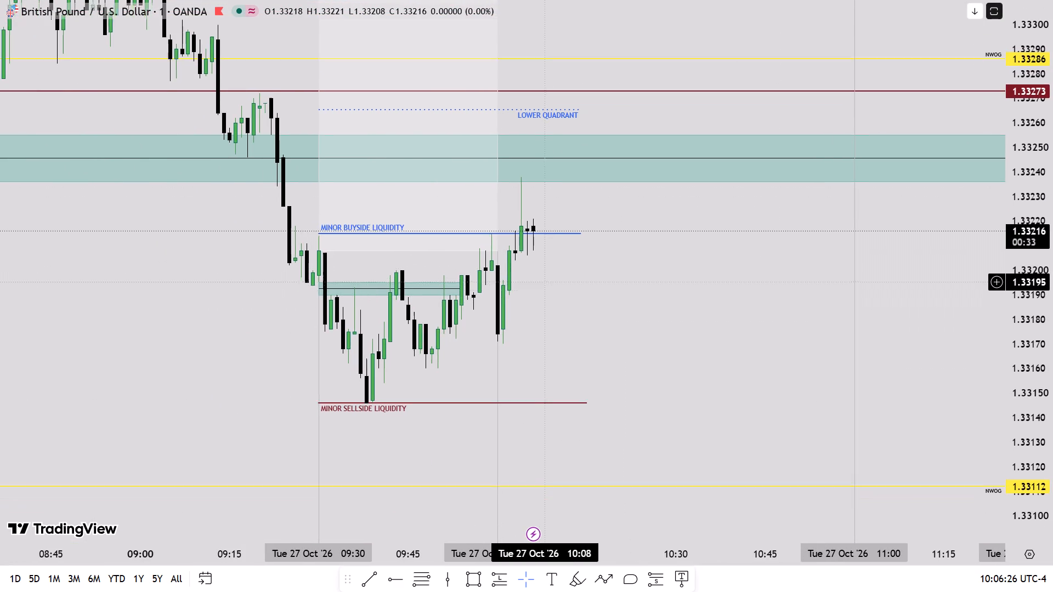
{"action": "left_click_drag", "start_coordinate": [545, 272], "coordinate": [510, 131]}
{"action": "scroll", "coordinate": [1052, 292], "scroll_direction": "down", "scroll_amount": 4}
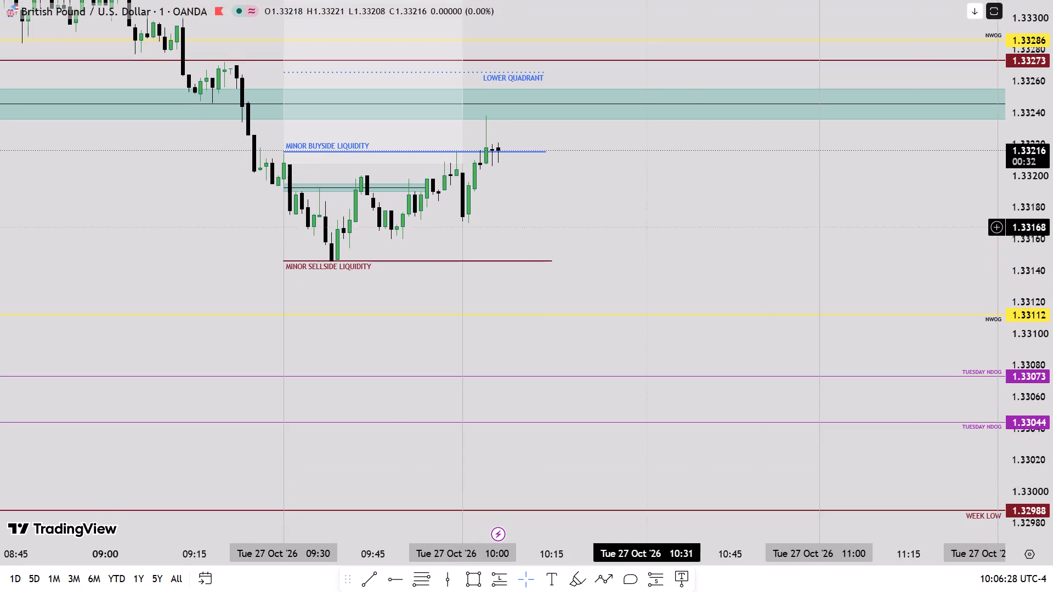
{"action": "left_click_drag", "start_coordinate": [644, 227], "coordinate": [699, 341]}
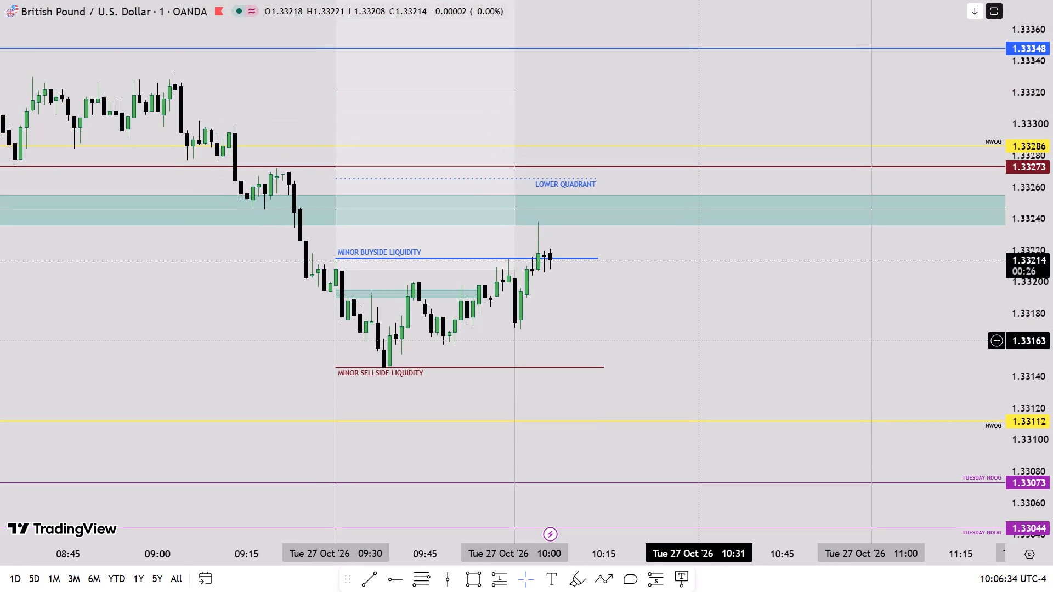
{"action": "left_click_drag", "start_coordinate": [673, 323], "coordinate": [713, 350]}
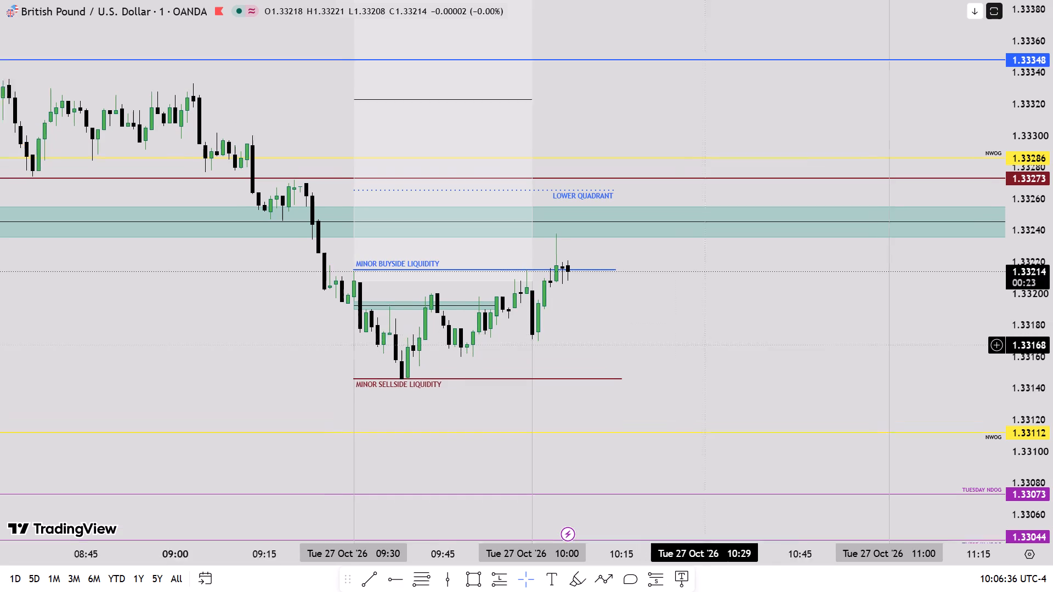
{"action": "left_click_drag", "start_coordinate": [713, 350], "coordinate": [718, 351]}
{"action": "left_click_drag", "start_coordinate": [584, 341], "coordinate": [598, 350]}
{"action": "scroll", "coordinate": [1052, 346], "scroll_direction": "up", "scroll_amount": 5}
{"action": "scroll", "coordinate": [707, 346], "scroll_direction": "up", "scroll_amount": 5}
{"action": "left_click_drag", "start_coordinate": [562, 352], "coordinate": [625, 365]}
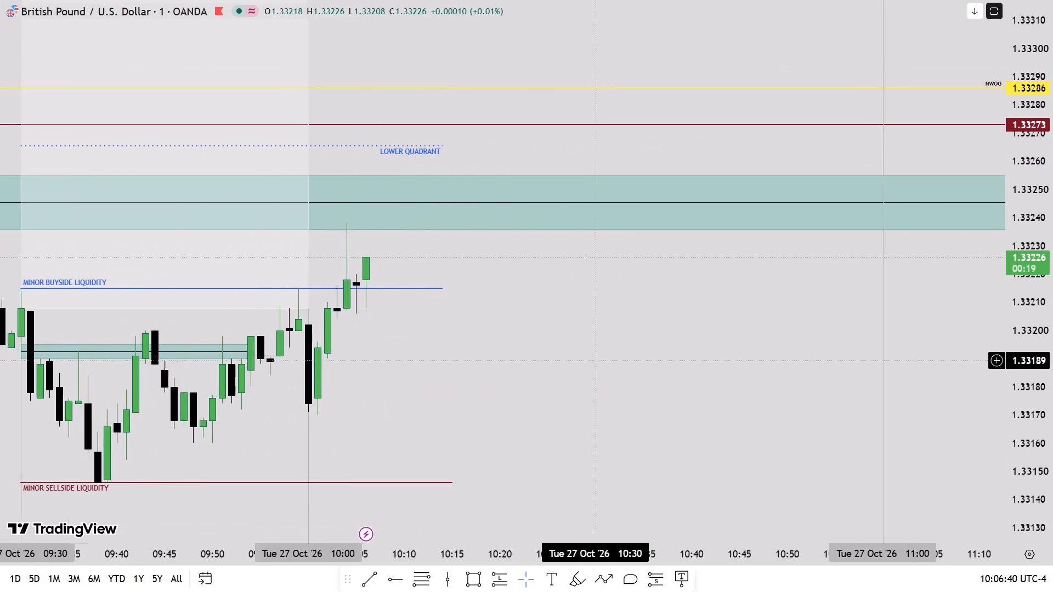
{"action": "left_click_drag", "start_coordinate": [625, 365], "coordinate": [678, 371]}
{"action": "scroll", "coordinate": [1052, 358], "scroll_direction": "down", "scroll_amount": 2}
{"action": "left_click_drag", "start_coordinate": [549, 362], "coordinate": [597, 375]}
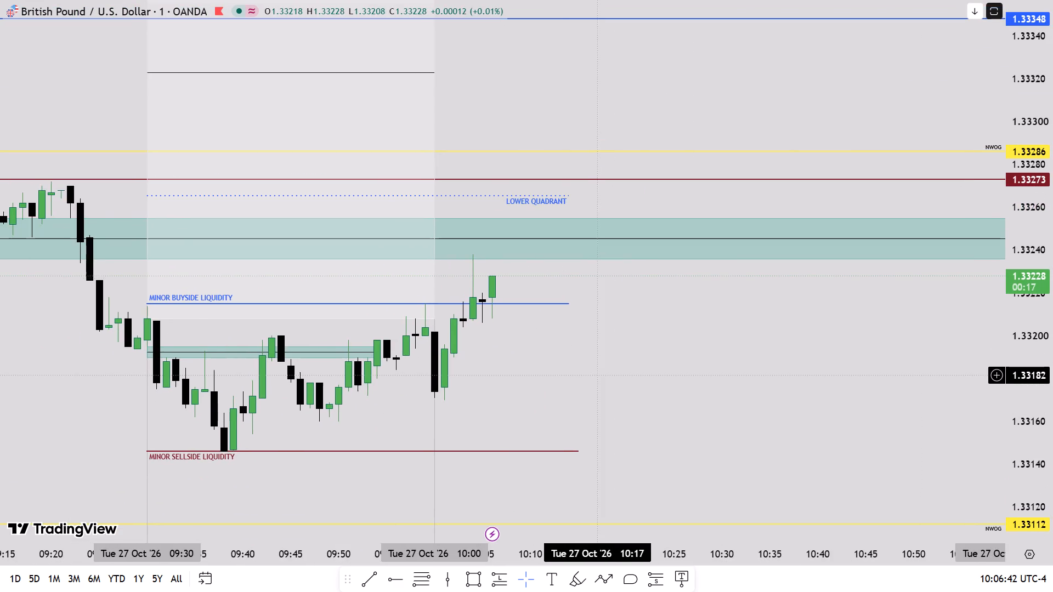
{"action": "scroll", "coordinate": [597, 375], "scroll_direction": "down", "scroll_amount": 15}
{"action": "scroll", "coordinate": [597, 375], "scroll_direction": "up", "scroll_amount": 1}
{"action": "scroll", "coordinate": [597, 375], "scroll_direction": "down", "scroll_amount": 15}
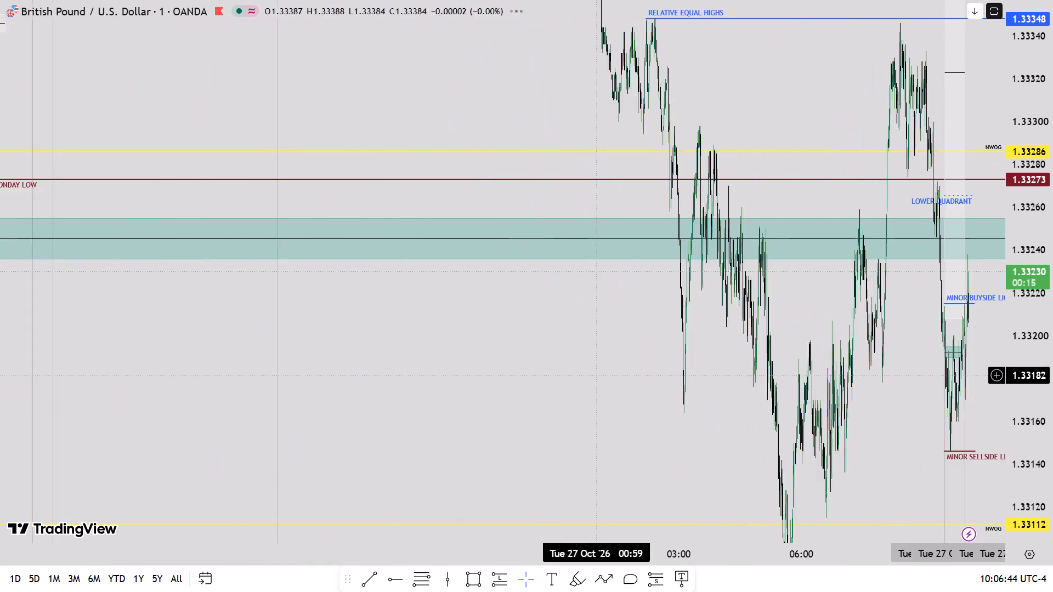
{"action": "scroll", "coordinate": [597, 375], "scroll_direction": "down", "scroll_amount": 2}
{"action": "scroll", "coordinate": [597, 375], "scroll_direction": "up", "scroll_amount": 17}
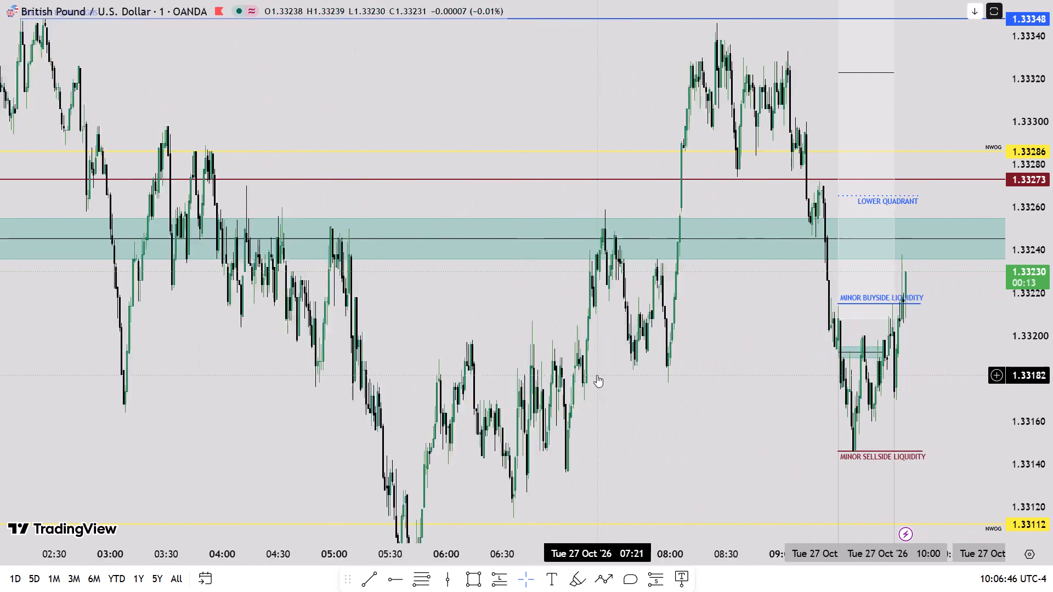
{"action": "scroll", "coordinate": [597, 375], "scroll_direction": "up", "scroll_amount": 17}
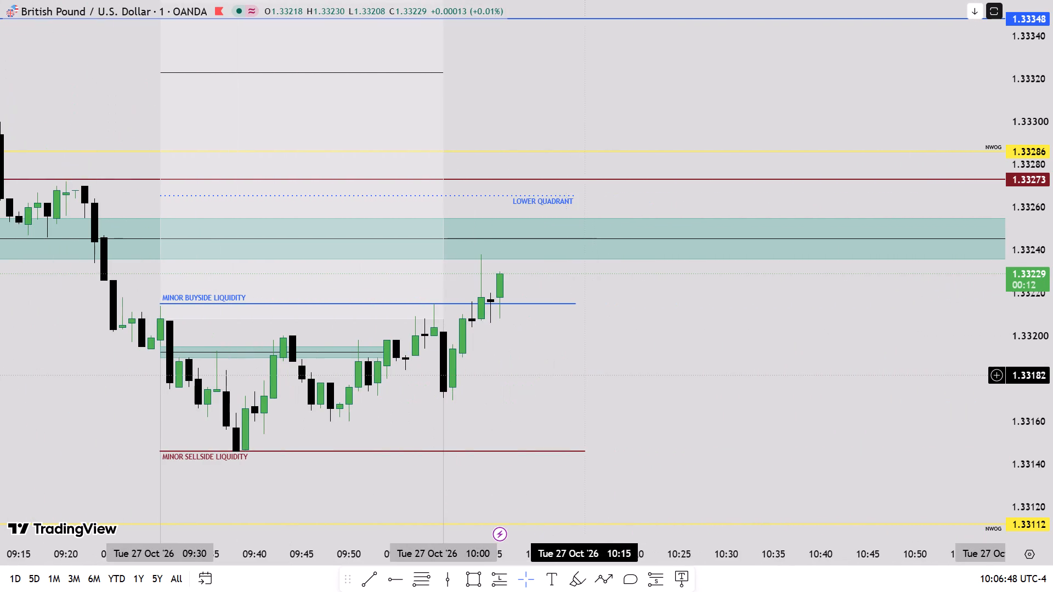
{"action": "left_click_drag", "start_coordinate": [551, 375], "coordinate": [556, 397]}
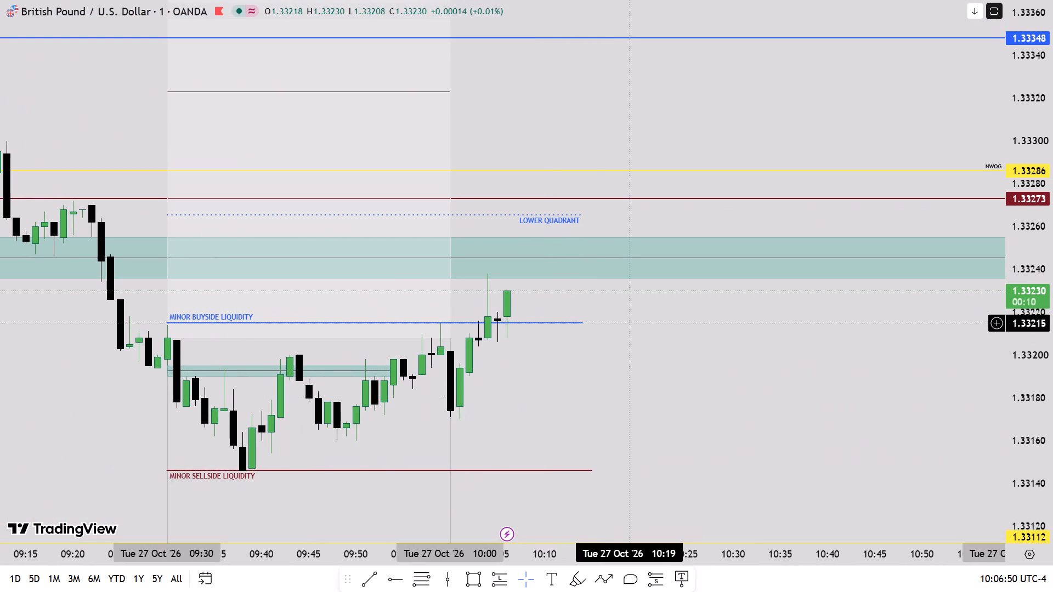
Measure the price range from the minor buyside liquidity line up to the lower quadrant level, and clear the measurement.
{"action": "left_click", "coordinate": [630, 323], "text": "shift"}
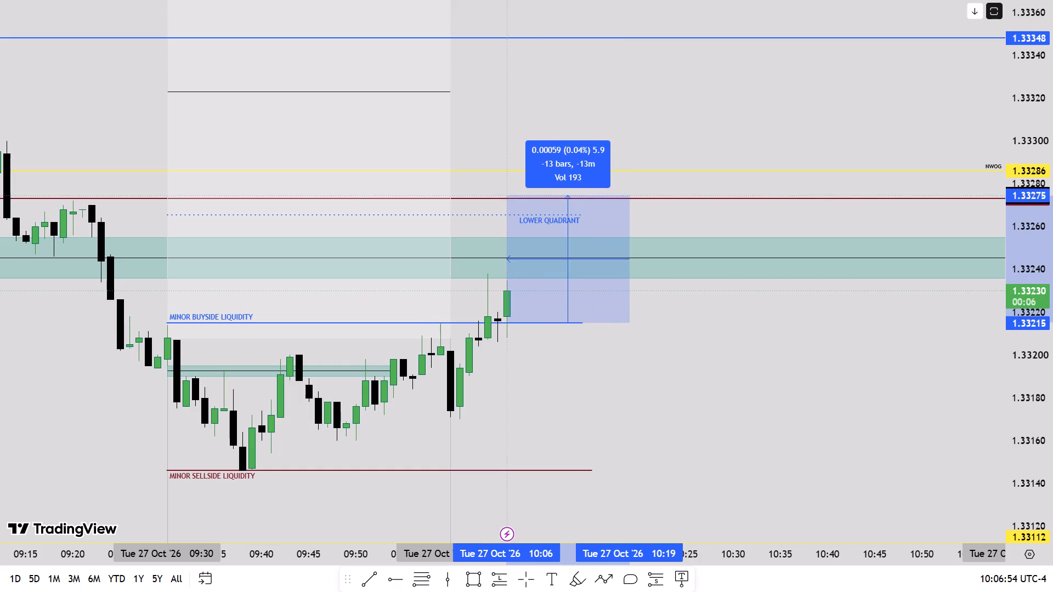
{"action": "left_click", "coordinate": [473, 214], "text": "shift"}
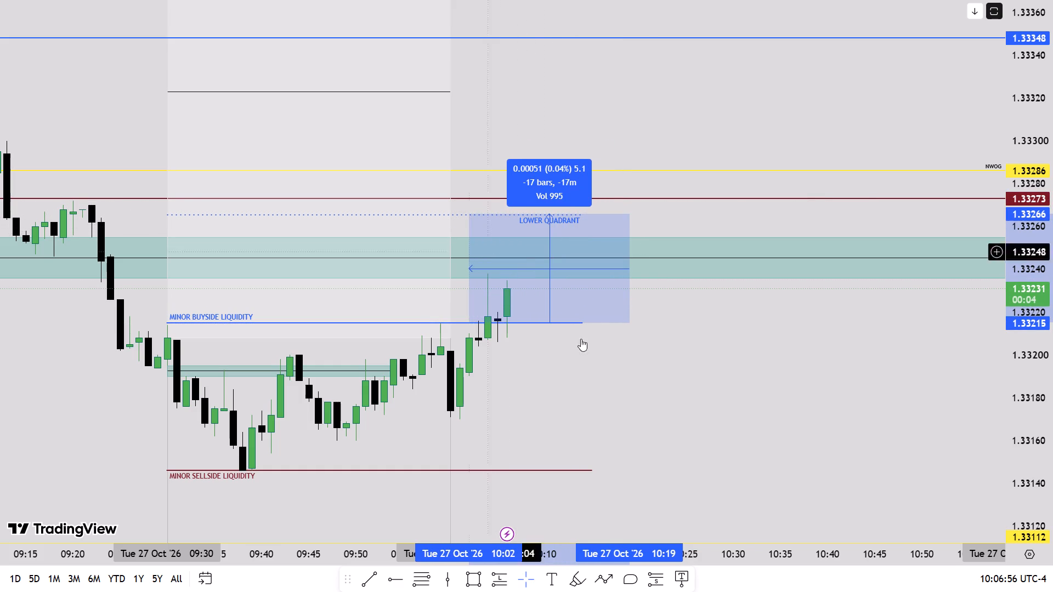
{"action": "left_click", "coordinate": [672, 403]}
{"action": "left_click", "coordinate": [662, 413]}
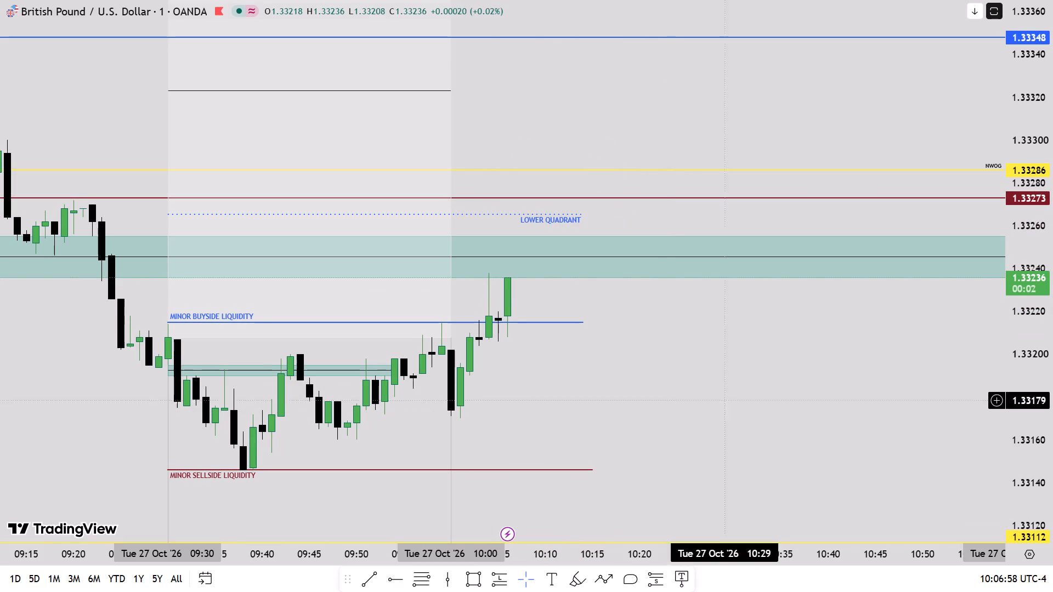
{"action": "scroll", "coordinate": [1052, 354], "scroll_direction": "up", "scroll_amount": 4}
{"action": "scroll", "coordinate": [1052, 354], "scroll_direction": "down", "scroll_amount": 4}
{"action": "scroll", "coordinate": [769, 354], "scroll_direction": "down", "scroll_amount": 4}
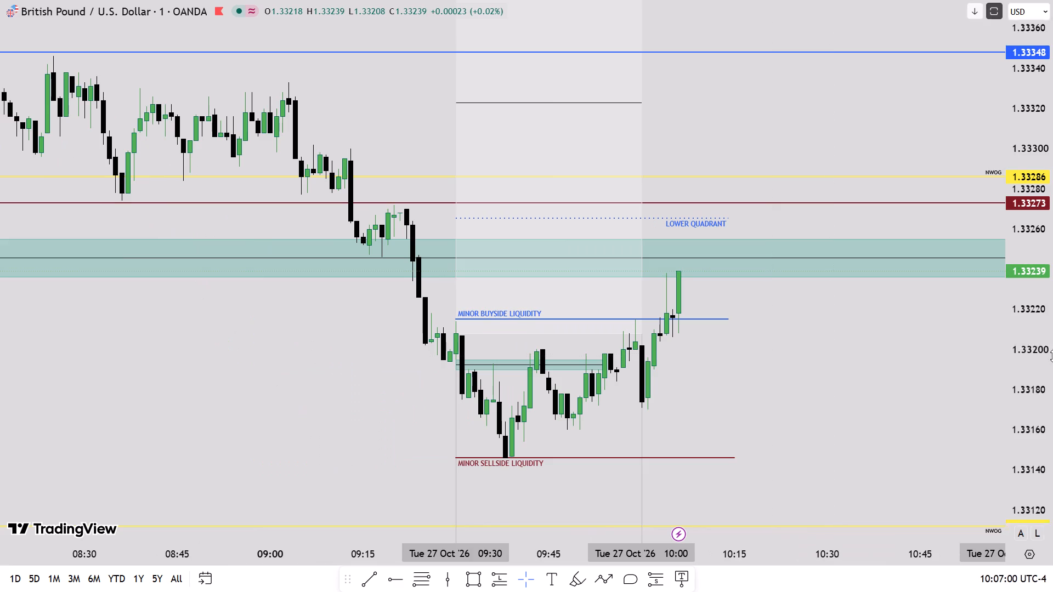
Draw a rectangle from 1.33280 to 1.33264 over the drop starting at 09:12, and extend it to about 10:18.
{"action": "scroll", "coordinate": [1052, 356], "scroll_direction": "up", "scroll_amount": 3}
{"action": "left_click", "coordinate": [472, 570]}
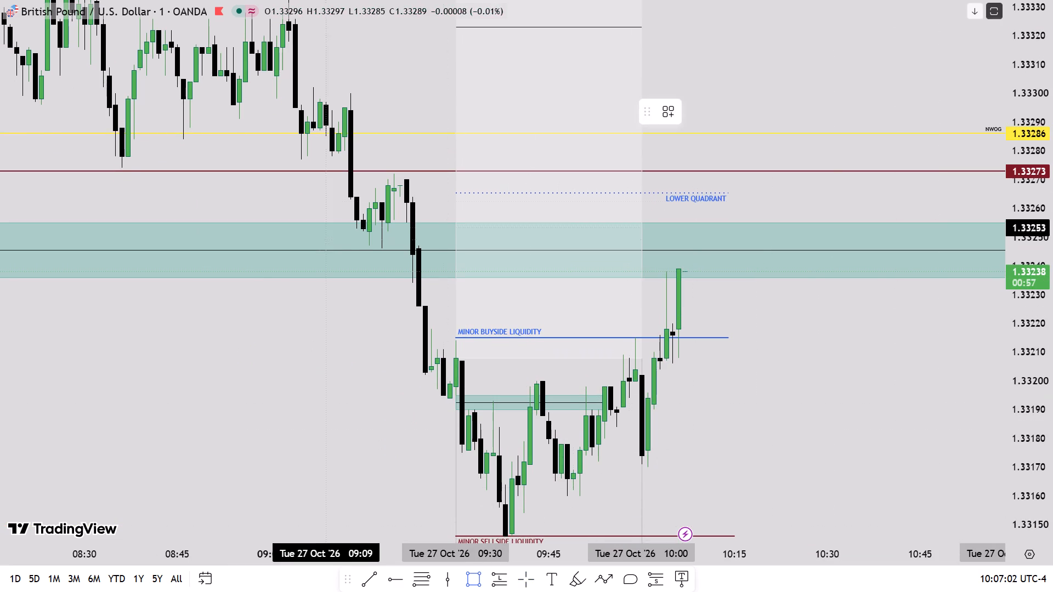
{"action": "left_click", "coordinate": [345, 150]}
{"action": "left_click", "coordinate": [355, 182]}
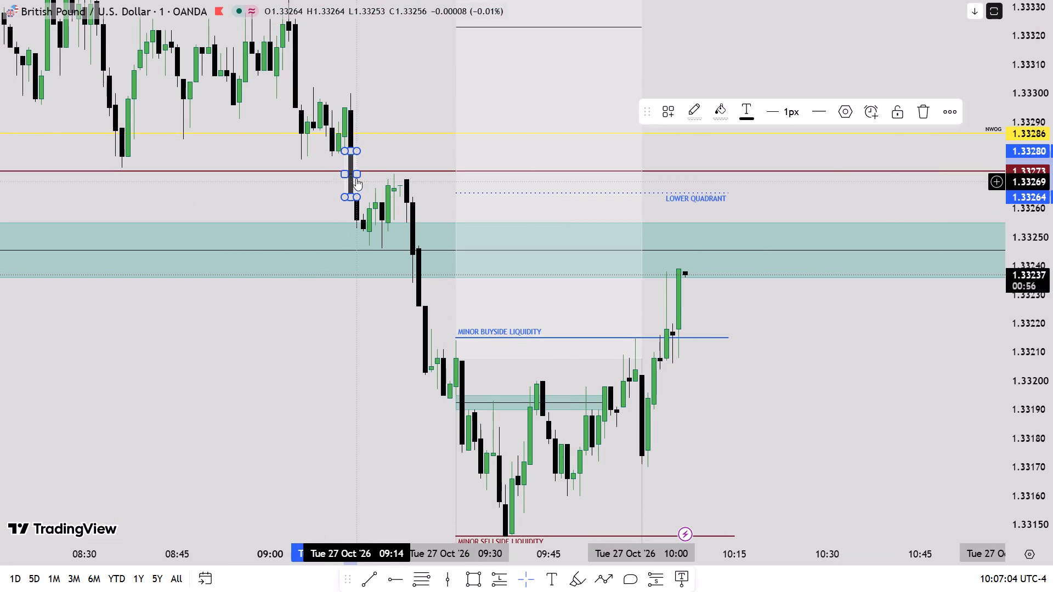
{"action": "left_click_drag", "start_coordinate": [355, 172], "coordinate": [755, 187]}
{"action": "left_click", "coordinate": [799, 191]}
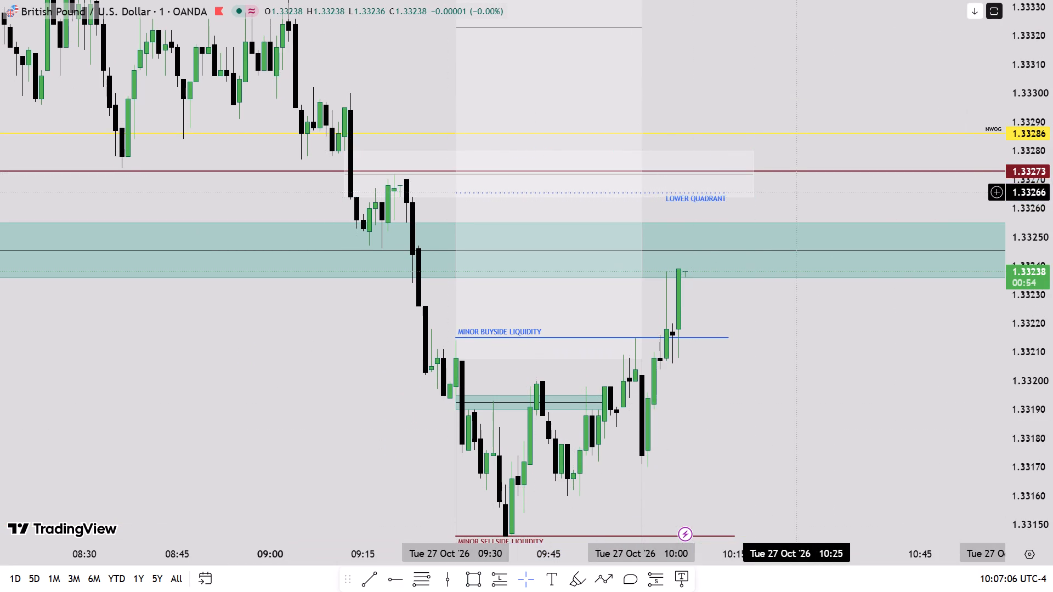
Shorten the rectangle between 1.33280 and 1.33264 so that it ends at 09:28.
{"action": "scroll", "coordinate": [1052, 225], "scroll_direction": "up", "scroll_amount": 3}
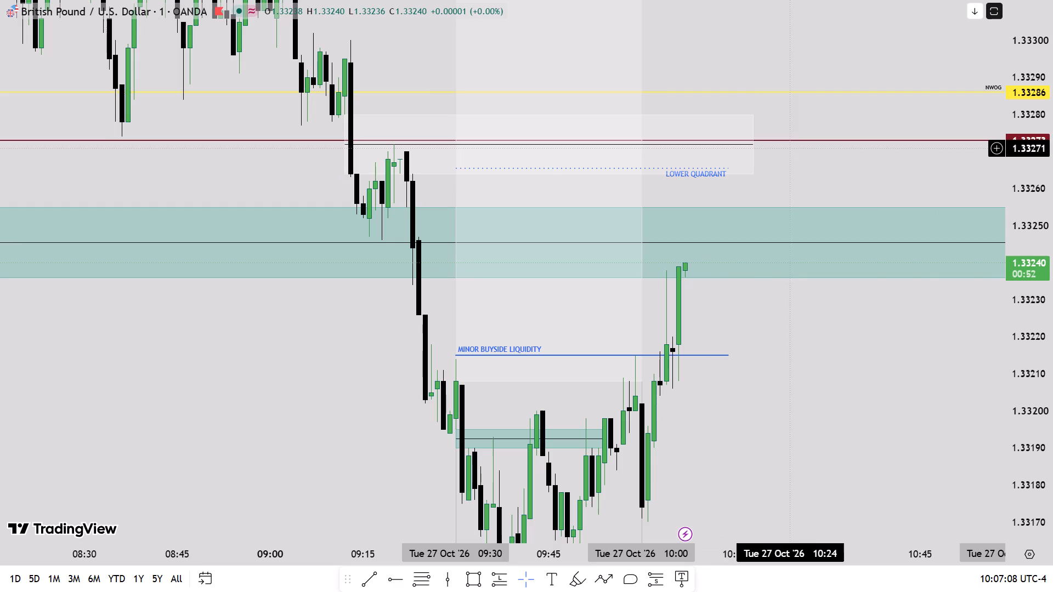
{"action": "left_click_drag", "start_coordinate": [753, 145], "coordinate": [446, 148]}
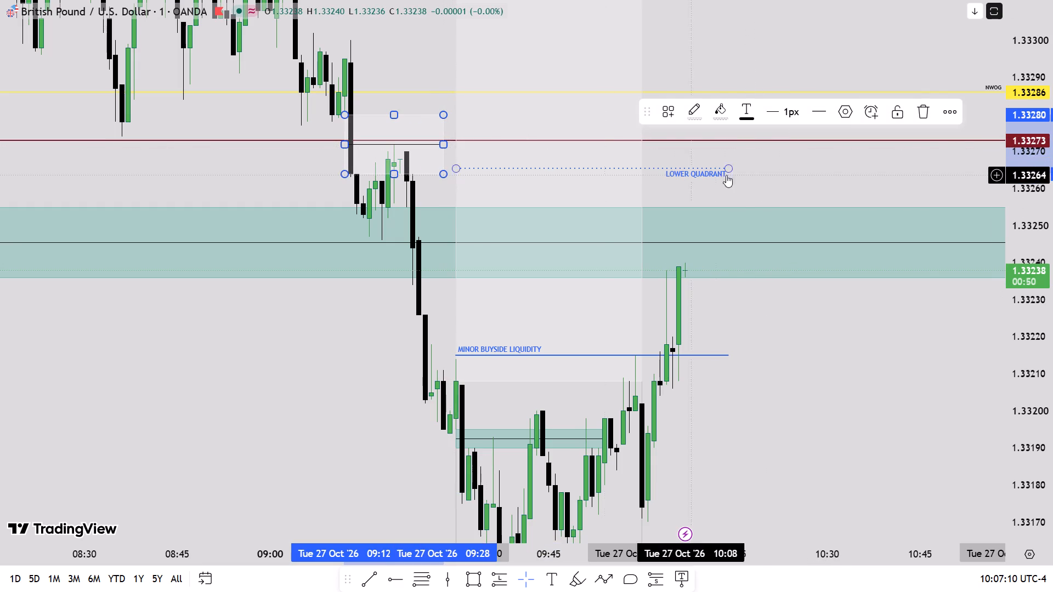
Examine the 1-minute GBPUSD price action around the marked gap, the lower quadrant, the green zone and the minor liquidity levels.
{"action": "left_click_drag", "start_coordinate": [801, 170], "coordinate": [752, 181]}
{"action": "scroll", "coordinate": [1052, 230], "scroll_direction": "down", "scroll_amount": 8}
{"action": "scroll", "coordinate": [485, 332], "scroll_direction": "down", "scroll_amount": 5}
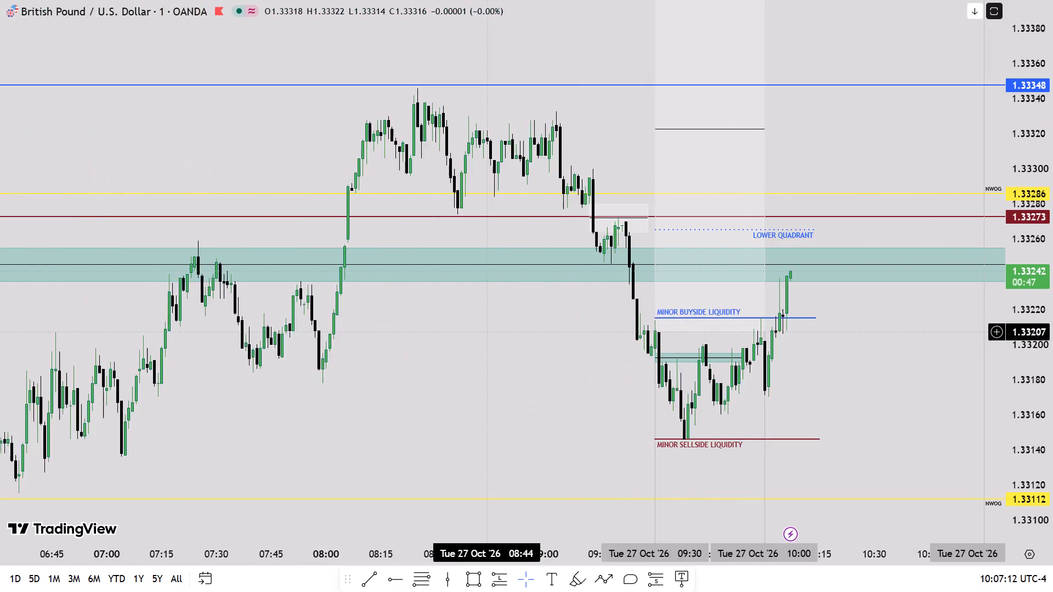
{"action": "scroll", "coordinate": [485, 332], "scroll_direction": "down", "scroll_amount": 4}
{"action": "scroll", "coordinate": [485, 332], "scroll_direction": "up", "scroll_amount": 3}
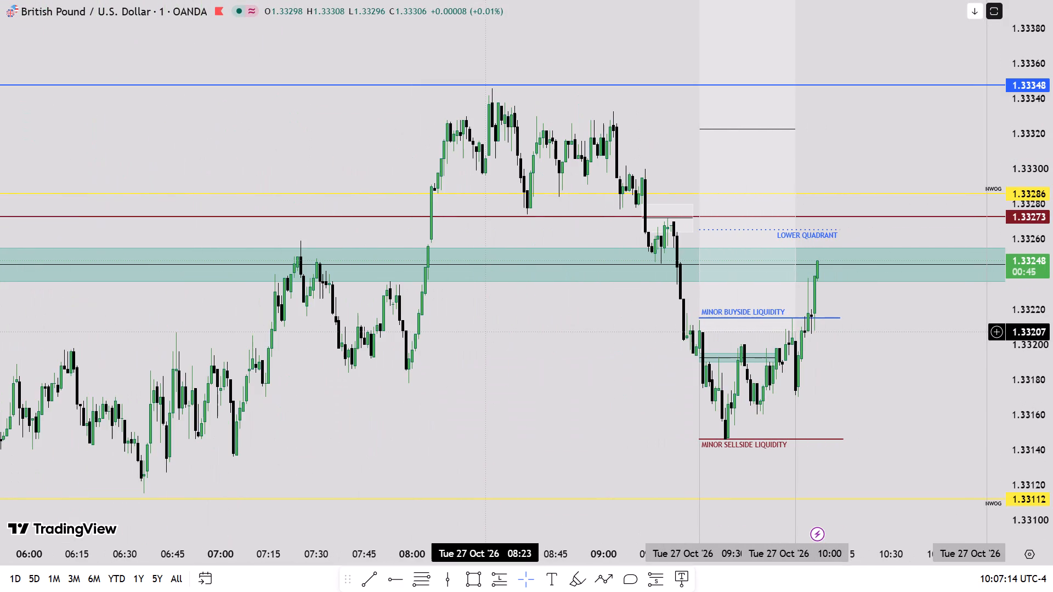
{"action": "scroll", "coordinate": [485, 332], "scroll_direction": "up", "scroll_amount": 2}
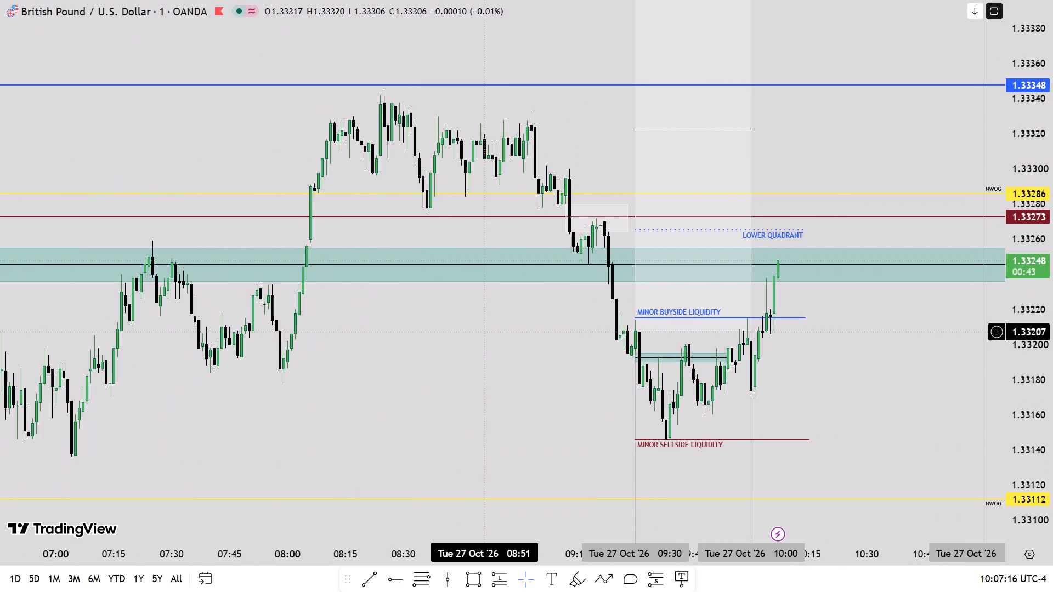
{"action": "scroll", "coordinate": [485, 332], "scroll_direction": "down", "scroll_amount": 1}
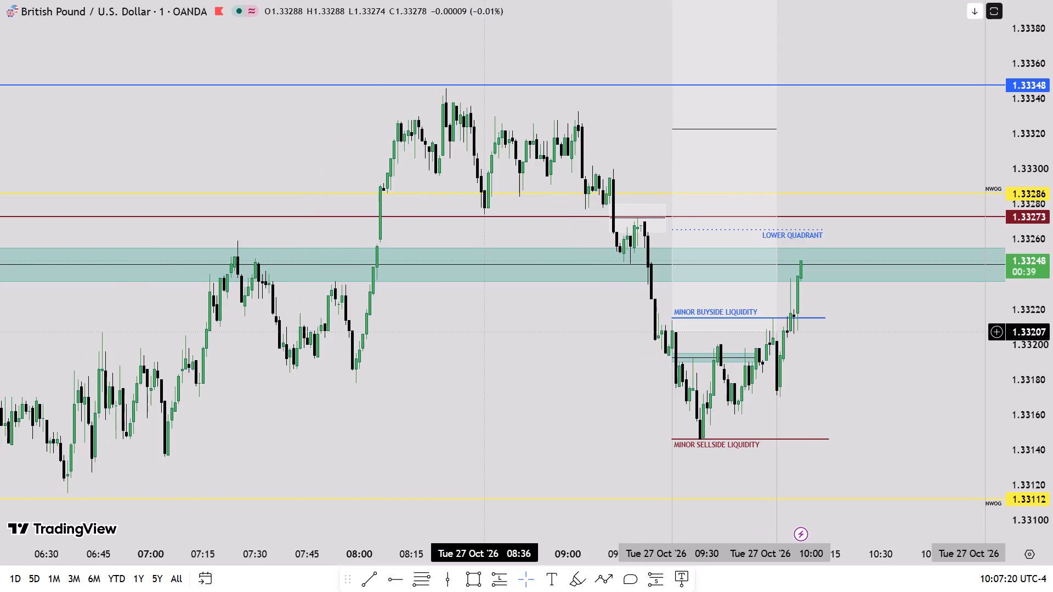
{"action": "scroll", "coordinate": [485, 332], "scroll_direction": "up", "scroll_amount": 3}
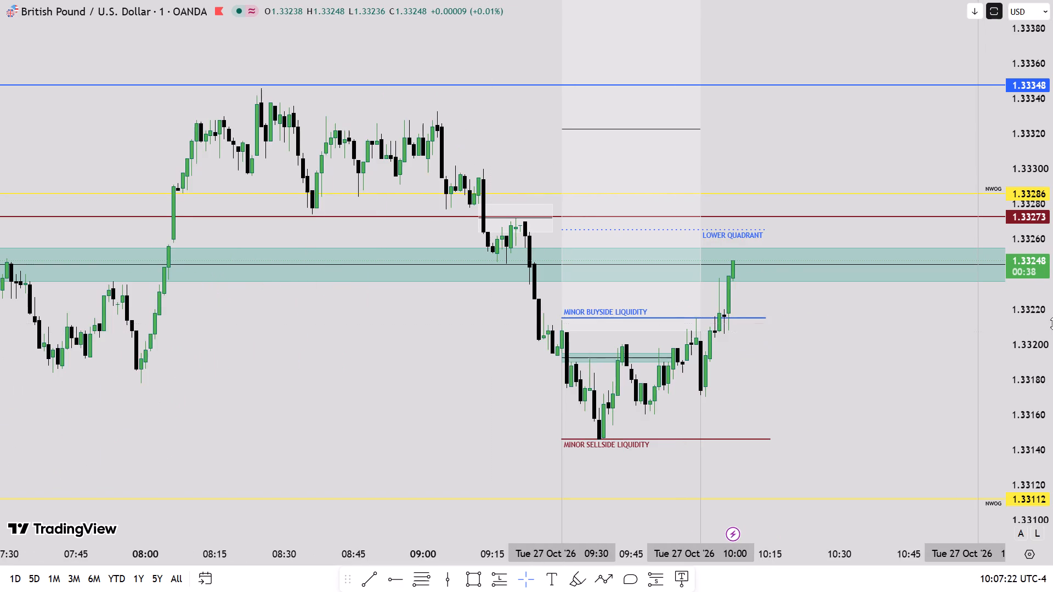
{"action": "scroll", "coordinate": [1052, 323], "scroll_direction": "up", "scroll_amount": 5}
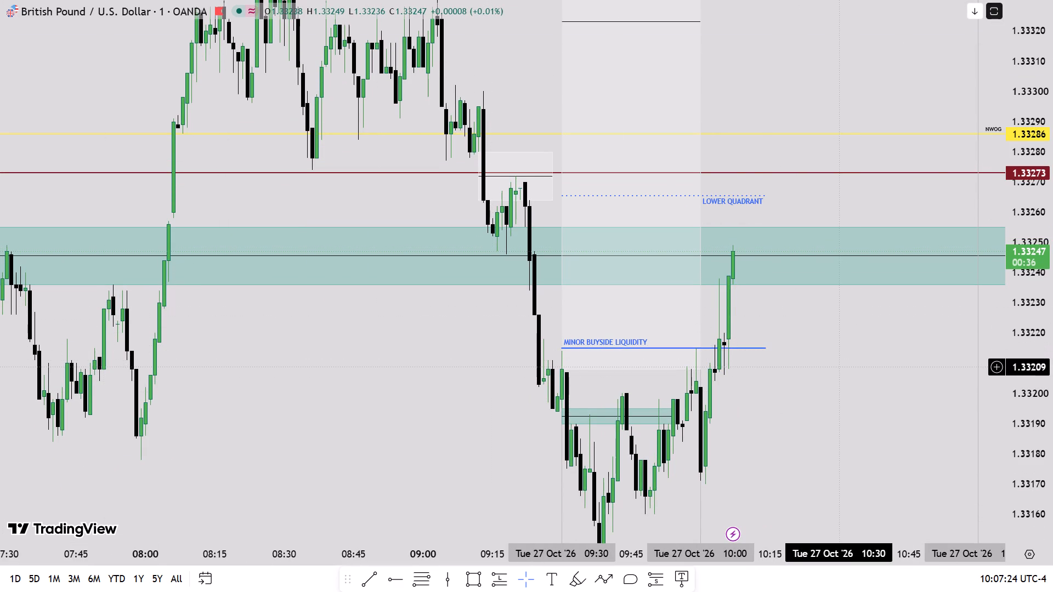
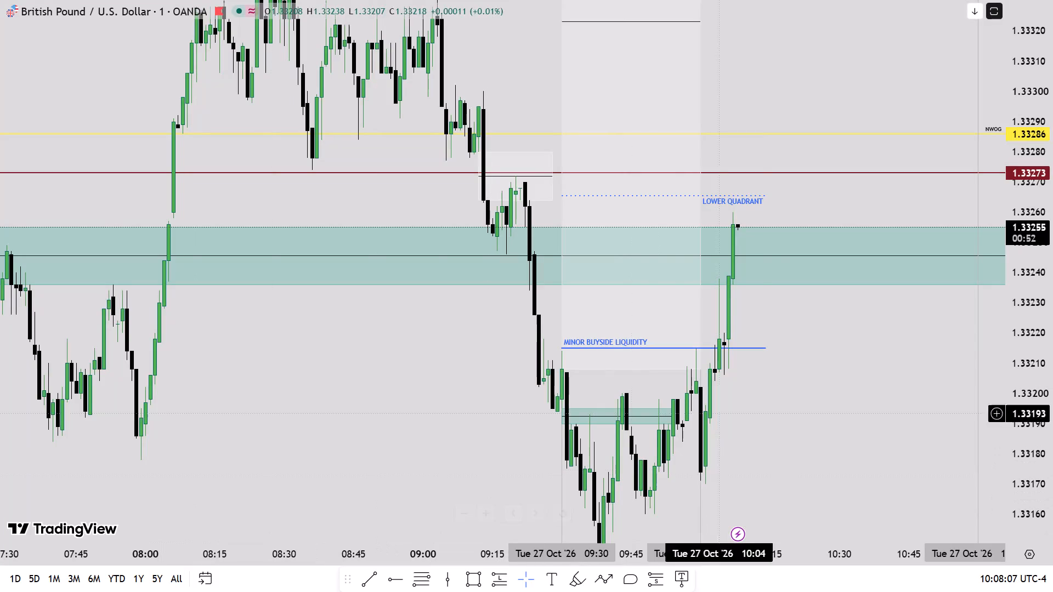
Shorten the rectangle between 1.33280 and 1.33264 so that it ends at about 09:27.
{"action": "left_click_drag", "start_coordinate": [743, 337], "coordinate": [738, 336]}
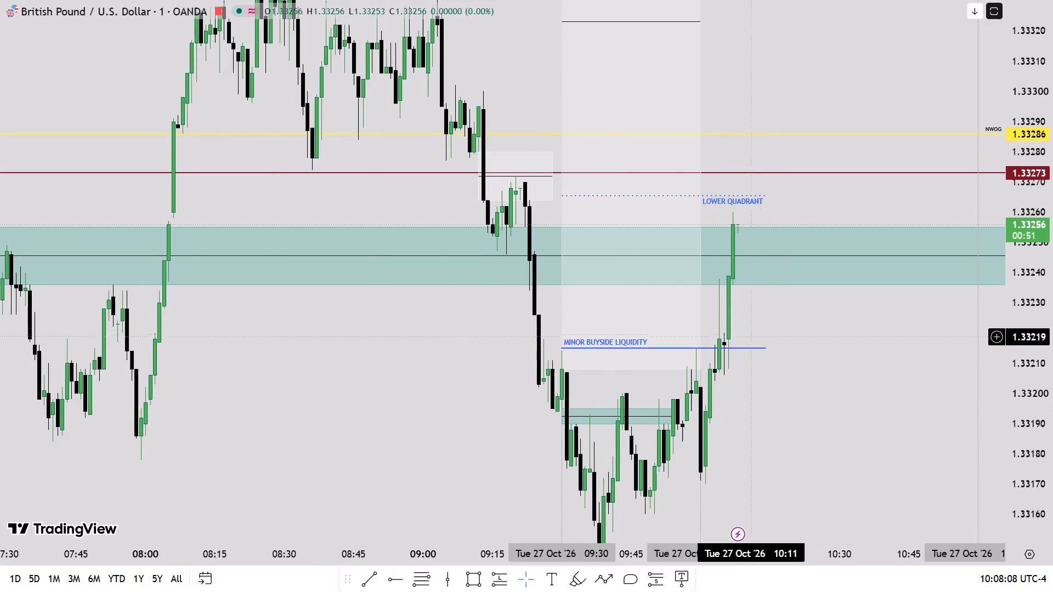
{"action": "left_click_drag", "start_coordinate": [738, 336], "coordinate": [631, 269]}
{"action": "scroll", "coordinate": [1052, 340], "scroll_direction": "down", "scroll_amount": 2}
{"action": "scroll", "coordinate": [762, 363], "scroll_direction": "up", "scroll_amount": 4}
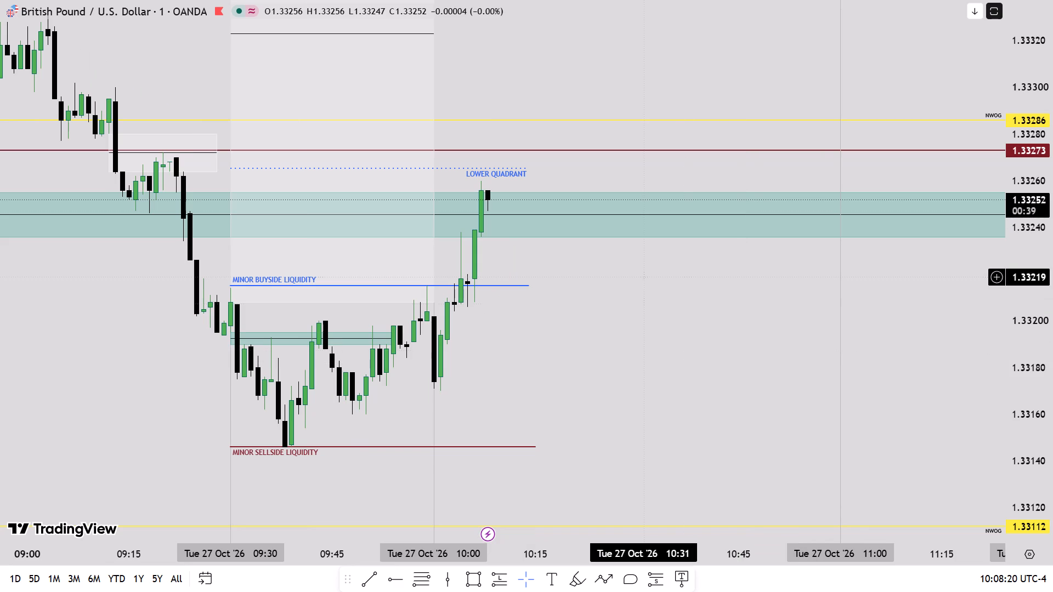
{"action": "left_click_drag", "start_coordinate": [631, 295], "coordinate": [645, 333]}
{"action": "scroll", "coordinate": [1052, 286], "scroll_direction": "up", "scroll_amount": 4}
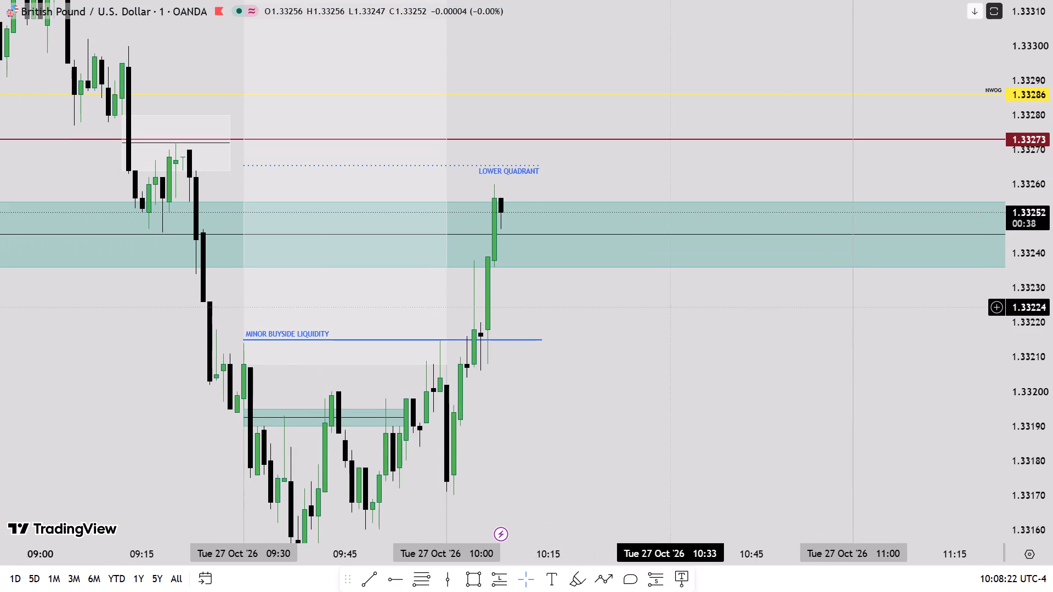
{"action": "left_click_drag", "start_coordinate": [663, 327], "coordinate": [677, 406]}
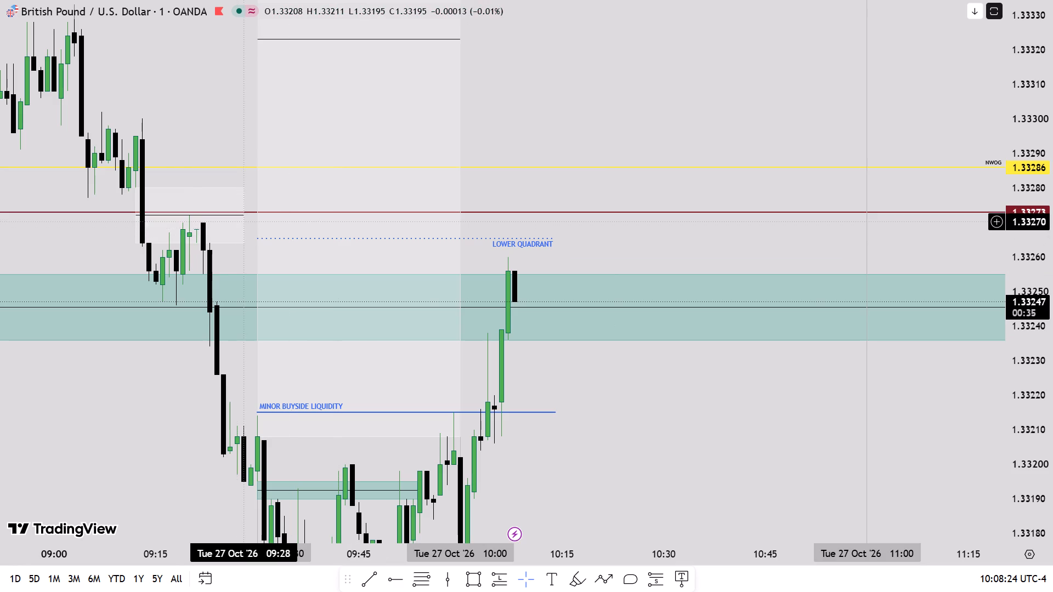
{"action": "left_click_drag", "start_coordinate": [243, 215], "coordinate": [237, 254]}
{"action": "left_click", "coordinate": [645, 401]}
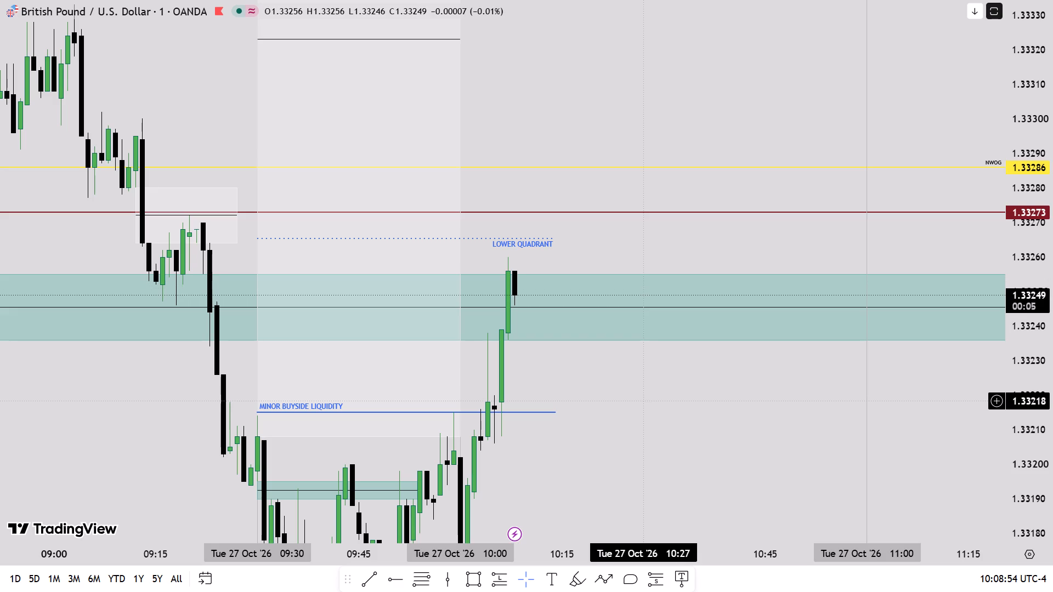
Compare the GBPUSD price action near the lower quadrant with the EURUSD chart, and return to GBPUSD alone.
{"action": "left_click_drag", "start_coordinate": [645, 401], "coordinate": [605, 387]}
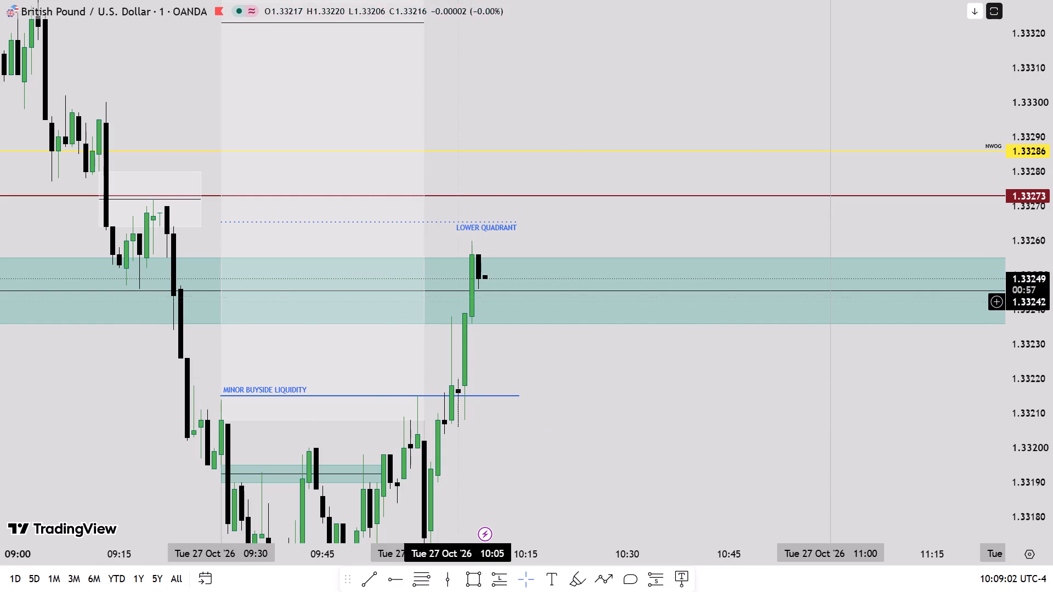
{"action": "double_click", "coordinate": [570, 246]}
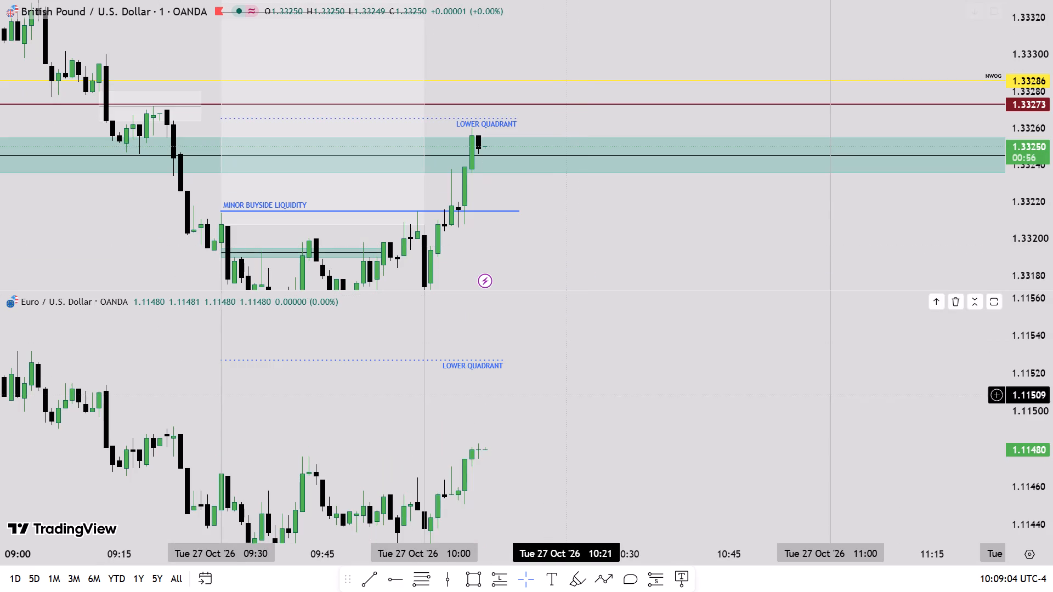
{"action": "double_click", "coordinate": [578, 215]}
{"action": "scroll", "coordinate": [1052, 323], "scroll_direction": "up", "scroll_amount": 4}
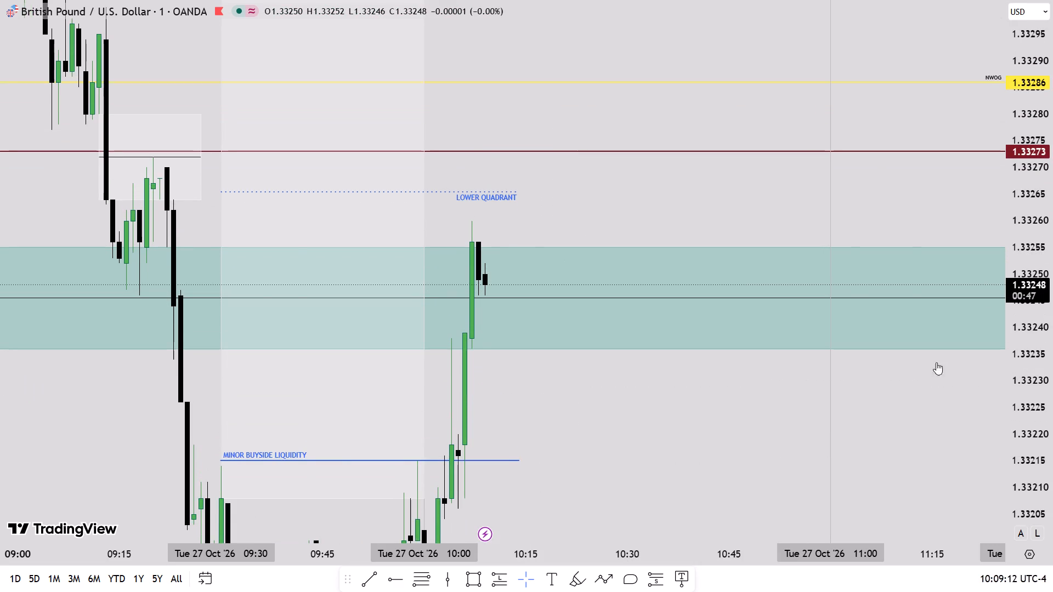
{"action": "scroll", "coordinate": [848, 384], "scroll_direction": "down", "scroll_amount": 1}
{"action": "scroll", "coordinate": [1052, 376], "scroll_direction": "down", "scroll_amount": 2}
{"action": "scroll", "coordinate": [732, 404], "scroll_direction": "up", "scroll_amount": 2}
{"action": "left_click_drag", "start_coordinate": [541, 368], "coordinate": [619, 389]}
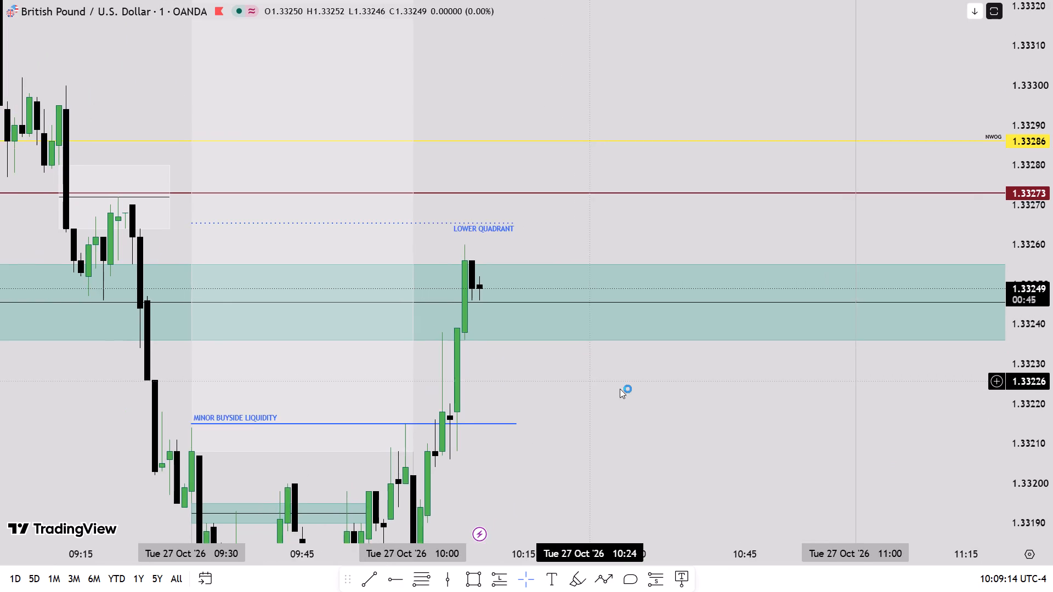
Extend the small green zone around 1.33192, which starts at 09:30, to about 10:16.
{"action": "scroll", "coordinate": [1052, 381], "scroll_direction": "down", "scroll_amount": 2}
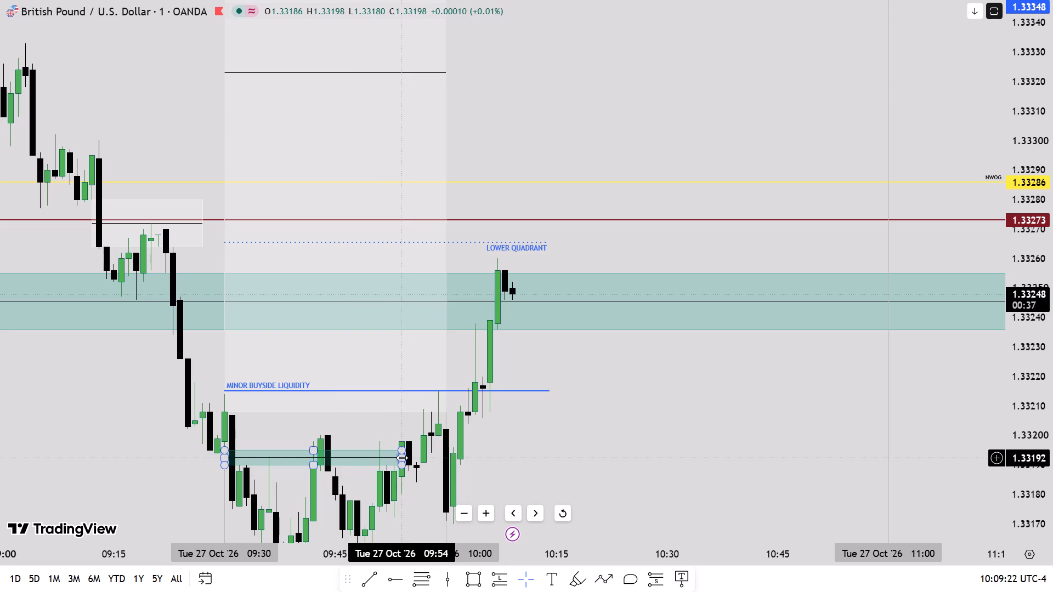
{"action": "left_click_drag", "start_coordinate": [402, 458], "coordinate": [561, 470]}
{"action": "left_click", "coordinate": [682, 470]}
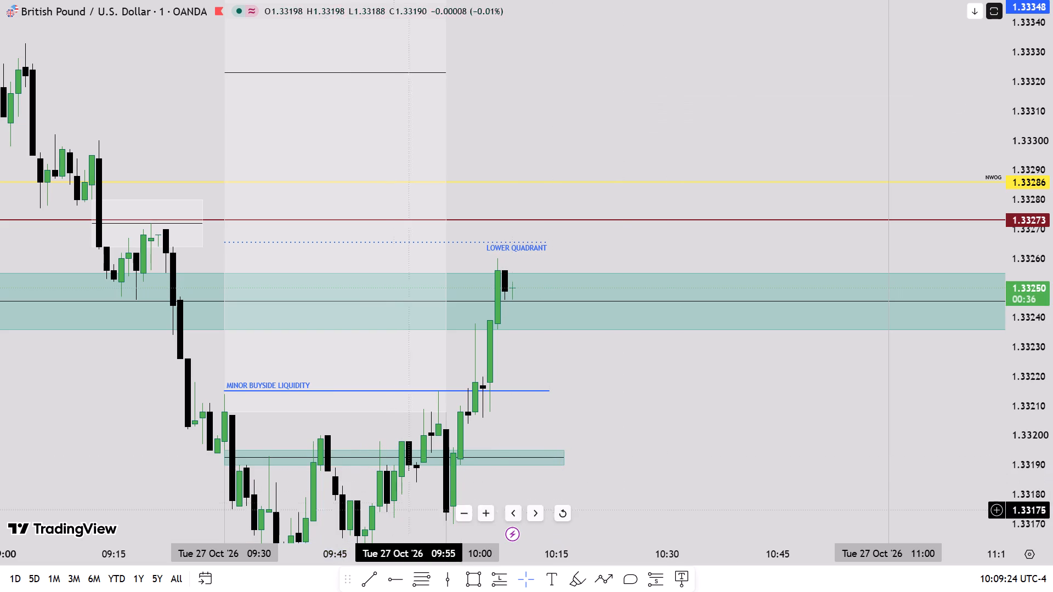
Check the price and bar coordinates of the GBPUSD lower quadrant trendline, and close its settings.
{"action": "left_click_drag", "start_coordinate": [599, 418], "coordinate": [601, 375]}
{"action": "left_click_drag", "start_coordinate": [601, 375], "coordinate": [601, 376]}
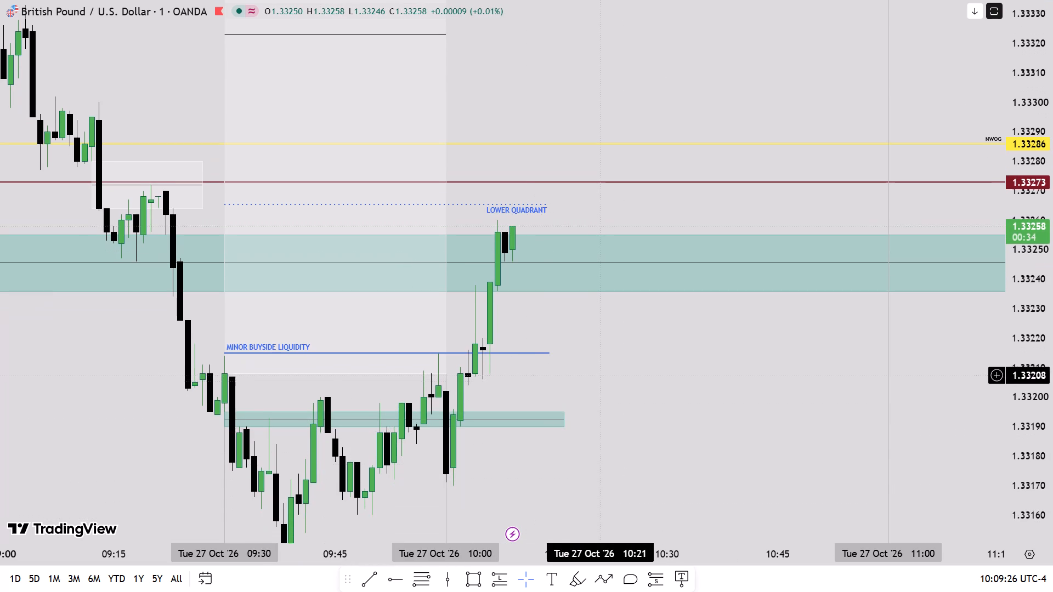
{"action": "left_click_drag", "start_coordinate": [601, 376], "coordinate": [602, 432]}
{"action": "scroll", "coordinate": [1052, 419], "scroll_direction": "up", "scroll_amount": 4}
{"action": "scroll", "coordinate": [1052, 419], "scroll_direction": "down", "scroll_amount": 3}
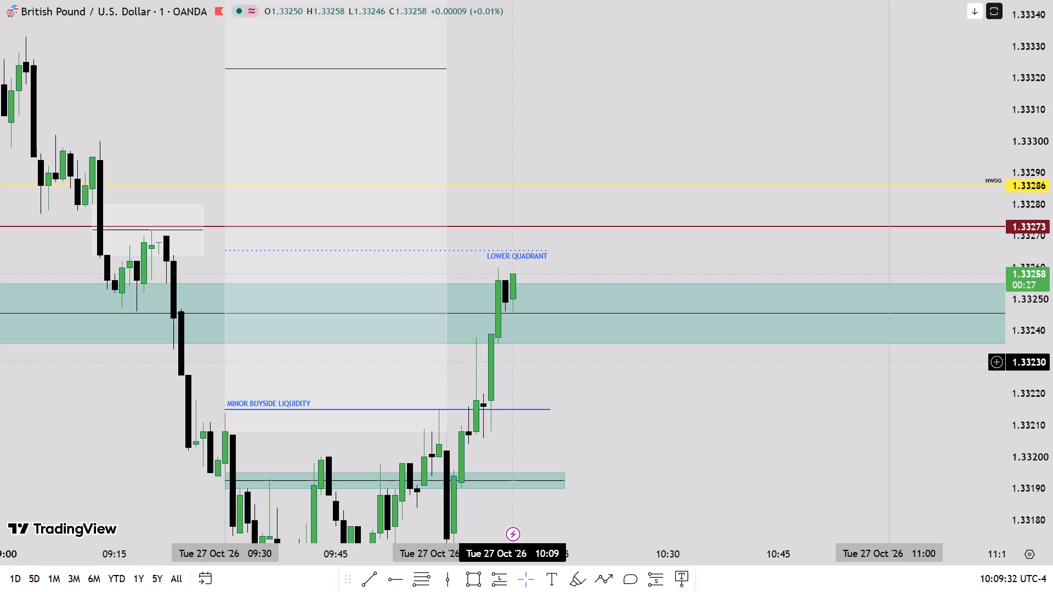
{"action": "double_click", "coordinate": [536, 254]}
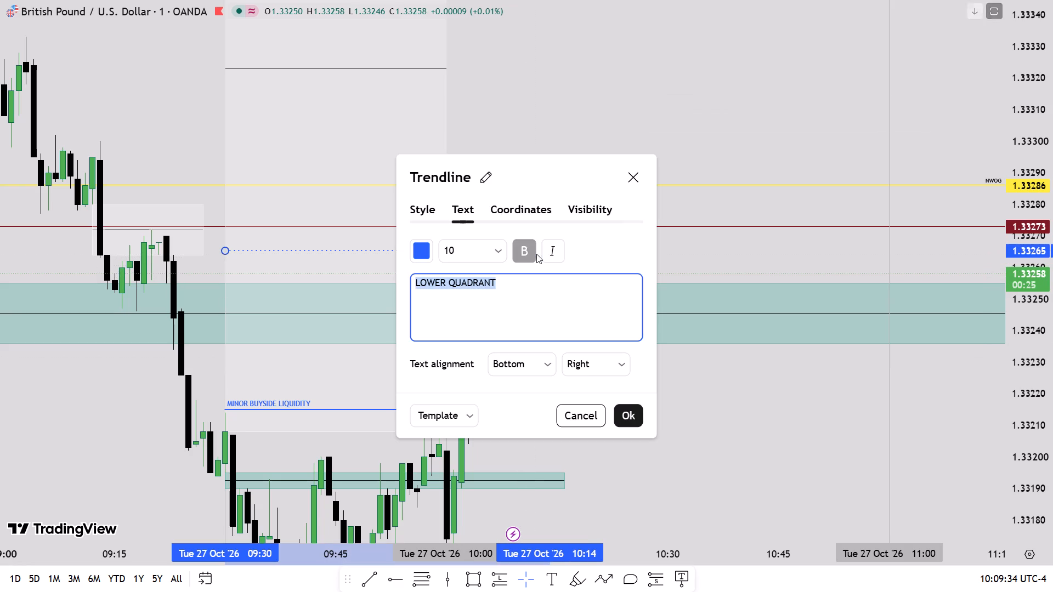
{"action": "left_click", "coordinate": [498, 207]}
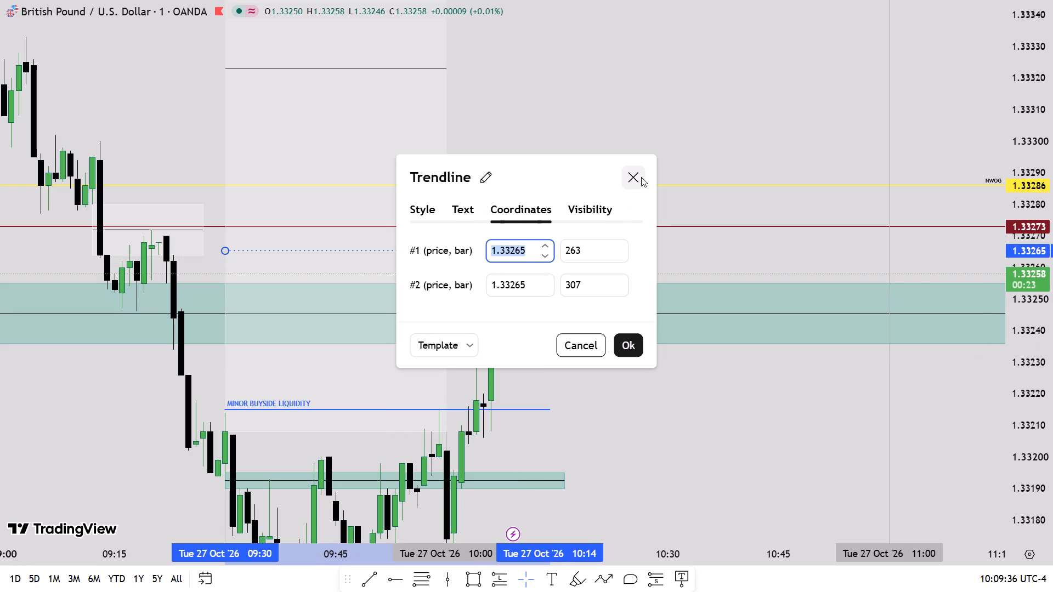
{"action": "left_click", "coordinate": [641, 177]}
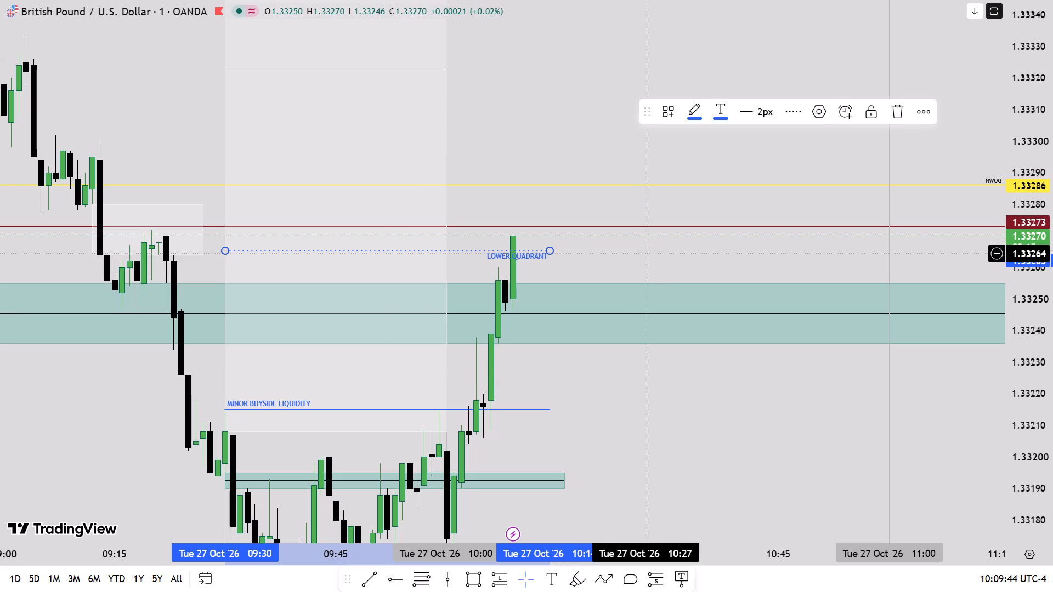
{"action": "left_click", "coordinate": [509, 37]}
{"action": "left_click", "coordinate": [524, 43]}
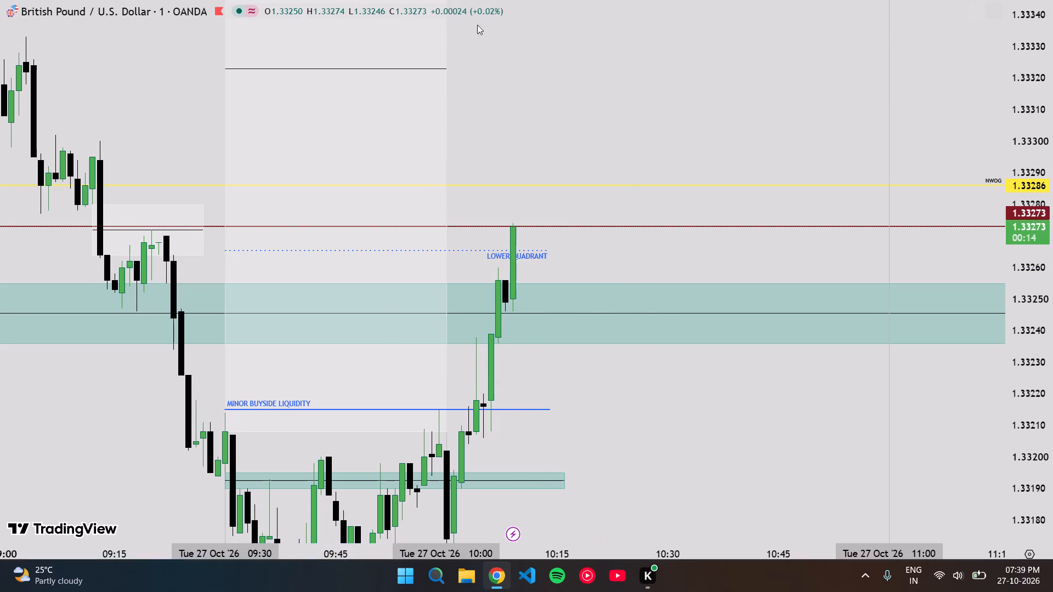
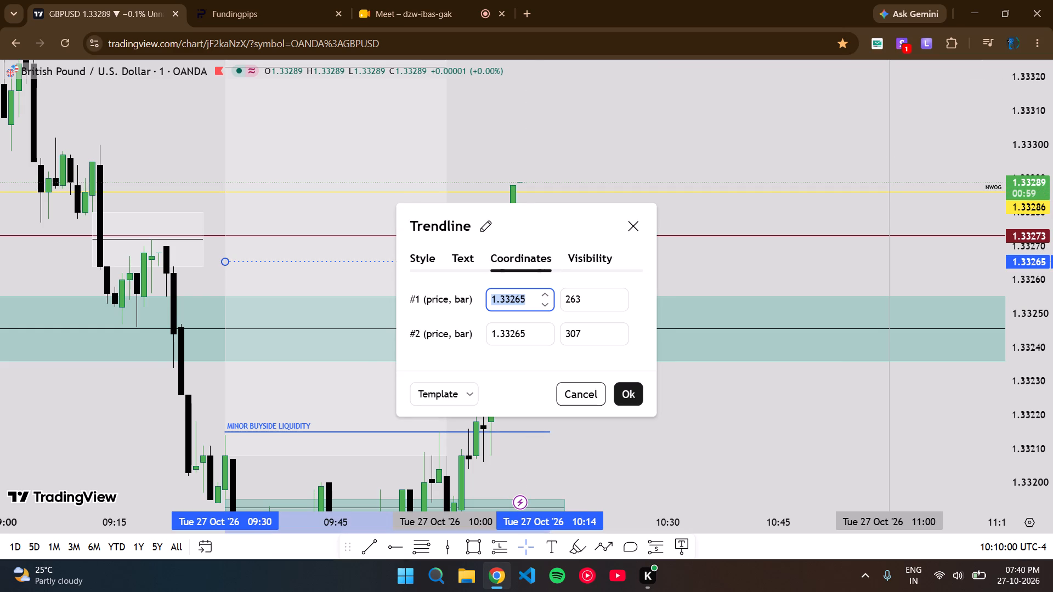
{"action": "left_click", "coordinate": [633, 229]}
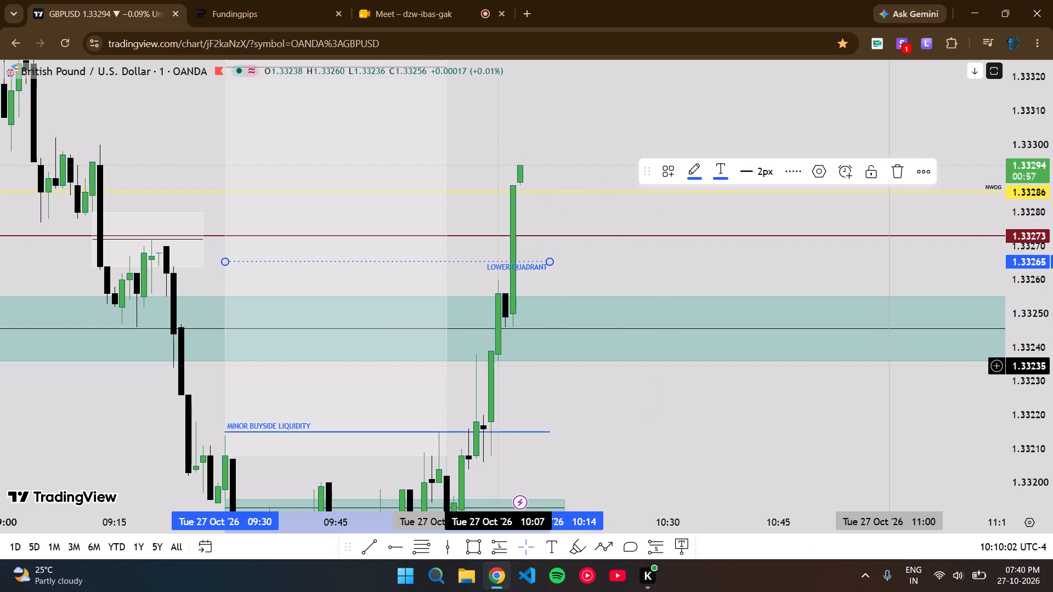
{"action": "scroll", "coordinate": [1052, 318], "scroll_direction": "down", "scroll_amount": 4}
{"action": "left_click_drag", "start_coordinate": [615, 349], "coordinate": [636, 372]}
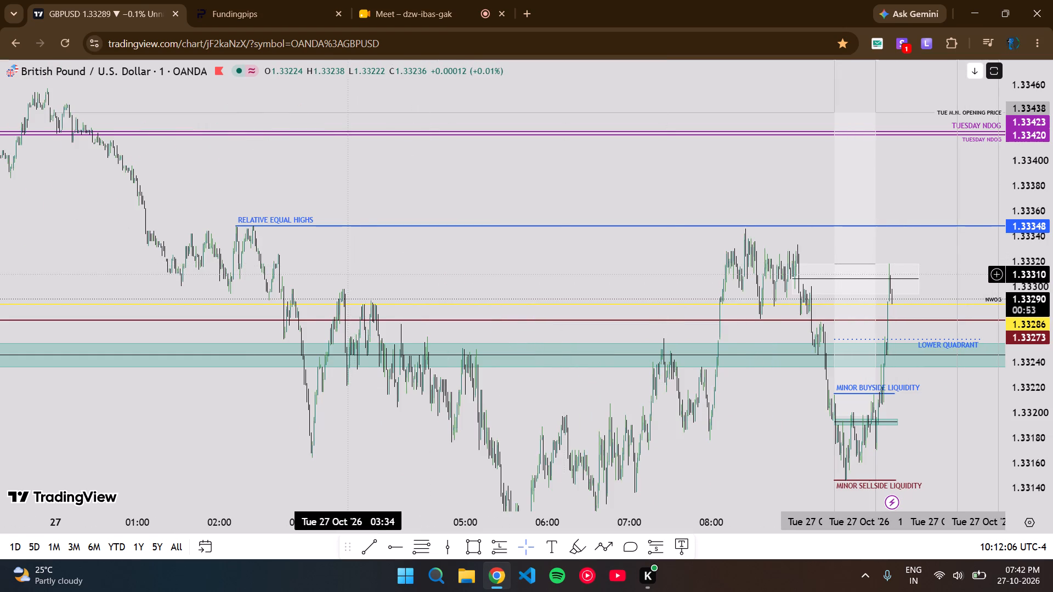
{"action": "left_click_drag", "start_coordinate": [324, 268], "coordinate": [544, 218]}
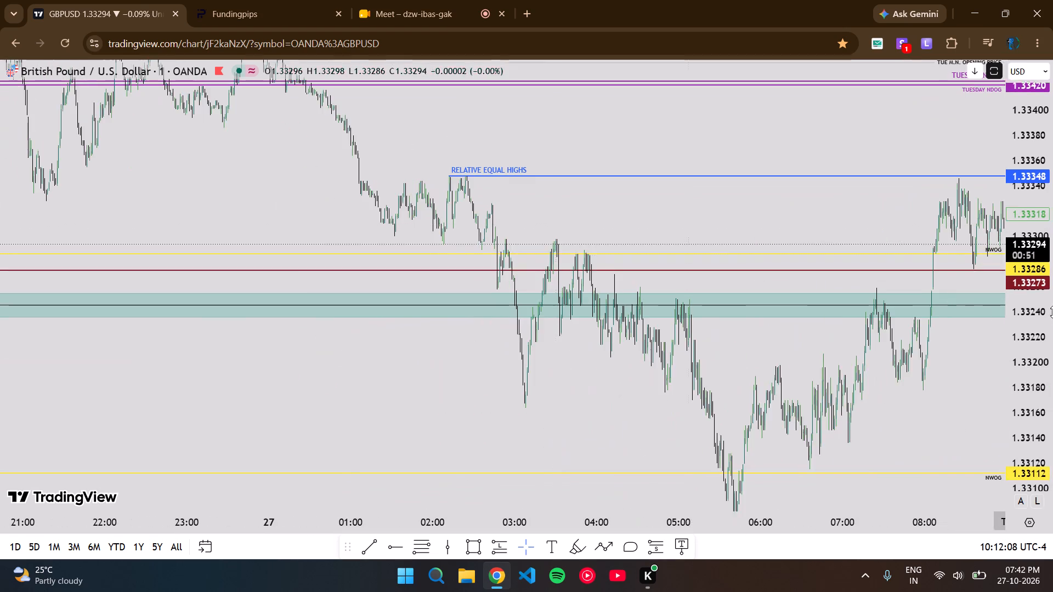
{"action": "scroll", "coordinate": [1052, 312], "scroll_direction": "up", "scroll_amount": 14}
{"action": "left_click_drag", "start_coordinate": [138, 204], "coordinate": [737, 209]}
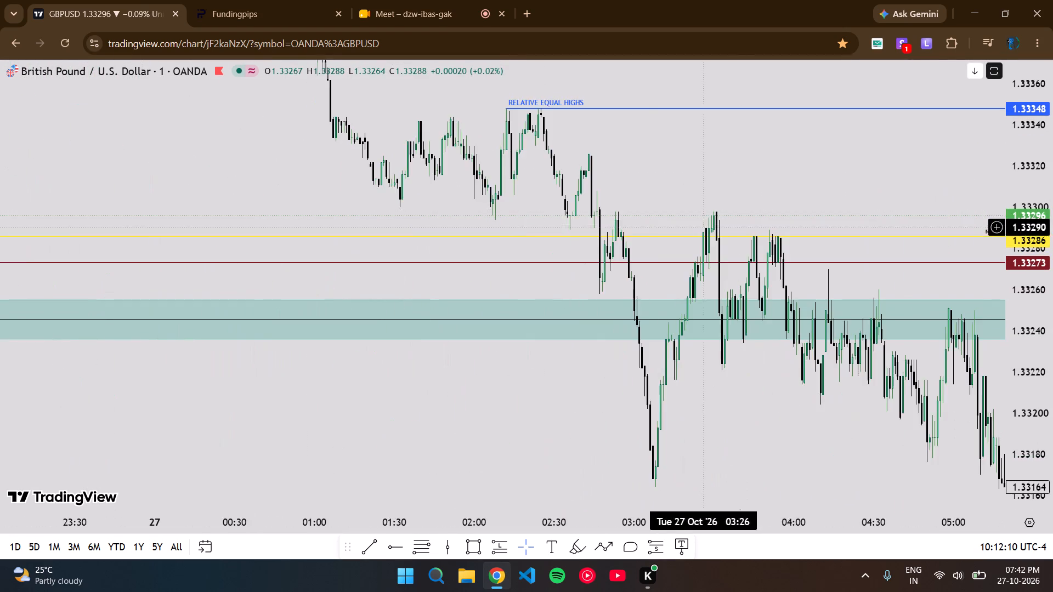
{"action": "scroll", "coordinate": [642, 263], "scroll_direction": "up", "scroll_amount": 4}
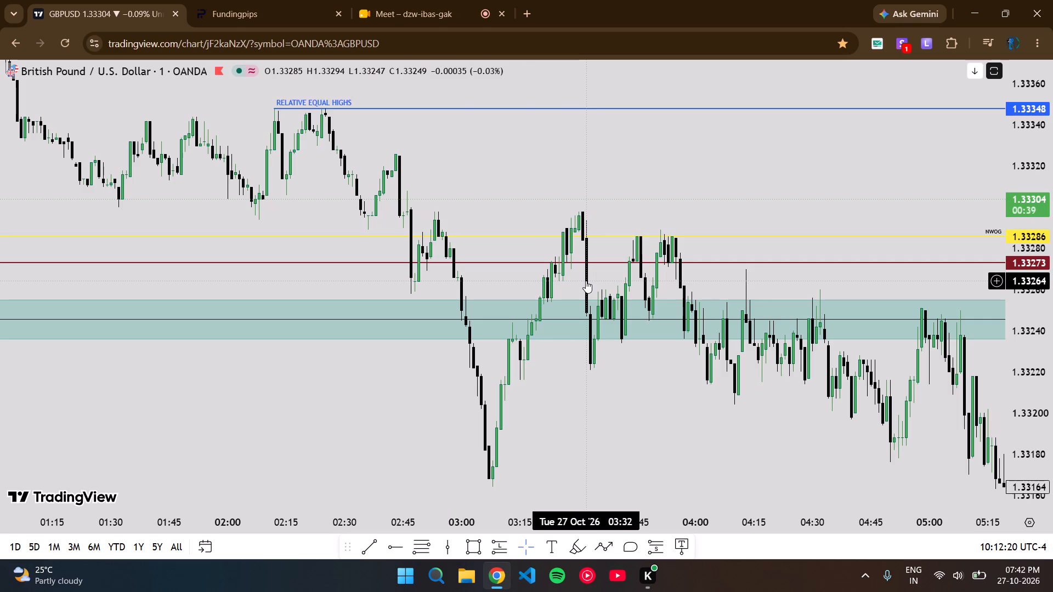
{"action": "left_click_drag", "start_coordinate": [570, 286], "coordinate": [0, 274]}
{"action": "scroll", "coordinate": [198, 277], "scroll_direction": "down", "scroll_amount": 4}
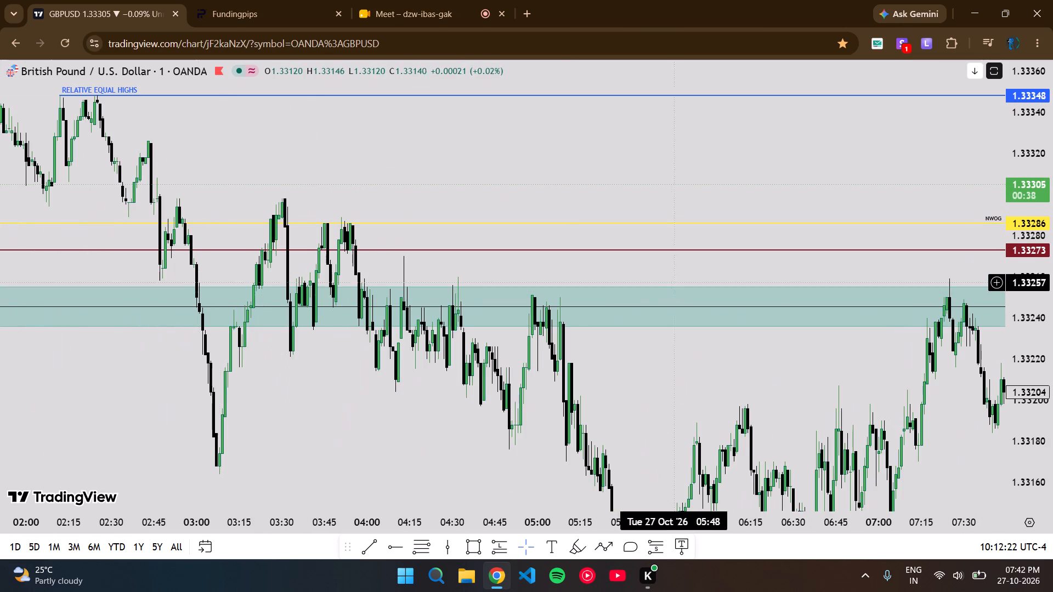
{"action": "left_click_drag", "start_coordinate": [748, 265], "coordinate": [0, 288]}
{"action": "scroll", "coordinate": [898, 278], "scroll_direction": "up", "scroll_amount": 4}
{"action": "scroll", "coordinate": [658, 288], "scroll_direction": "up", "scroll_amount": 3}
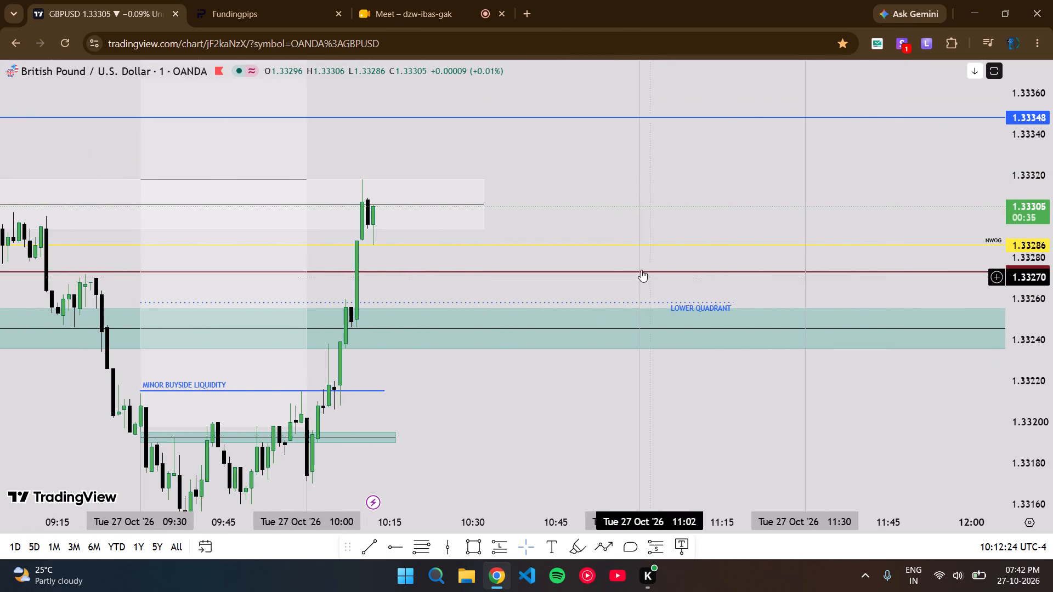
{"action": "left_click_drag", "start_coordinate": [590, 215], "coordinate": [635, 248]}
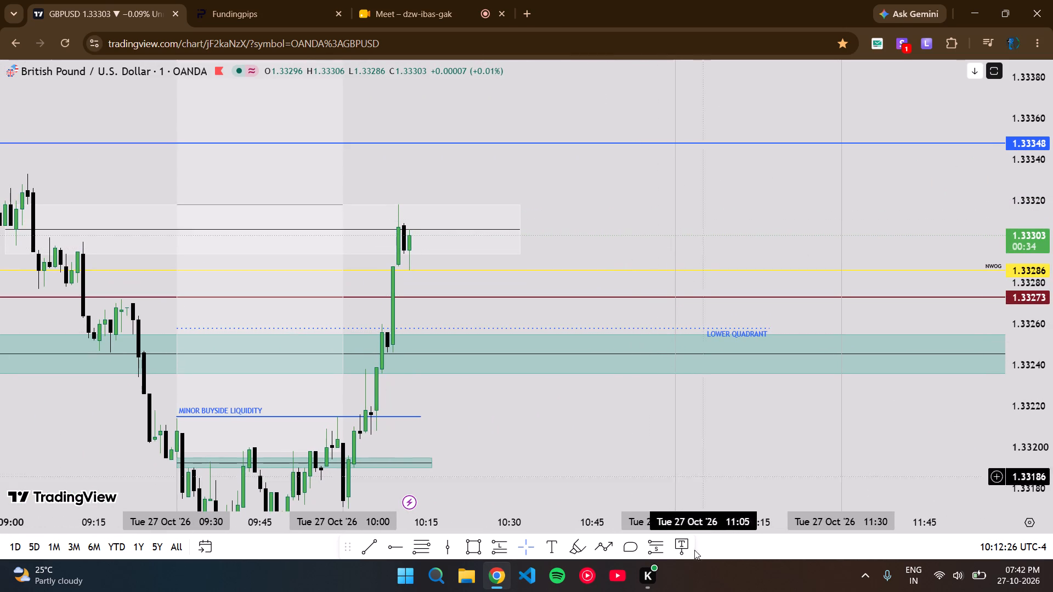
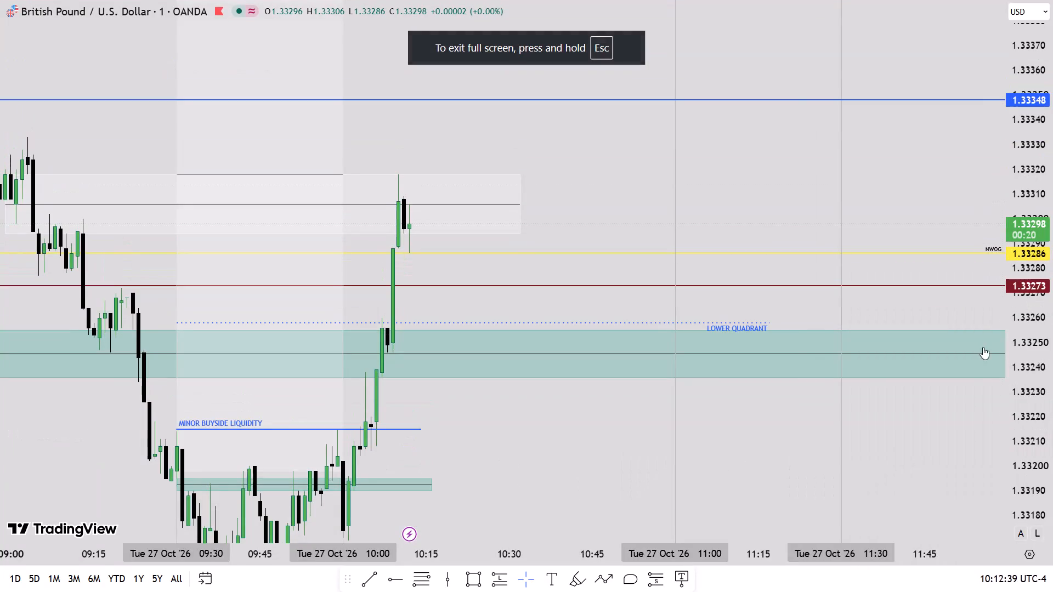
Examine the 1-minute rally from the minor sellside liquidity through the lower quadrant and NWOG levels to the white rectangle.
{"action": "scroll", "coordinate": [785, 363], "scroll_direction": "up", "scroll_amount": 4}
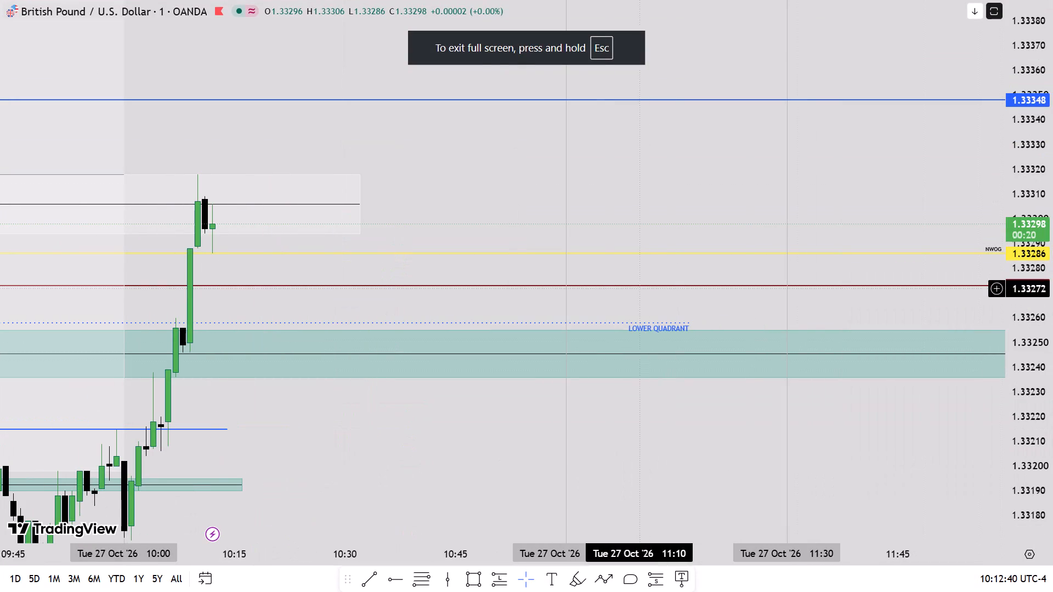
{"action": "left_click_drag", "start_coordinate": [425, 236], "coordinate": [1052, 364]}
{"action": "scroll", "coordinate": [1052, 336], "scroll_direction": "down", "scroll_amount": 2}
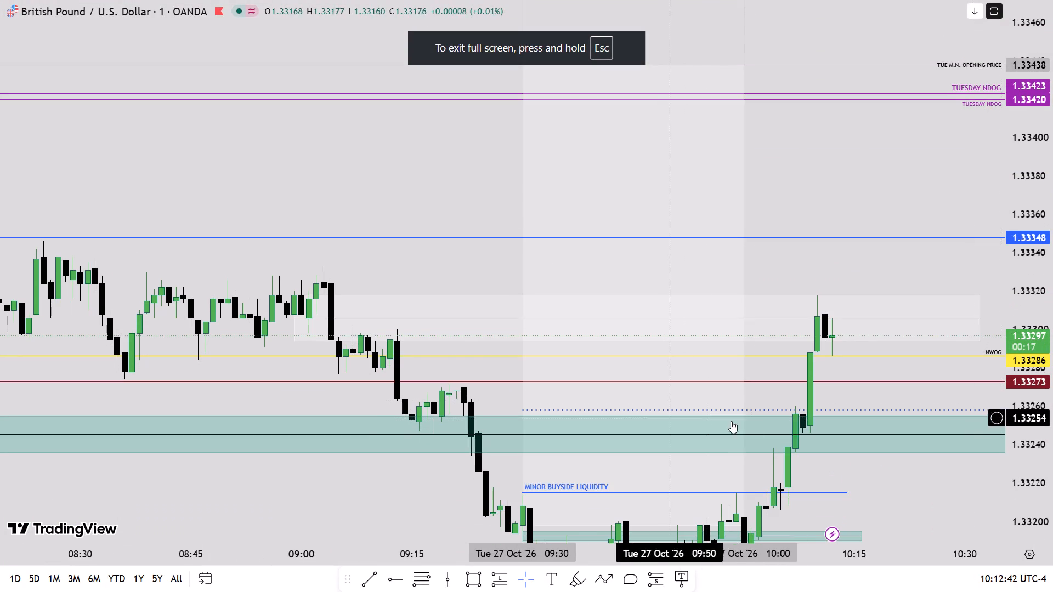
{"action": "left_click_drag", "start_coordinate": [890, 485], "coordinate": [690, 298]}
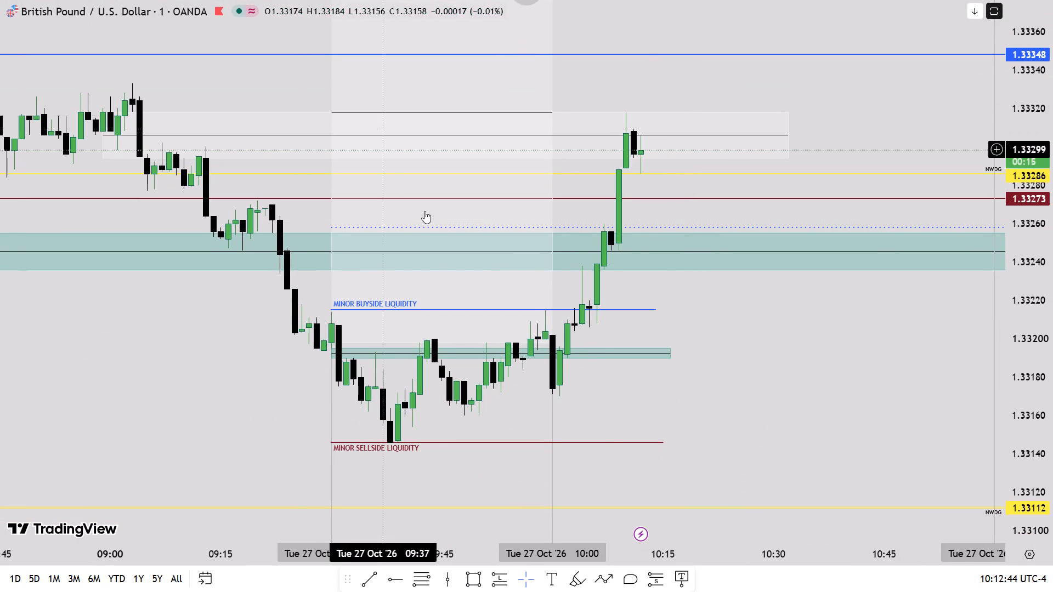
{"action": "left_click_drag", "start_coordinate": [727, 280], "coordinate": [768, 366]}
{"action": "left_click_drag", "start_coordinate": [768, 366], "coordinate": [779, 403]}
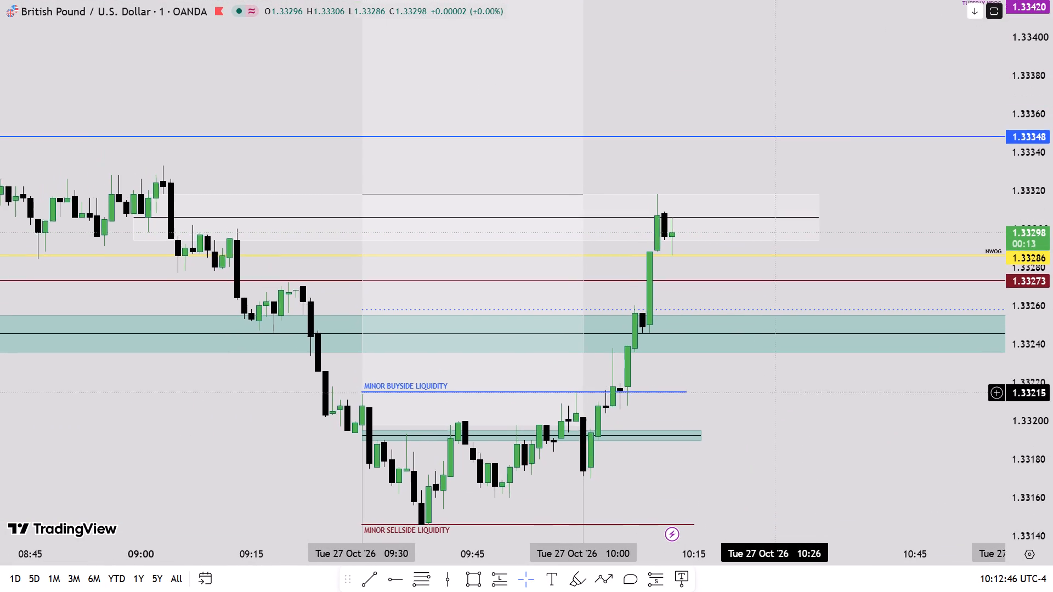
{"action": "left_click_drag", "start_coordinate": [779, 403], "coordinate": [779, 404]}
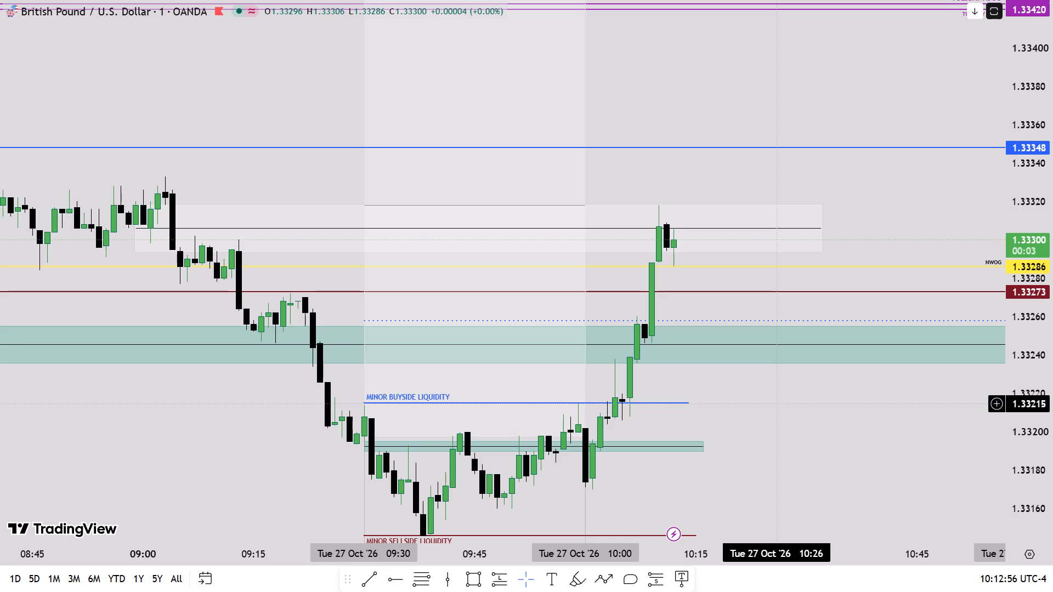
Move the start of the white rectangle to the 09:03 candle, keeping its price range.
{"action": "scroll", "coordinate": [1052, 285], "scroll_direction": "up", "scroll_amount": 3}
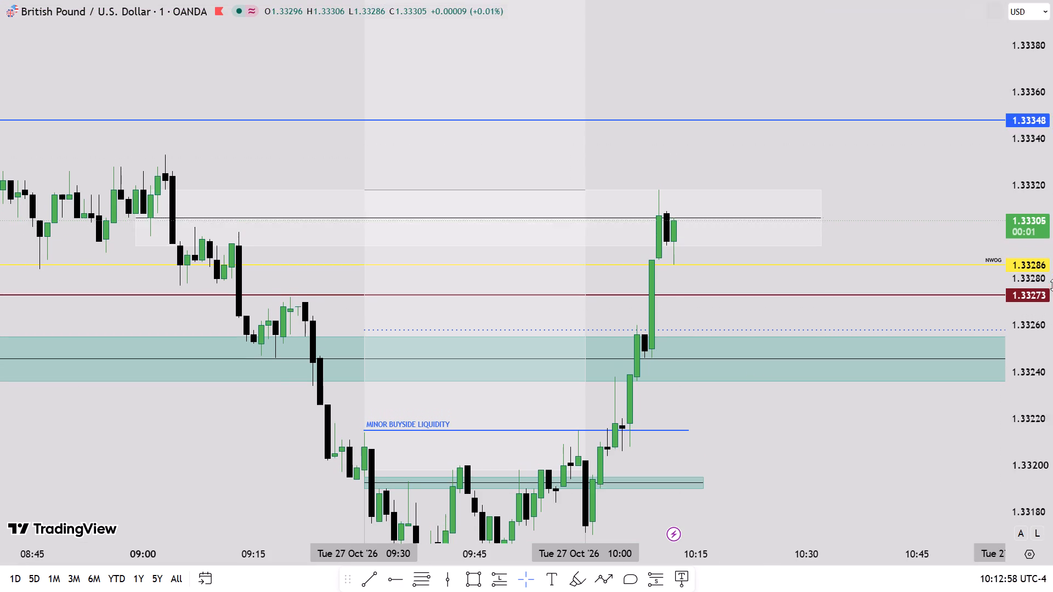
{"action": "left_click_drag", "start_coordinate": [137, 210], "coordinate": [168, 206]}
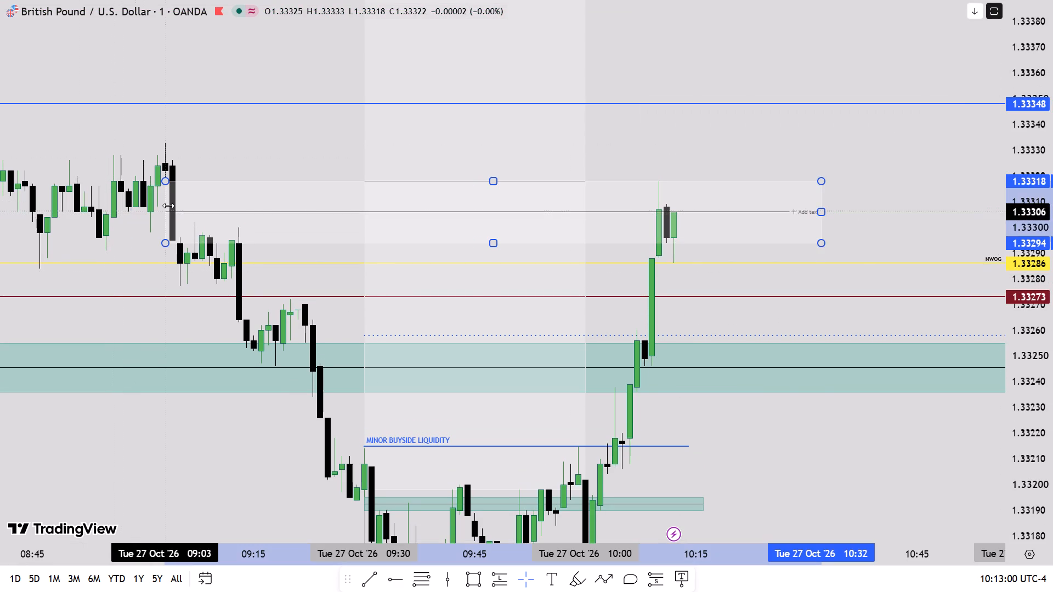
{"action": "left_click_drag", "start_coordinate": [168, 206], "coordinate": [169, 206]}
{"action": "left_click_drag", "start_coordinate": [167, 454], "coordinate": [75, 460]}
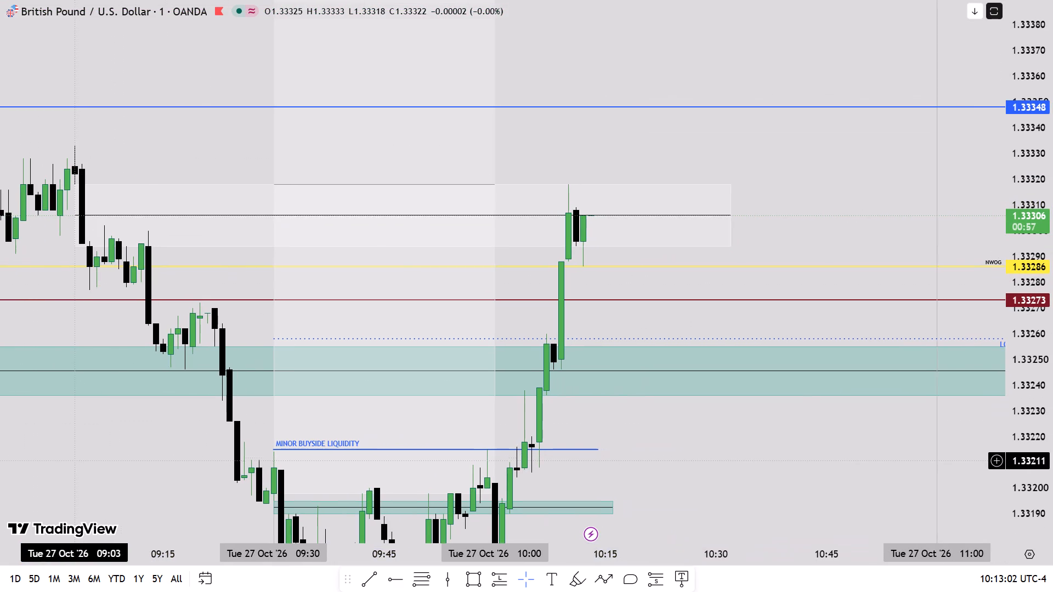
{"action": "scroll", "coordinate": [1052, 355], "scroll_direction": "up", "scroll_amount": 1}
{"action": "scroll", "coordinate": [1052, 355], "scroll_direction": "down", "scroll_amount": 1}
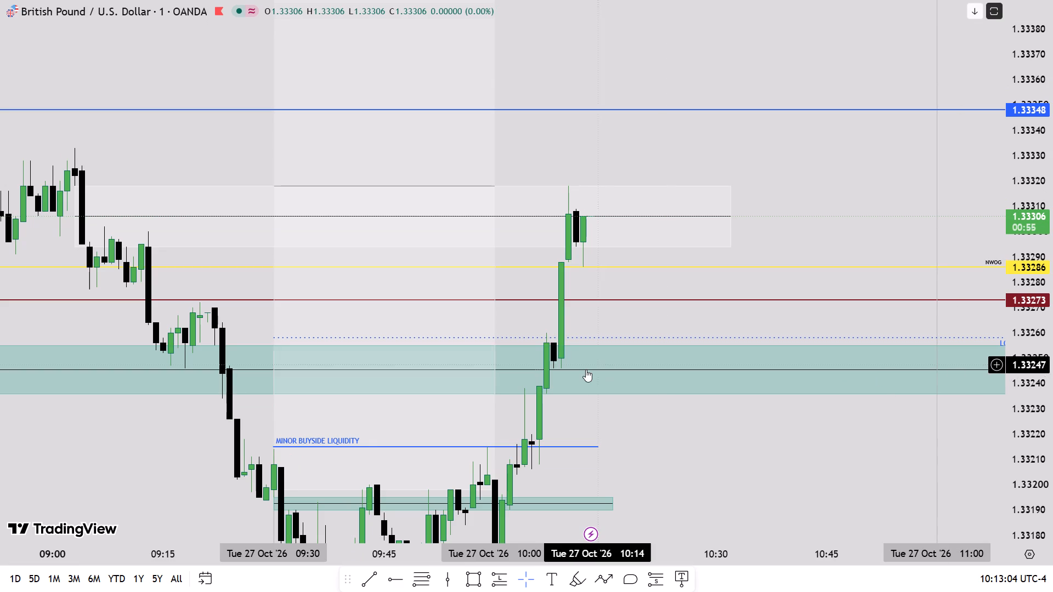
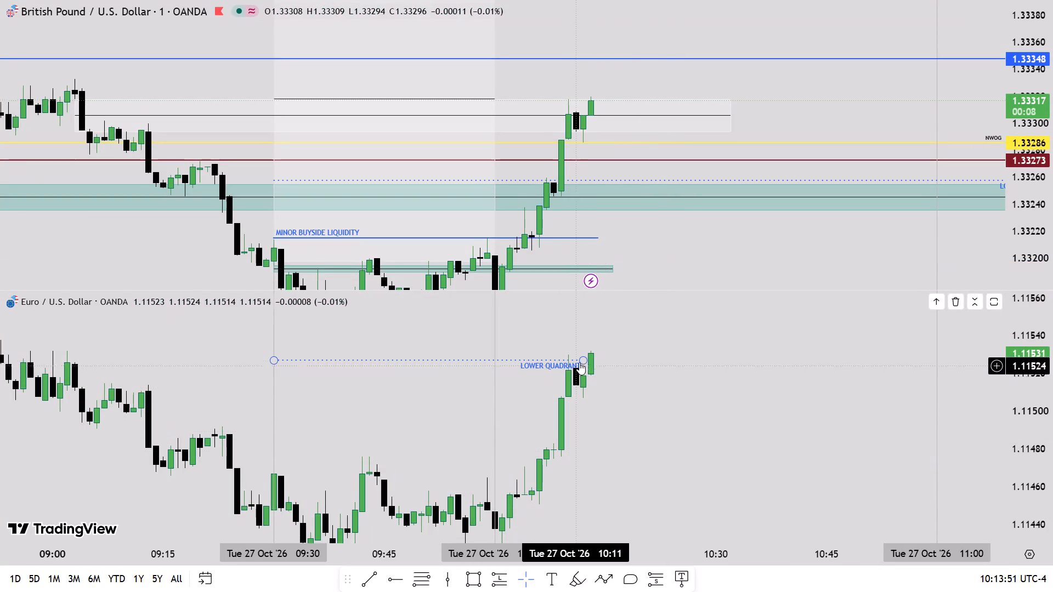
Extend the end of the EURUSD lower quadrant line to about 10:49, keeping its price level.
{"action": "left_click_drag", "start_coordinate": [579, 360], "coordinate": [859, 366]}
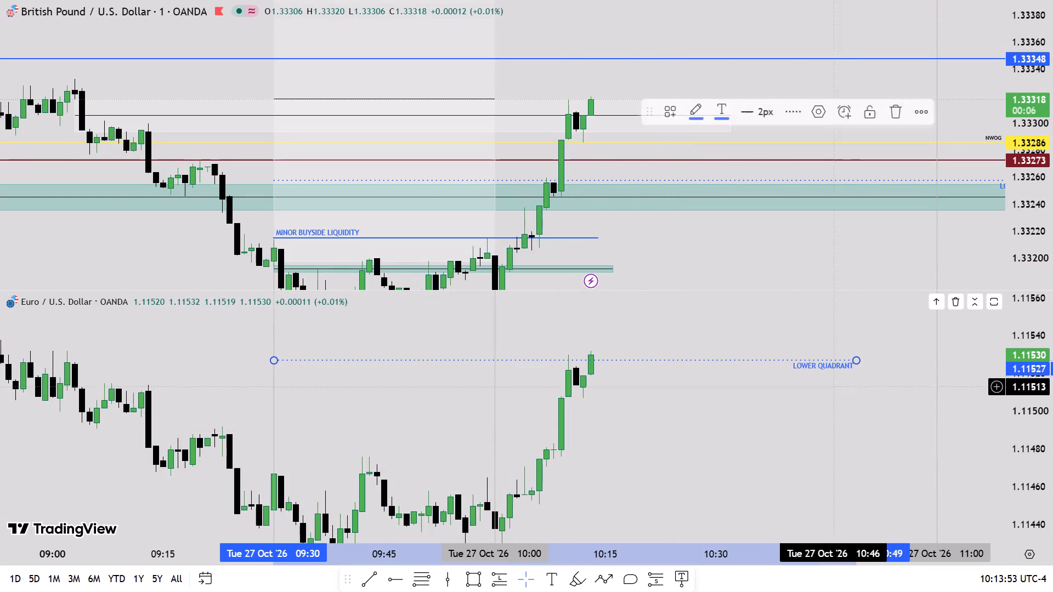
Examine the GBPUSD 1-minute chart in a maximised pane, from the minor sellside liquidity up to the white rectangle and the 1.33348 line.
{"action": "left_click_drag", "start_coordinate": [706, 421], "coordinate": [718, 458]}
{"action": "double_click", "coordinate": [702, 250]}
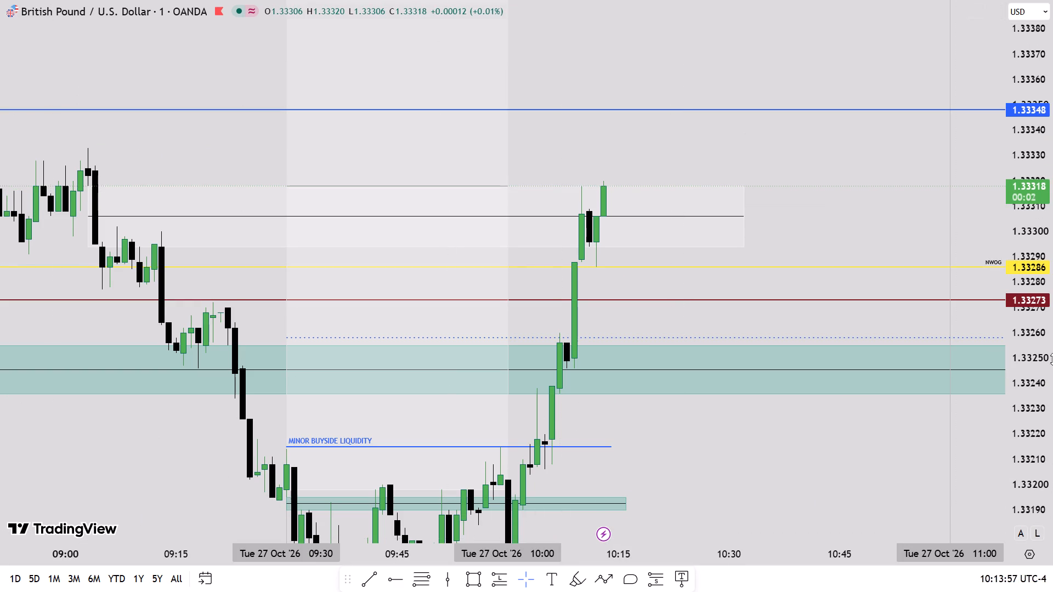
{"action": "scroll", "coordinate": [1052, 359], "scroll_direction": "up", "scroll_amount": 3}
{"action": "scroll", "coordinate": [1052, 359], "scroll_direction": "down", "scroll_amount": 2}
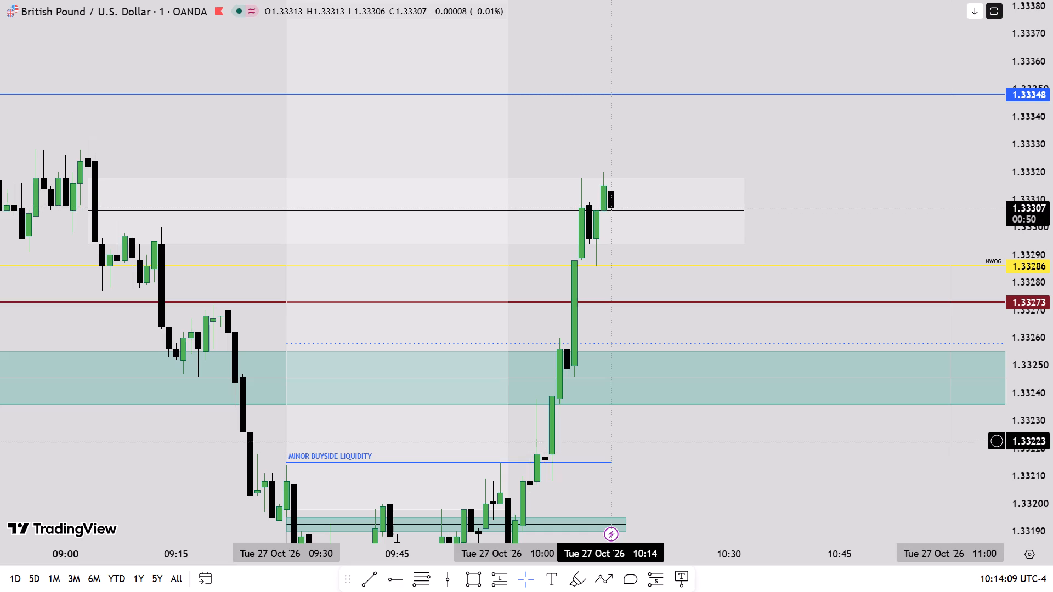
{"action": "left_click_drag", "start_coordinate": [784, 211], "coordinate": [780, 250]}
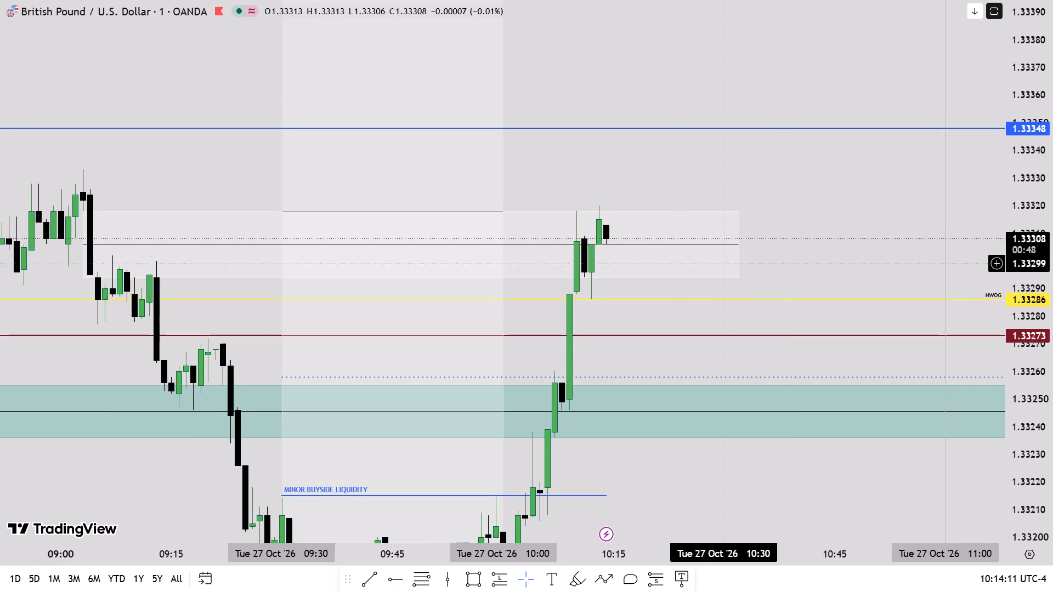
{"action": "left_click_drag", "start_coordinate": [807, 287], "coordinate": [808, 259]}
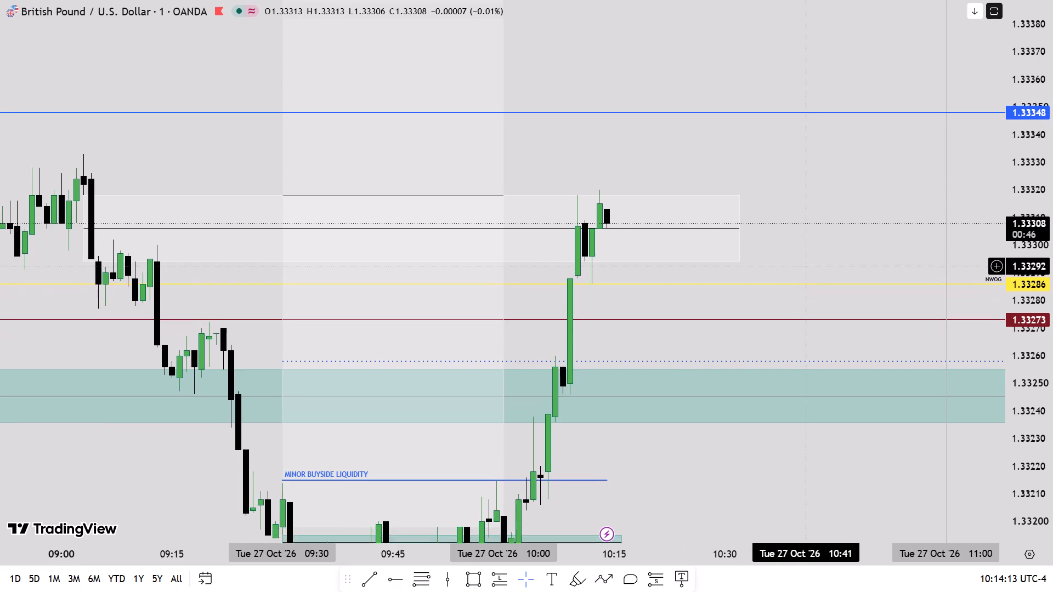
{"action": "left_click_drag", "start_coordinate": [808, 259], "coordinate": [766, 173]}
{"action": "scroll", "coordinate": [1007, 254], "scroll_direction": "down", "scroll_amount": 5}
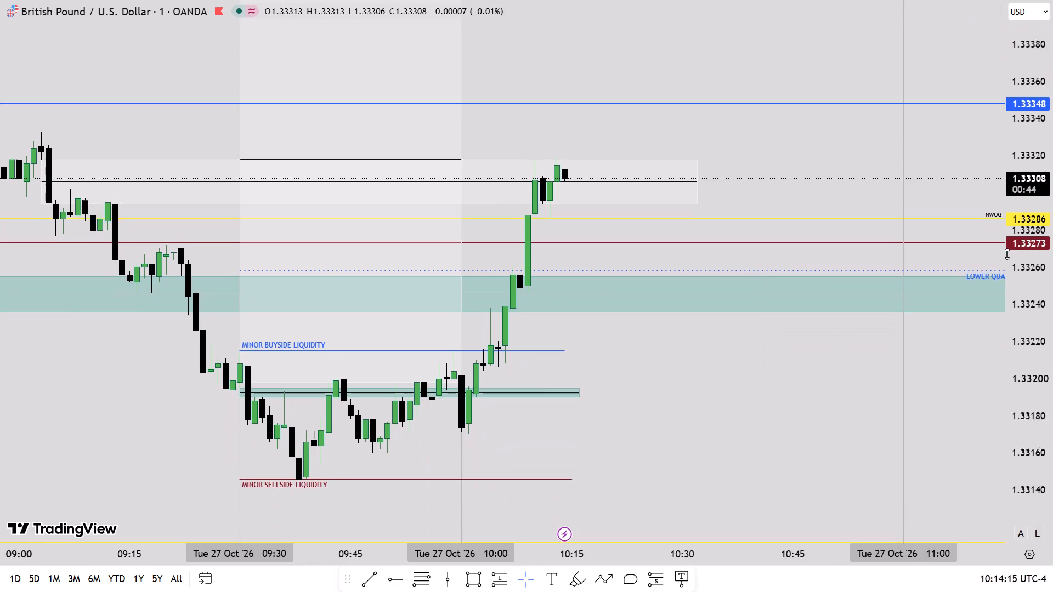
{"action": "scroll", "coordinate": [654, 405], "scroll_direction": "down", "scroll_amount": 1}
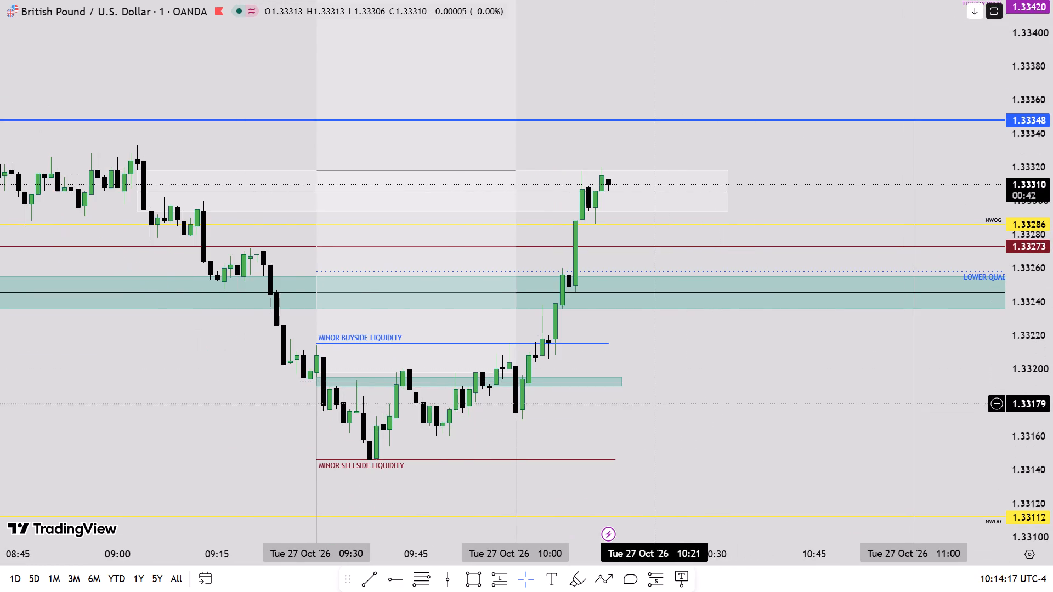
{"action": "left_click_drag", "start_coordinate": [691, 382], "coordinate": [693, 422]}
{"action": "scroll", "coordinate": [1052, 414], "scroll_direction": "up", "scroll_amount": 6}
{"action": "scroll", "coordinate": [816, 340], "scroll_direction": "up", "scroll_amount": 3}
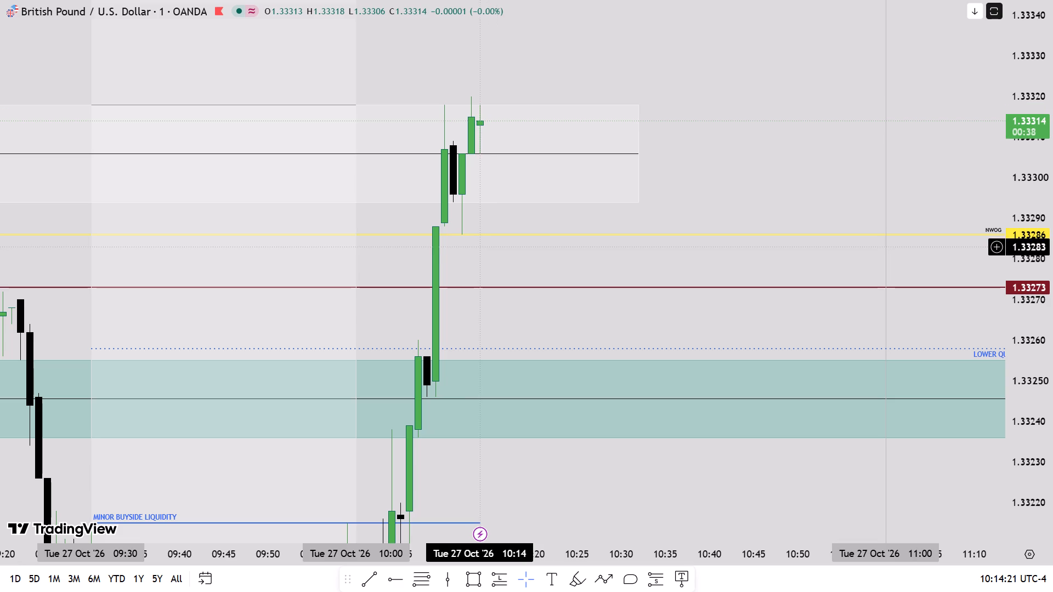
{"action": "left_click_drag", "start_coordinate": [479, 254], "coordinate": [555, 257]}
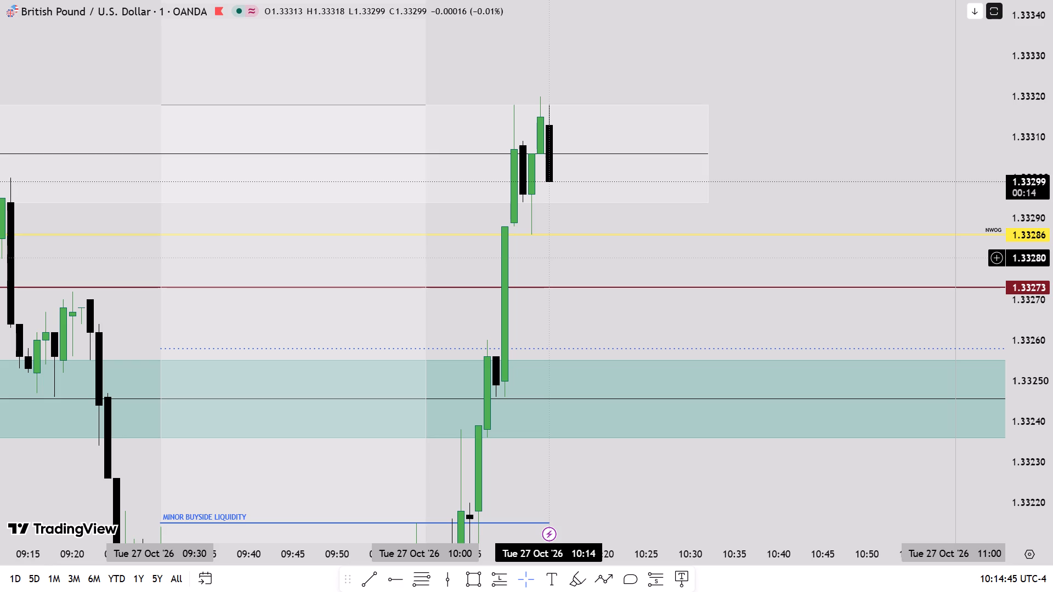
Restore the split GBPUSD and EURUSD view, leave full screen, and switch to Fundingpips to view its GBPUSD M1 chart.
{"action": "left_click", "coordinate": [545, 258]}
{"action": "left_click", "coordinate": [545, 258]}
{"action": "double_click", "coordinate": [545, 258]}
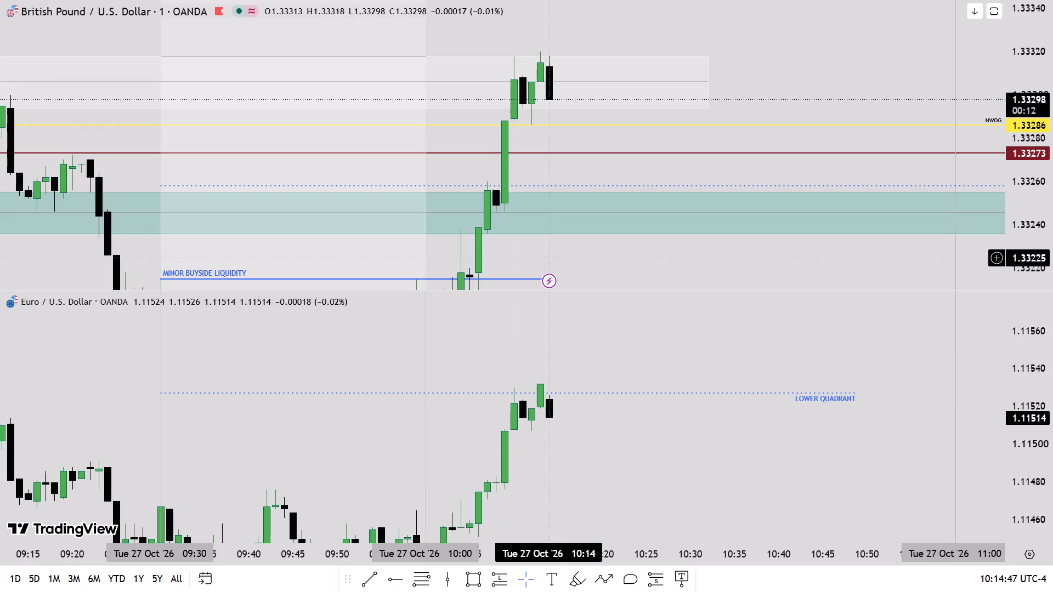
{"action": "left_click", "coordinate": [533, 41]}
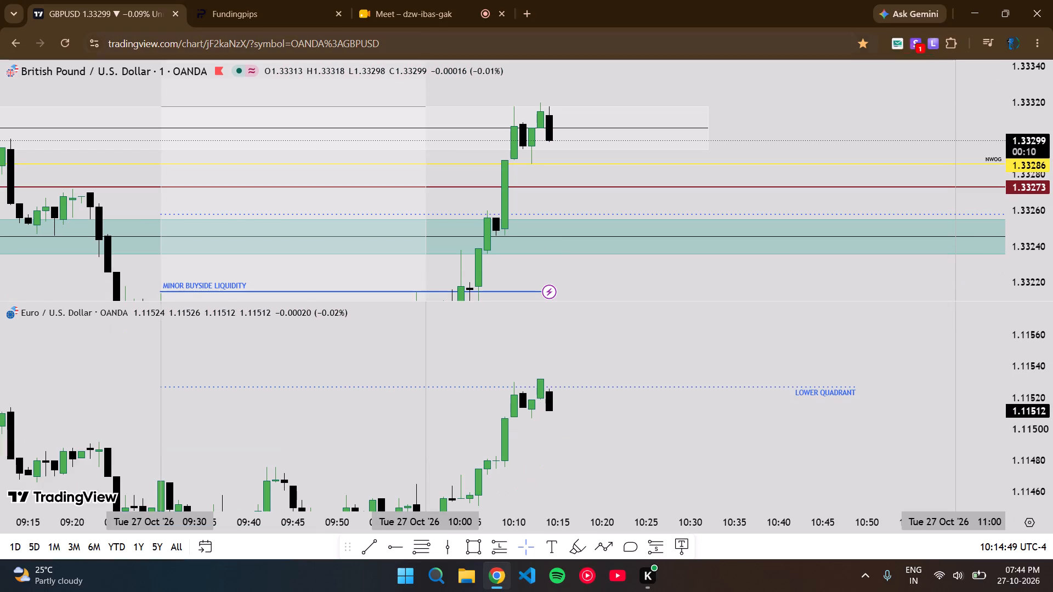
{"action": "left_click", "coordinate": [293, 0]}
{"action": "left_click_drag", "start_coordinate": [690, 196], "coordinate": [642, 292]}
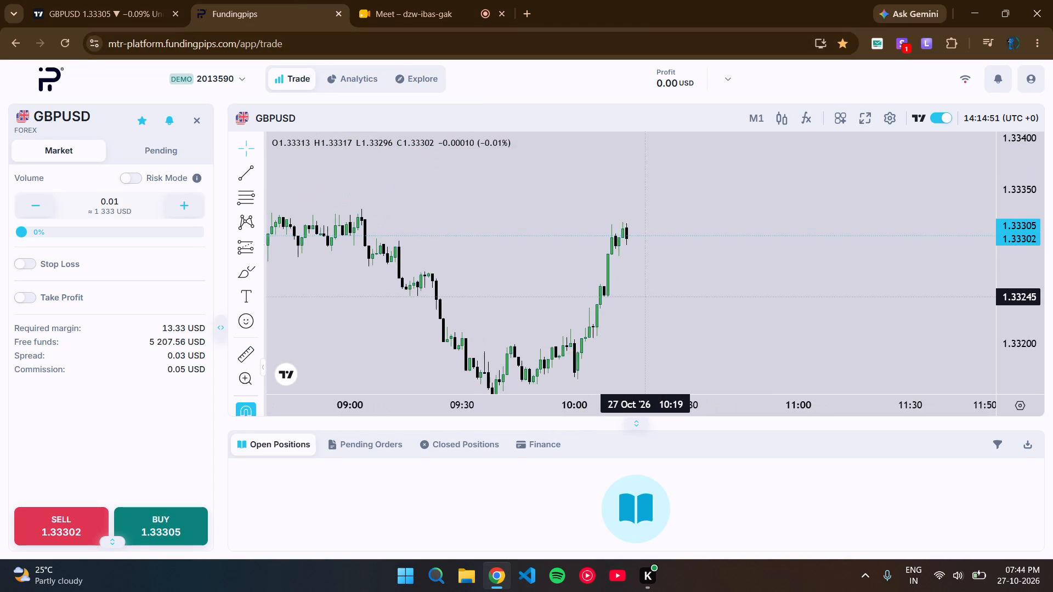
{"action": "left_click_drag", "start_coordinate": [642, 292], "coordinate": [630, 289]}
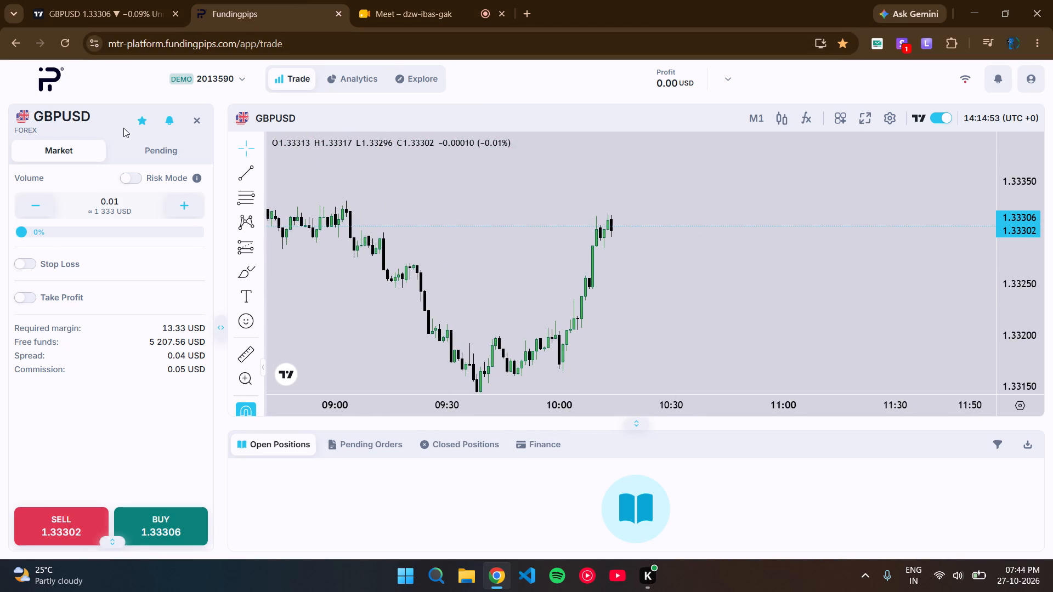
{"action": "left_click", "coordinate": [120, 0]}
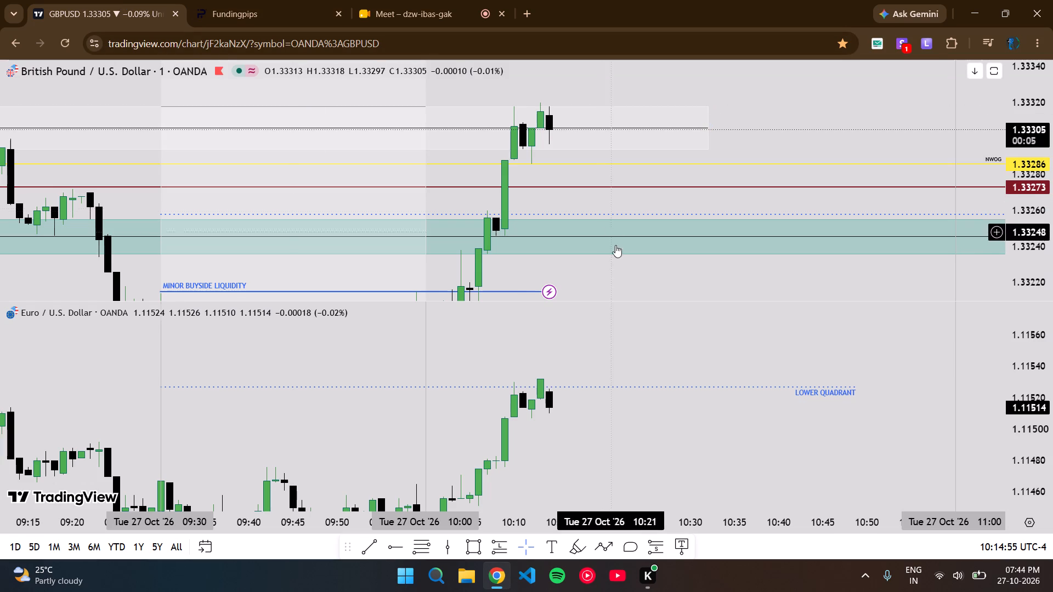
{"action": "double_click", "coordinate": [760, 174]}
{"action": "double_click", "coordinate": [756, 271]}
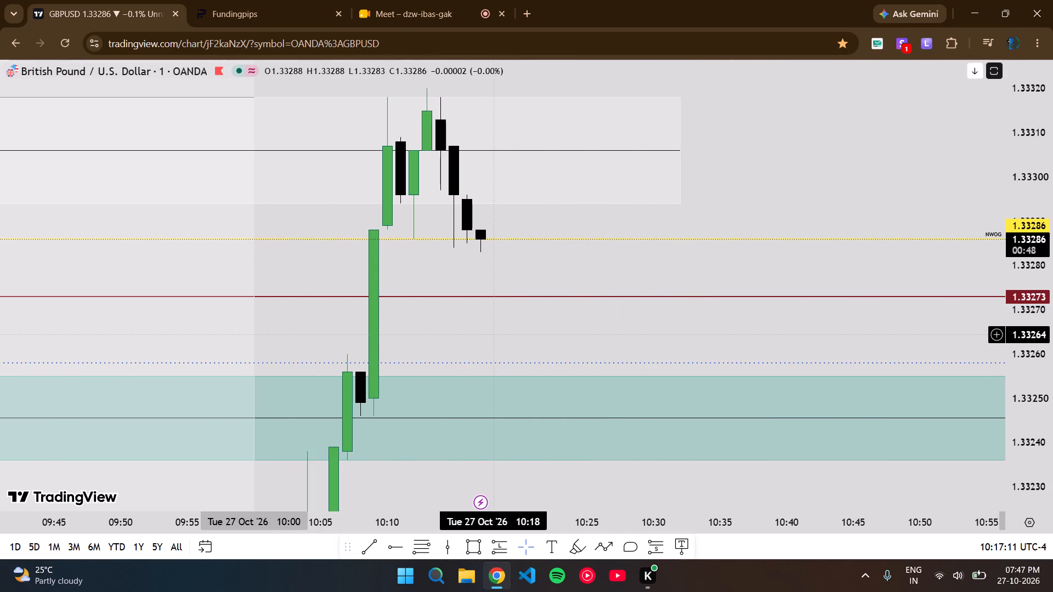
Switch GBPUSD to the 15-minute timeframe and review price between the relative equal highs and the minor buyside liquidity.
{"action": "type", "text": "15"}
{"action": "key", "text": "Return"}
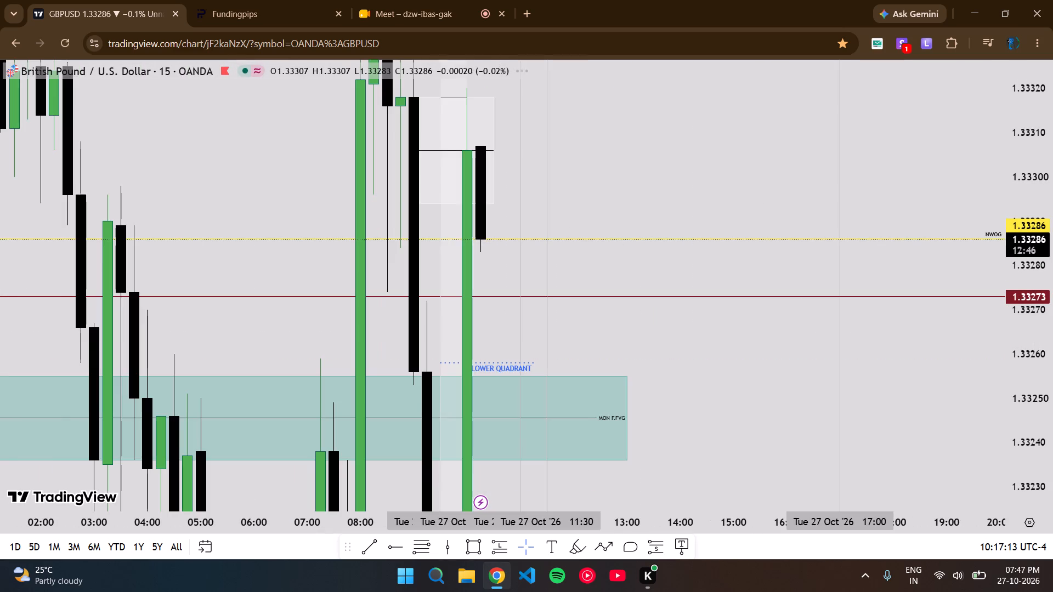
{"action": "scroll", "coordinate": [1052, 383], "scroll_direction": "down", "scroll_amount": 5}
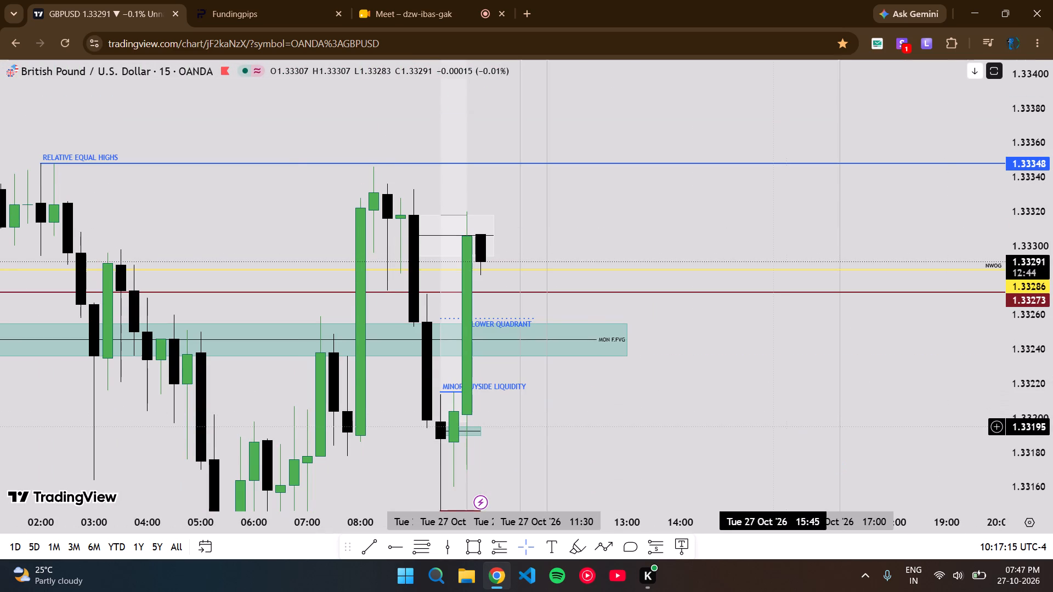
{"action": "scroll", "coordinate": [777, 426], "scroll_direction": "down", "scroll_amount": 2}
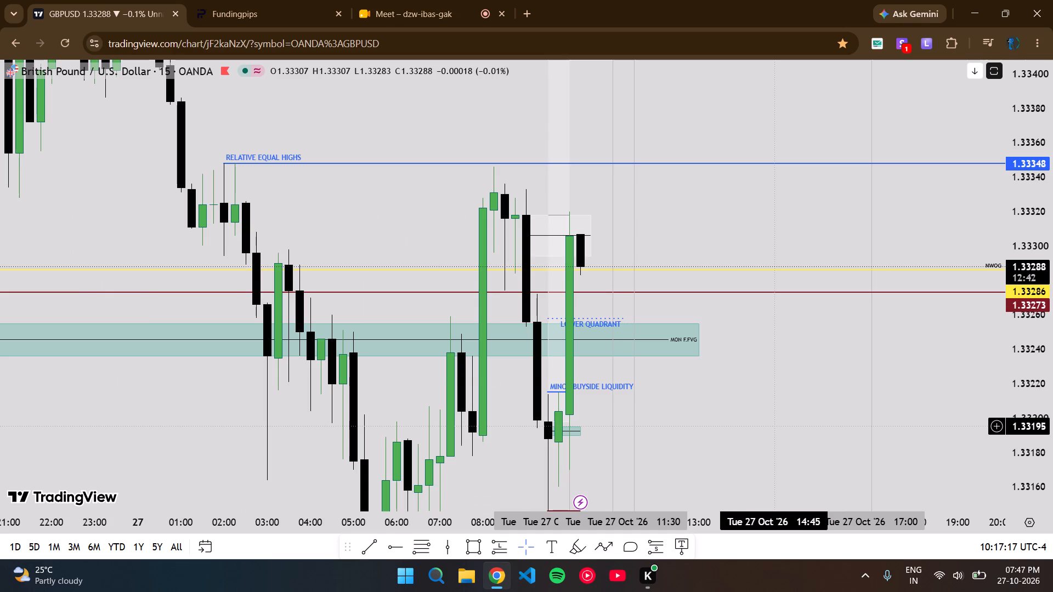
Return GBPUSD to the 1-minute timeframe and examine the 10:17 candle between the NWOG level and the 1.33348 line.
{"action": "key", "text": "1"}
{"action": "key", "text": "Return"}
{"action": "scroll", "coordinate": [1052, 411], "scroll_direction": "up", "scroll_amount": 9}
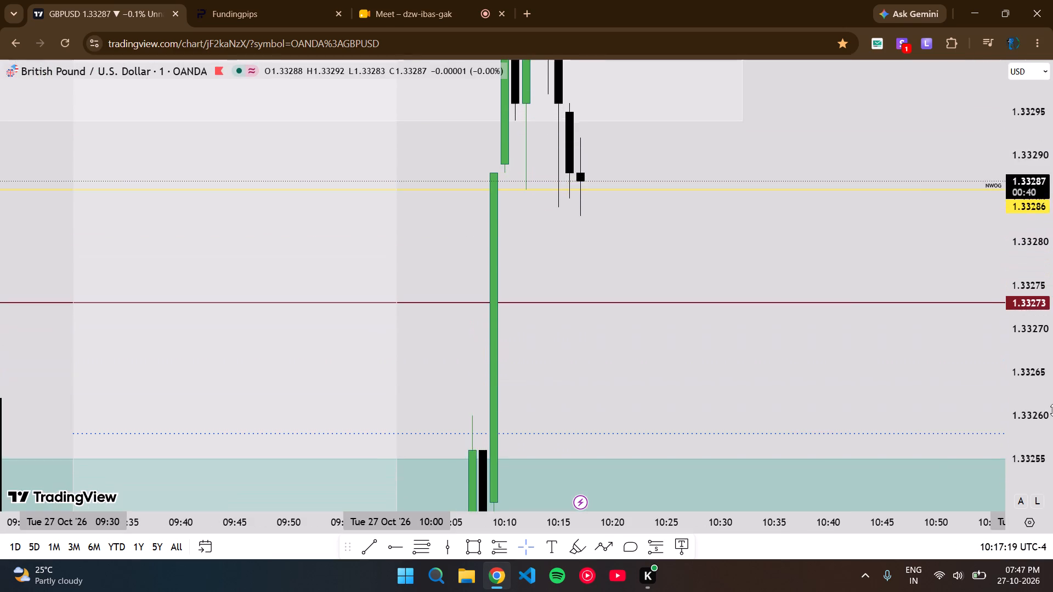
{"action": "scroll", "coordinate": [848, 402], "scroll_direction": "up", "scroll_amount": 3}
{"action": "left_click_drag", "start_coordinate": [566, 242], "coordinate": [586, 333]}
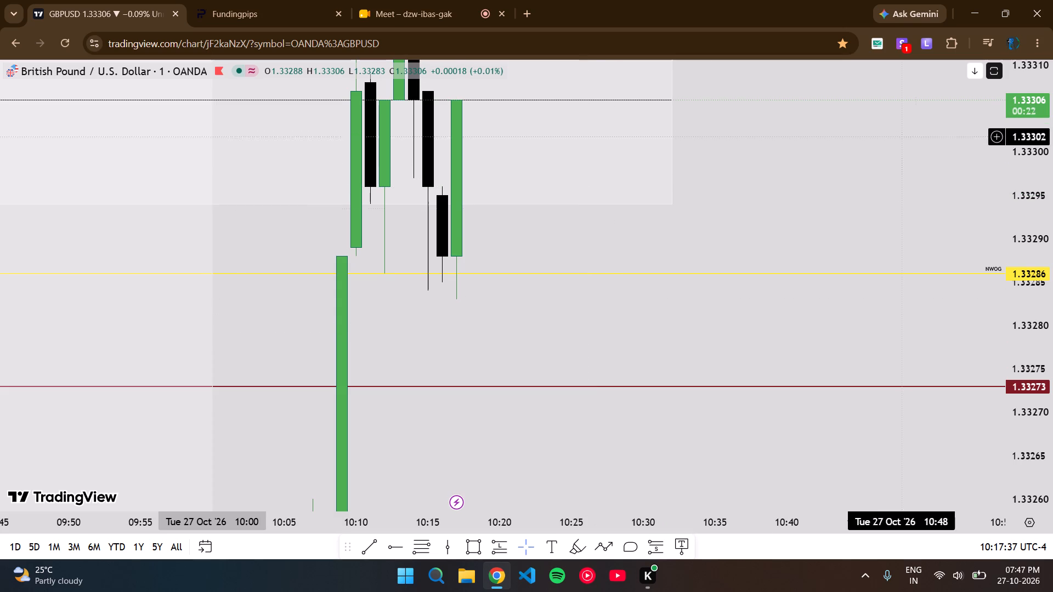
{"action": "left_click_drag", "start_coordinate": [857, 183], "coordinate": [823, 346]}
{"action": "scroll", "coordinate": [1052, 318], "scroll_direction": "down", "scroll_amount": 5}
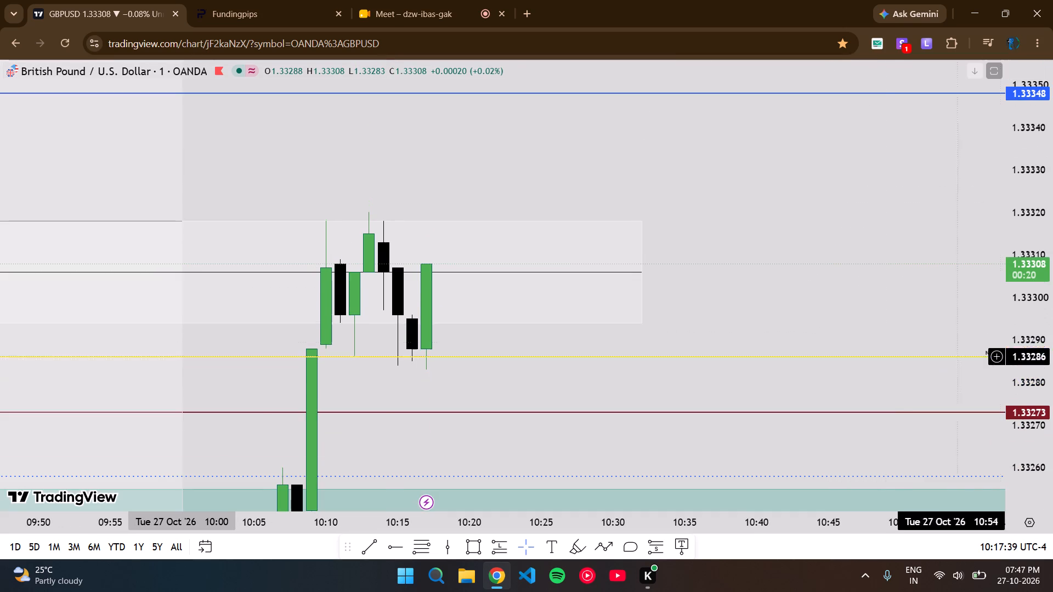
{"action": "scroll", "coordinate": [883, 371], "scroll_direction": "down", "scroll_amount": 2}
{"action": "scroll", "coordinate": [650, 393], "scroll_direction": "down", "scroll_amount": 2}
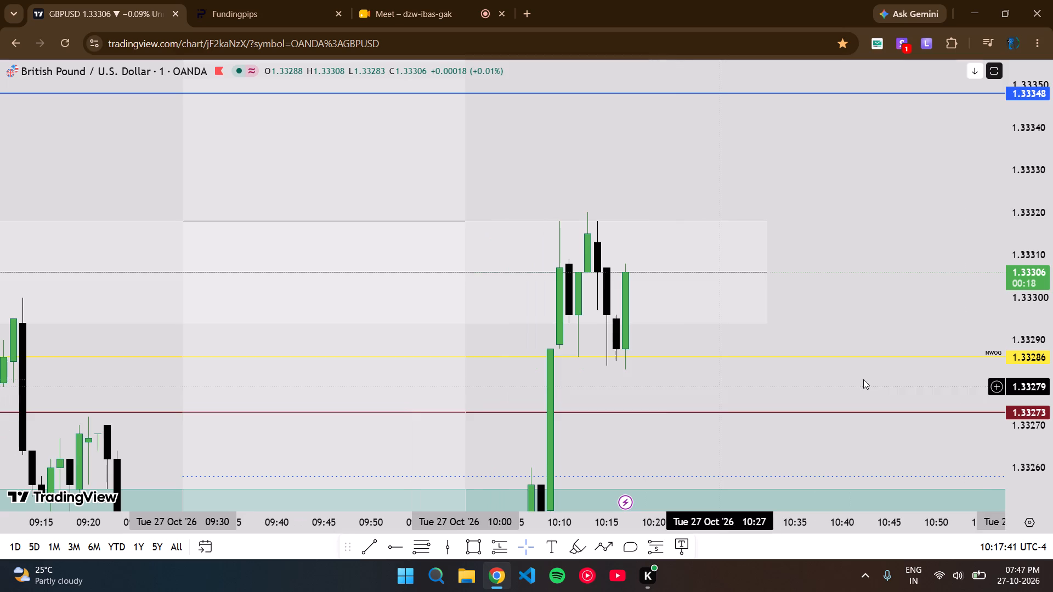
{"action": "scroll", "coordinate": [1052, 375], "scroll_direction": "down", "scroll_amount": 2}
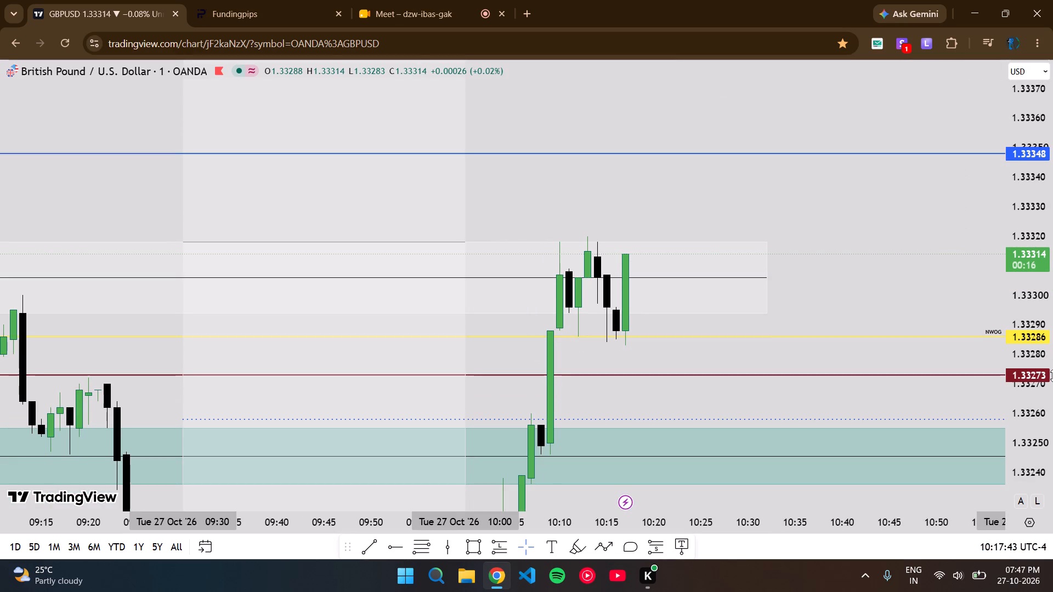
{"action": "scroll", "coordinate": [1052, 375], "scroll_direction": "down", "scroll_amount": 3}
Compare the 10:17 candle on EURUSD at its lower quadrant line with GBPUSD, ending with the GBPUSD pane maximised.
{"action": "double_click", "coordinate": [812, 264]}
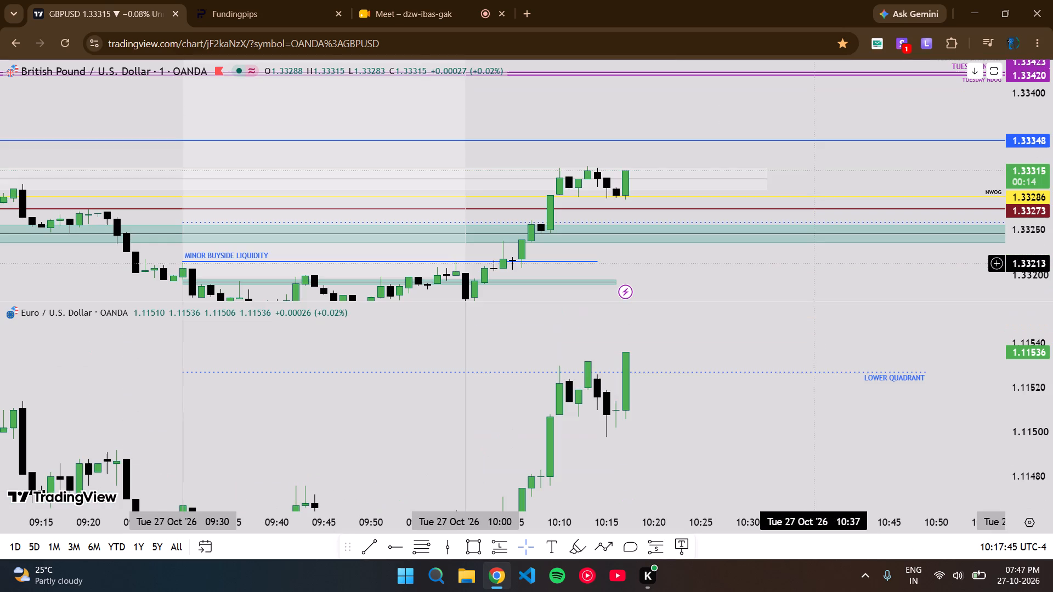
{"action": "double_click", "coordinate": [690, 327]}
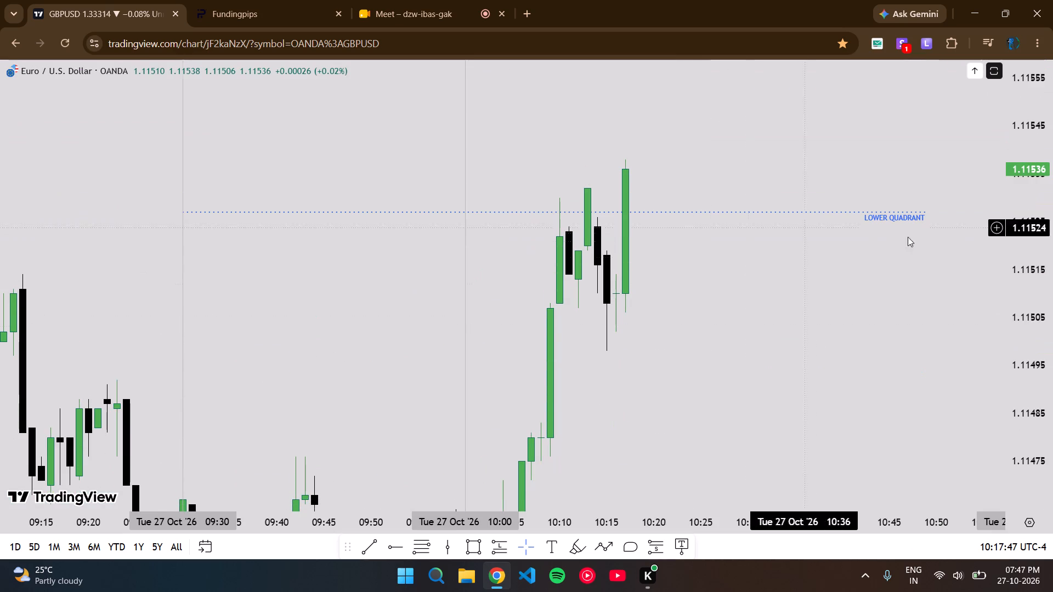
{"action": "double_click", "coordinate": [732, 162]}
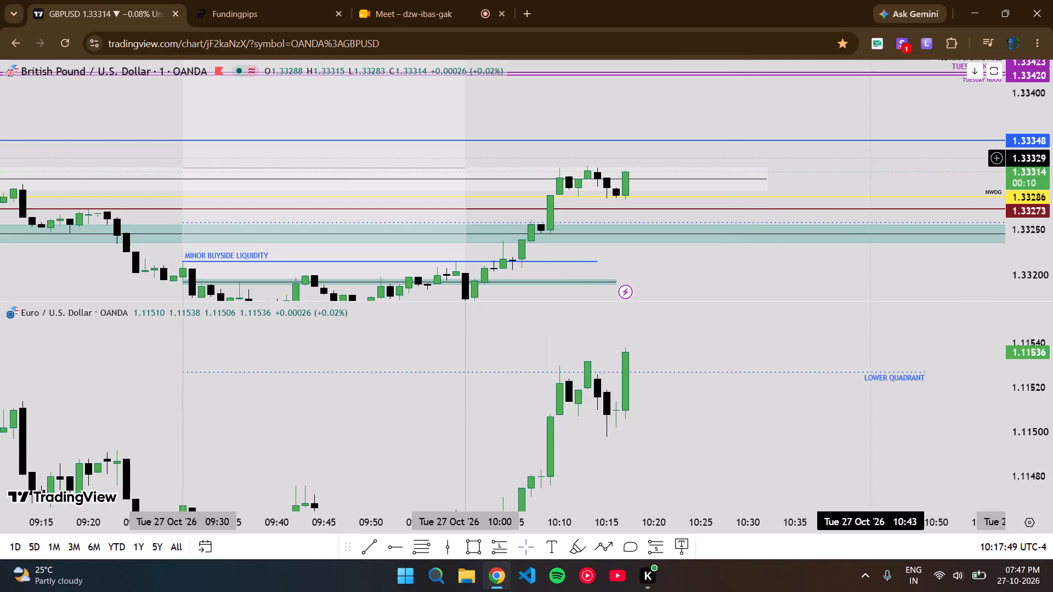
{"action": "double_click", "coordinate": [862, 154]}
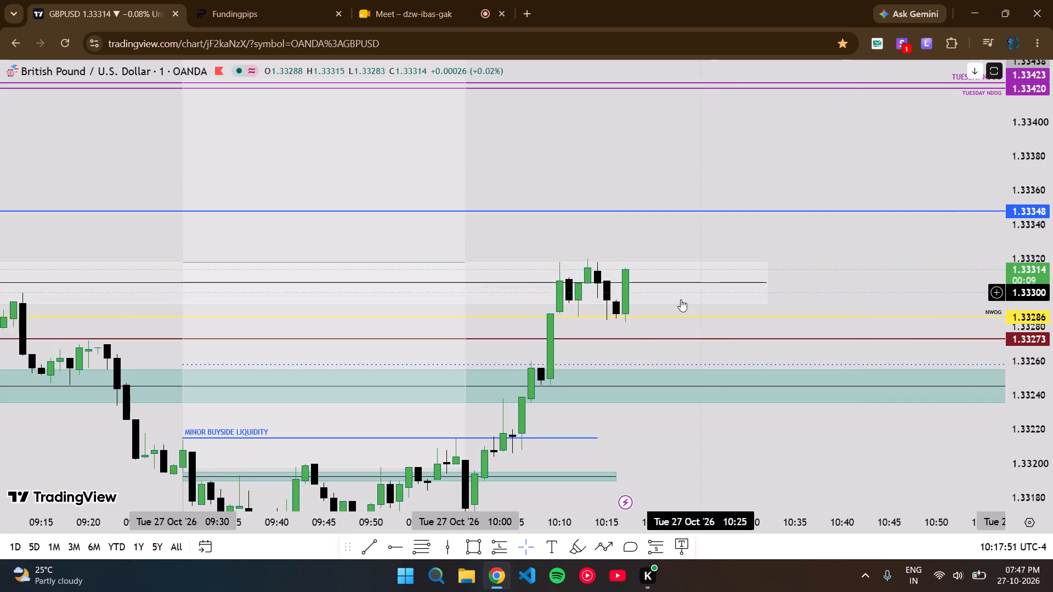
Measure the GBPUSD price range from about 1.33204 up to about 1.33349, at the relative equal highs line.
{"action": "left_click_drag", "start_coordinate": [652, 429], "coordinate": [638, 385]}
{"action": "left_click_drag", "start_coordinate": [652, 426], "coordinate": [656, 388]}
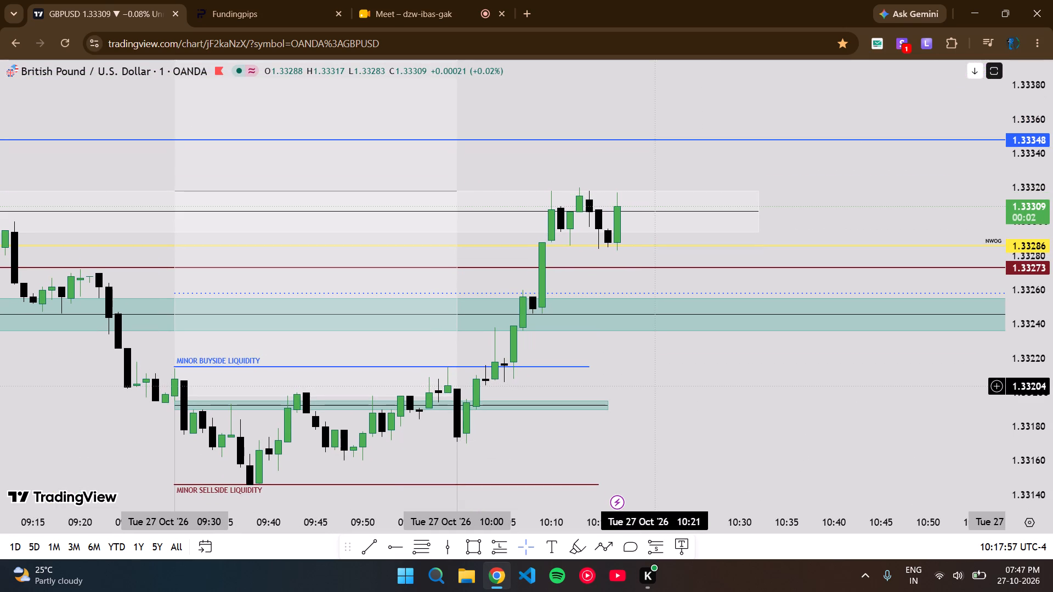
{"action": "left_click", "coordinate": [658, 386], "text": "shift"}
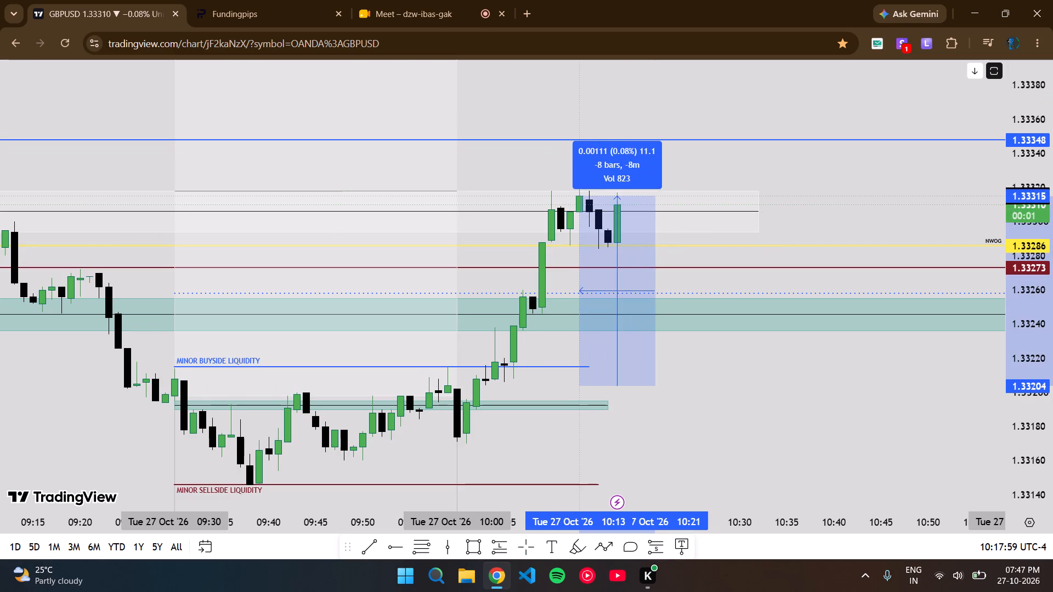
{"action": "left_click", "coordinate": [565, 139], "text": "shift"}
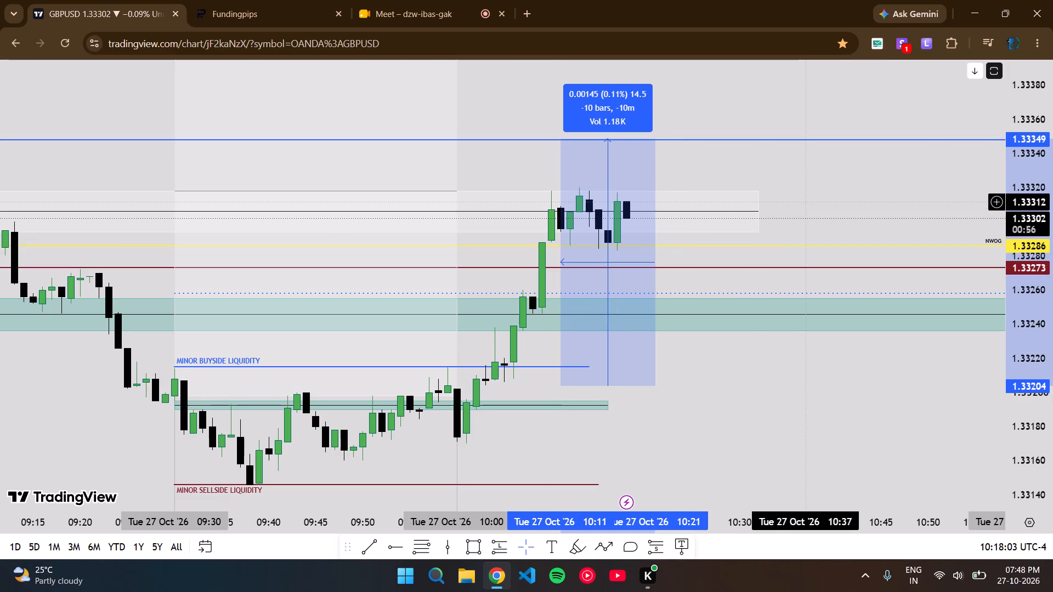
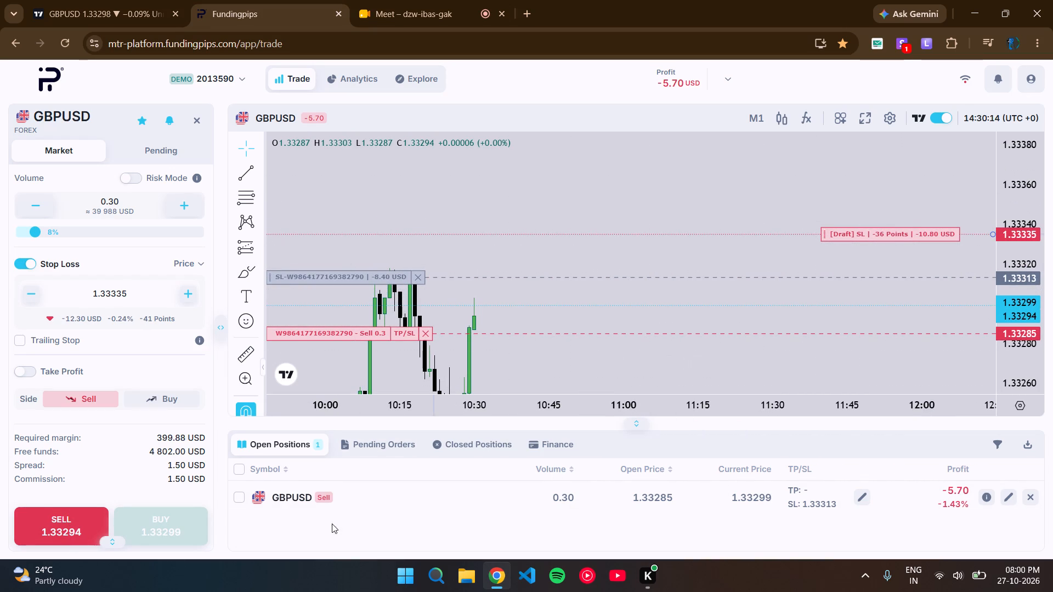
{"action": "left_click", "coordinate": [683, 301]}
{"action": "left_click_drag", "start_coordinate": [650, 312], "coordinate": [688, 312]}
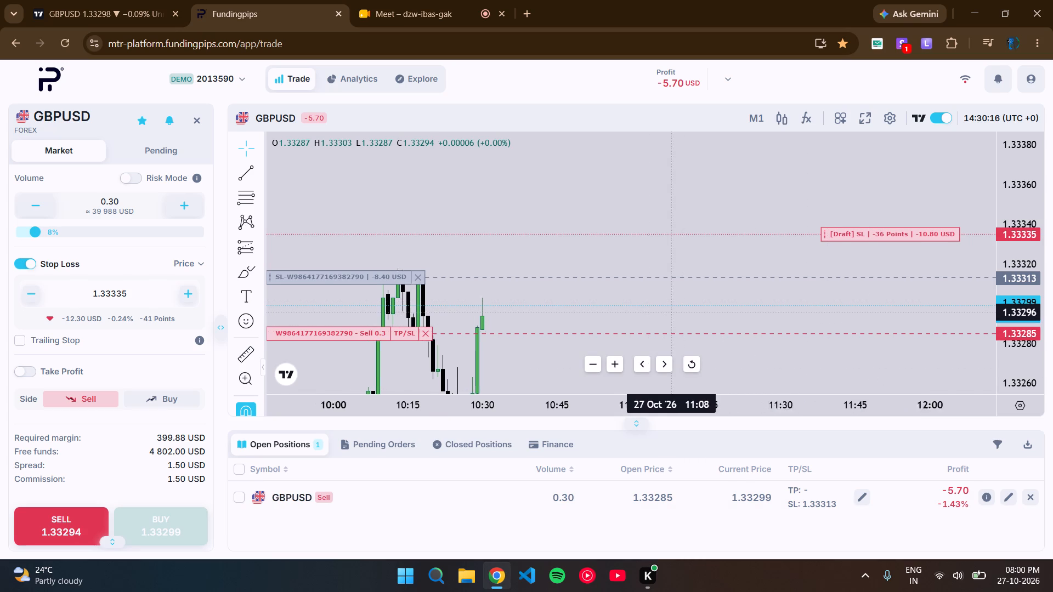
{"action": "left_click_drag", "start_coordinate": [688, 312], "coordinate": [706, 314]}
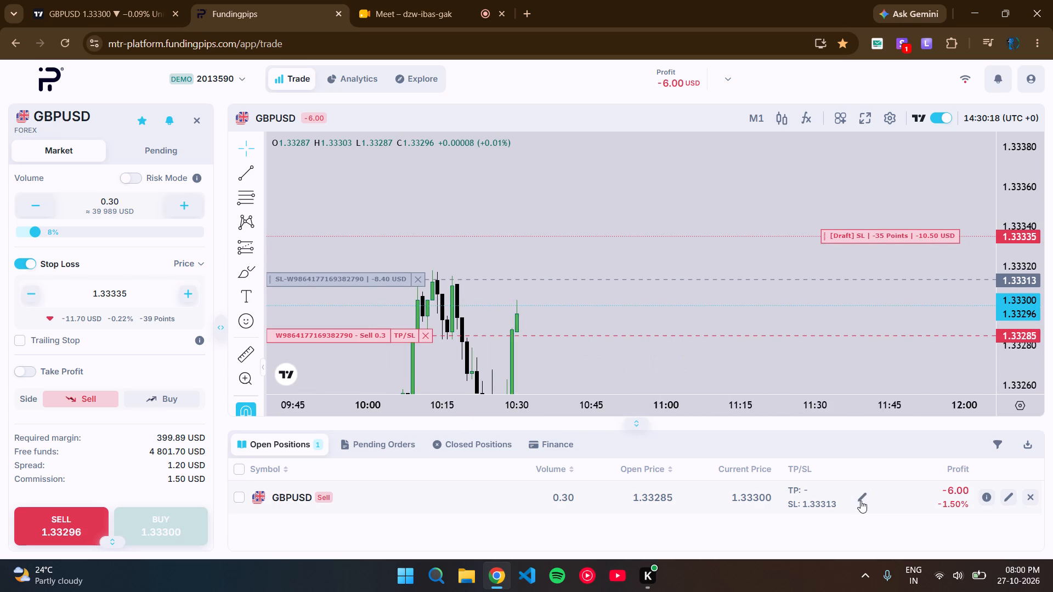
Change the open GBPUSD sell position's stop loss to 1.33335.
{"action": "left_click", "coordinate": [860, 500]}
{"action": "left_click", "coordinate": [892, 299]}
{"action": "left_click", "coordinate": [892, 299]}
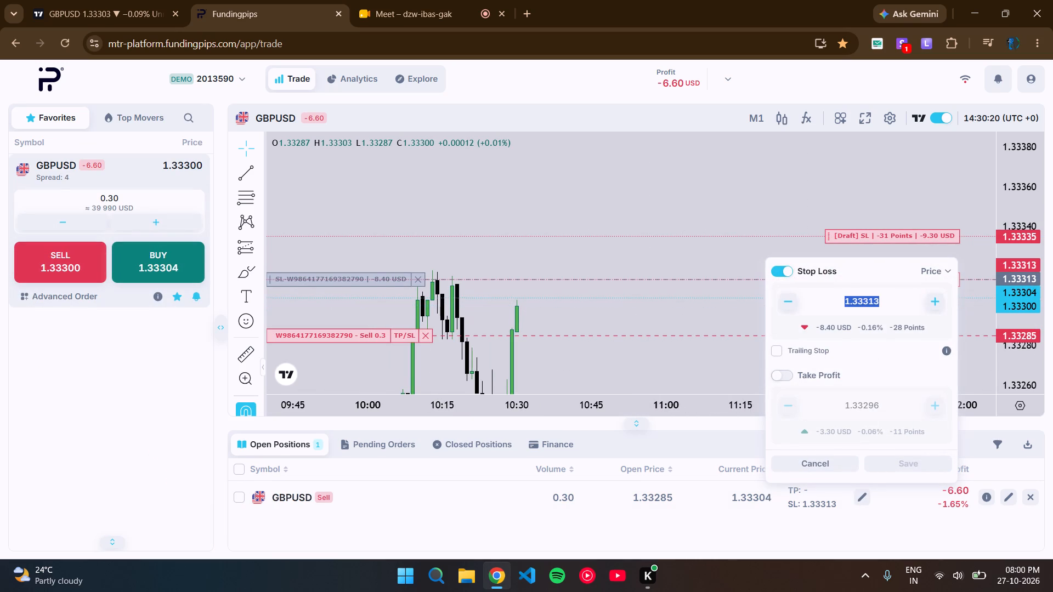
{"action": "key", "text": "BackSpace"}
{"action": "key", "text": "BackSpace"}
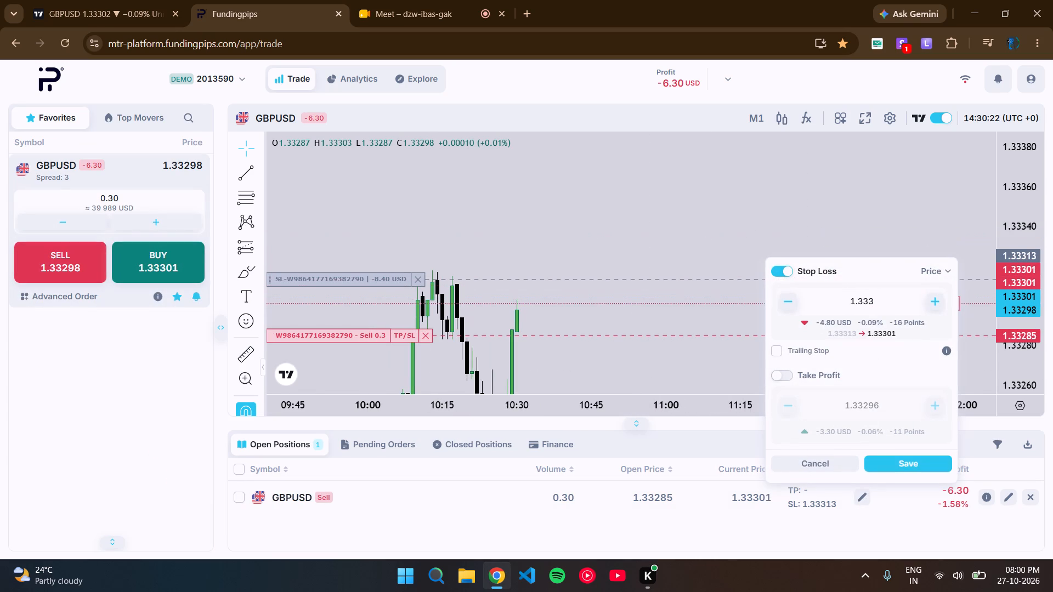
{"action": "type", "text": "35"}
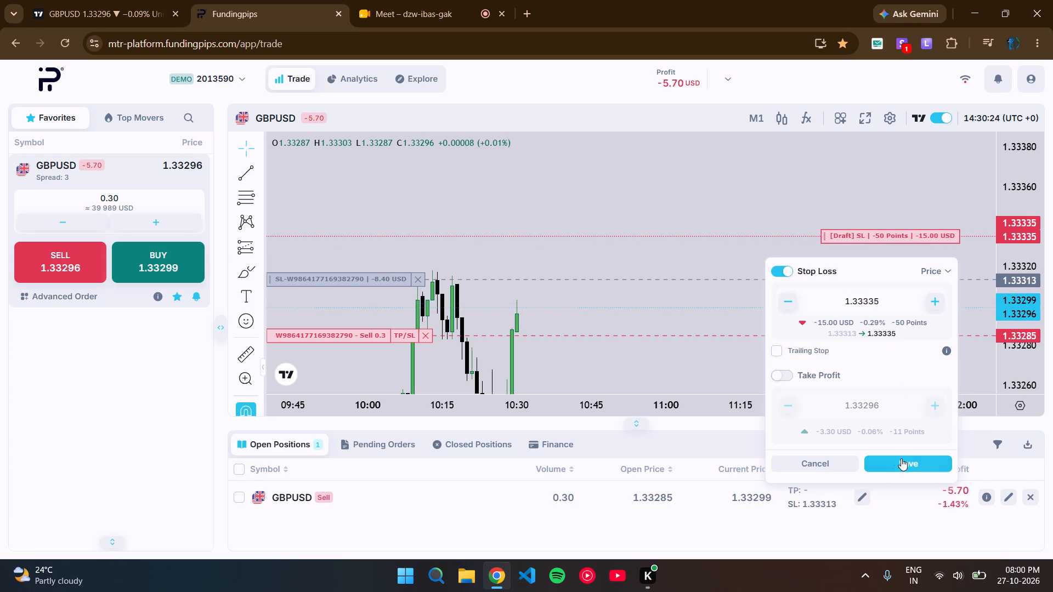
{"action": "left_click", "coordinate": [912, 466]}
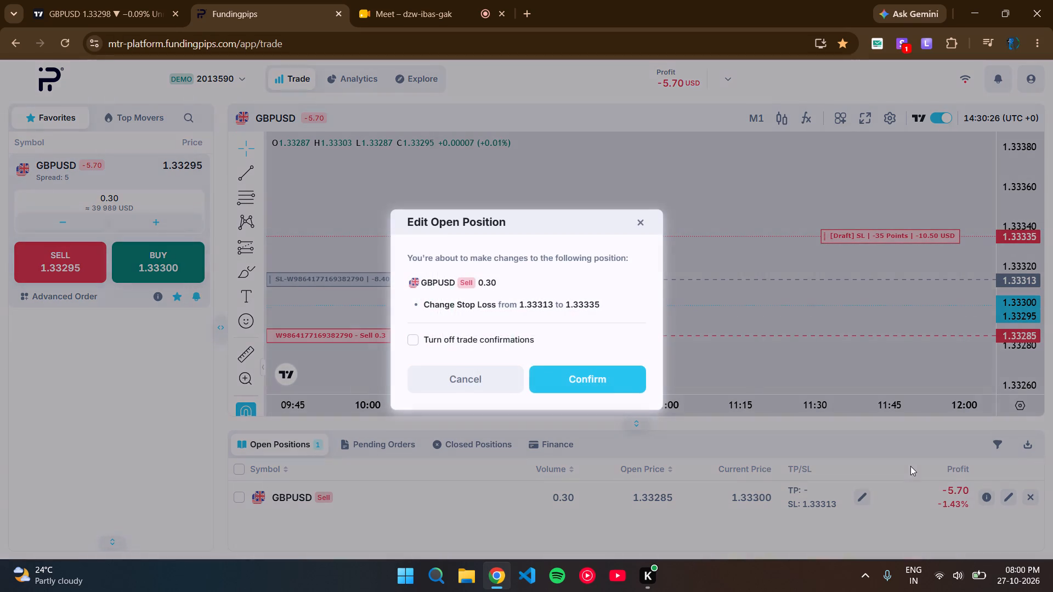
{"action": "left_click", "coordinate": [612, 378]}
Monitor the 10:30 GBPUSD candle against the NWOG line and light zones in TradingView, and check the open sell in Fundingpips.
{"action": "left_click_drag", "start_coordinate": [708, 303], "coordinate": [702, 302]}
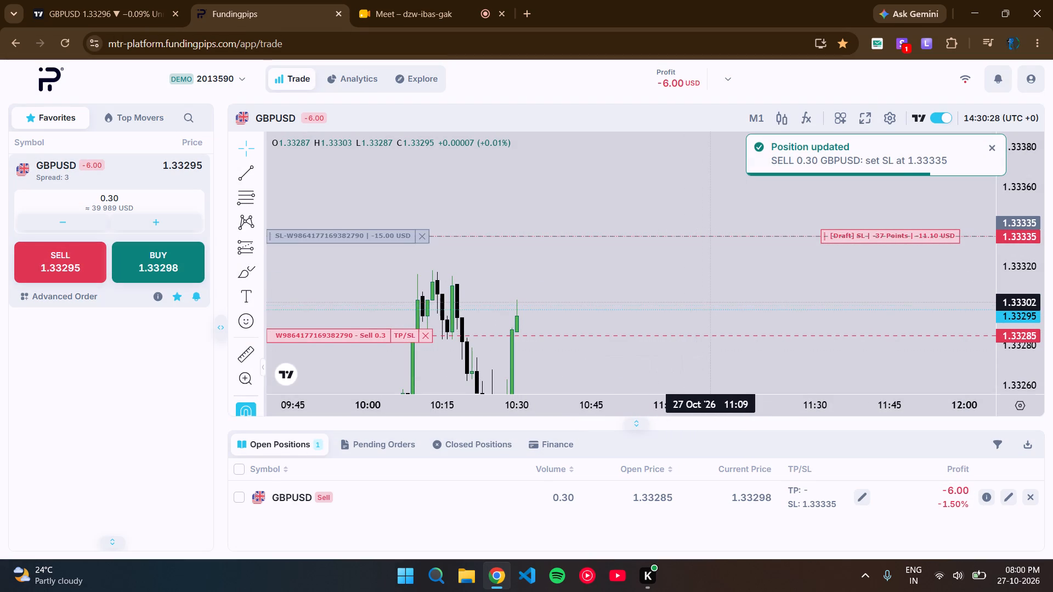
{"action": "left_click_drag", "start_coordinate": [702, 302], "coordinate": [682, 280]}
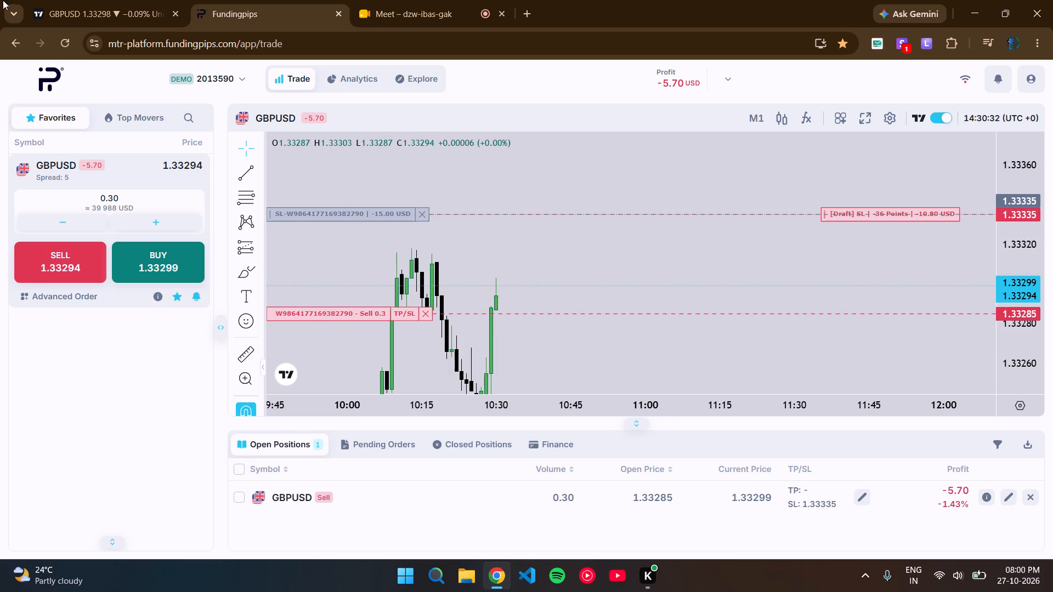
{"action": "left_click", "coordinate": [89, 0]}
{"action": "left_click_drag", "start_coordinate": [599, 300], "coordinate": [600, 279]}
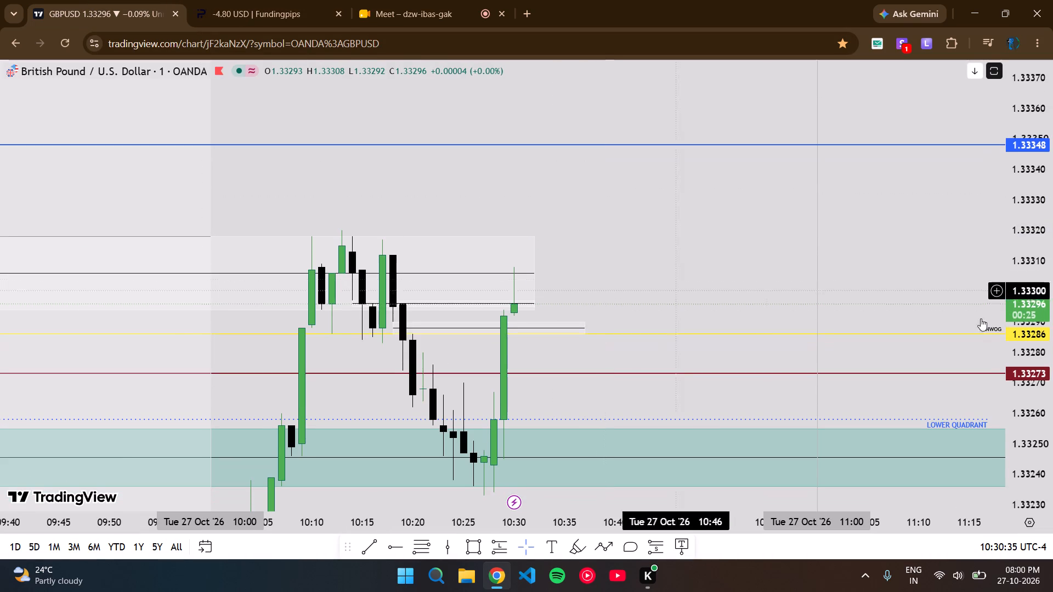
{"action": "scroll", "coordinate": [1052, 345], "scroll_direction": "up", "scroll_amount": 3}
{"action": "scroll", "coordinate": [1052, 345], "scroll_direction": "down", "scroll_amount": 1}
{"action": "scroll", "coordinate": [1052, 390], "scroll_direction": "down", "scroll_amount": 2}
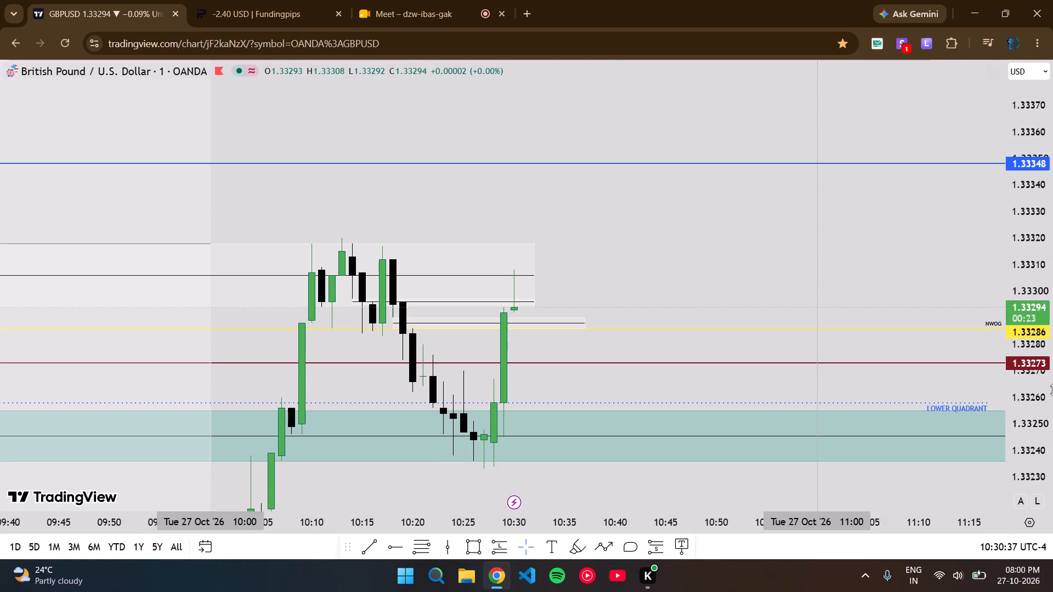
{"action": "scroll", "coordinate": [1052, 390], "scroll_direction": "up", "scroll_amount": 2}
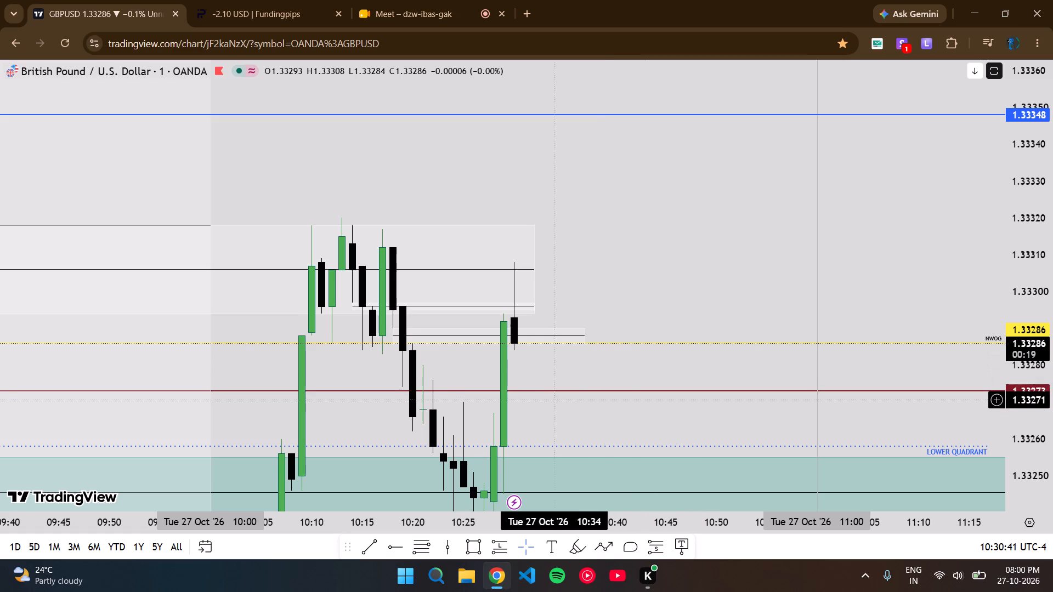
{"action": "left_click_drag", "start_coordinate": [677, 283], "coordinate": [649, 288]}
{"action": "scroll", "coordinate": [1052, 350], "scroll_direction": "up", "scroll_amount": 1}
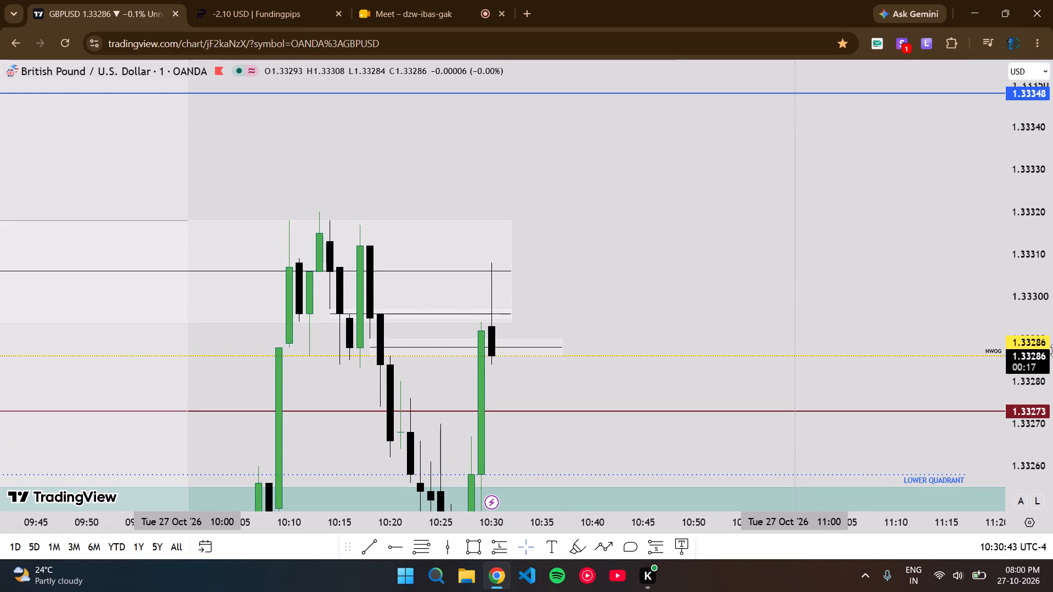
{"action": "scroll", "coordinate": [1052, 350], "scroll_direction": "down", "scroll_amount": 1}
{"action": "left_click_drag", "start_coordinate": [685, 319], "coordinate": [690, 356]}
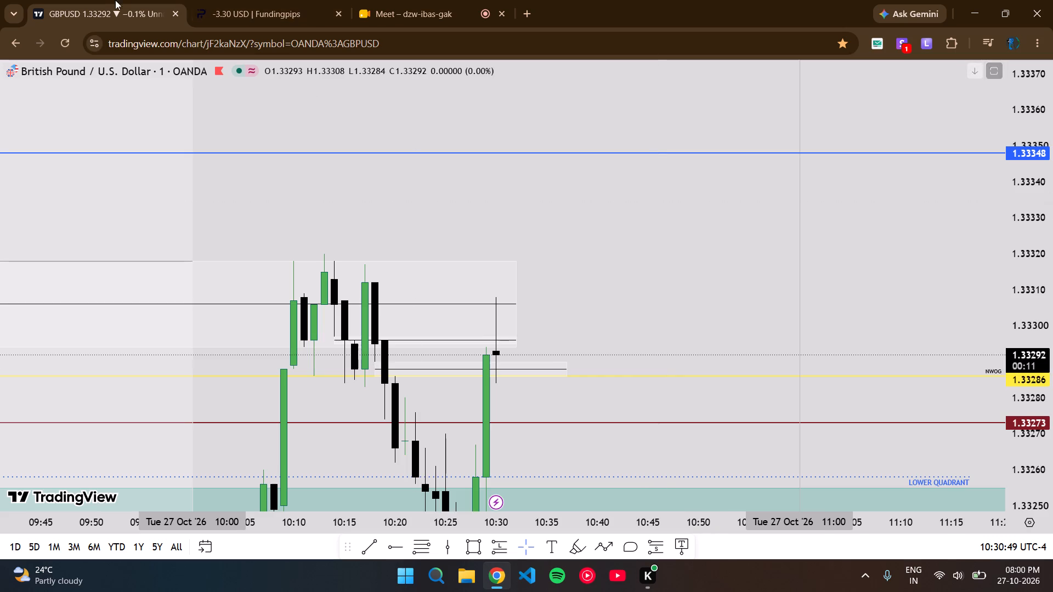
{"action": "left_click", "coordinate": [269, 0]}
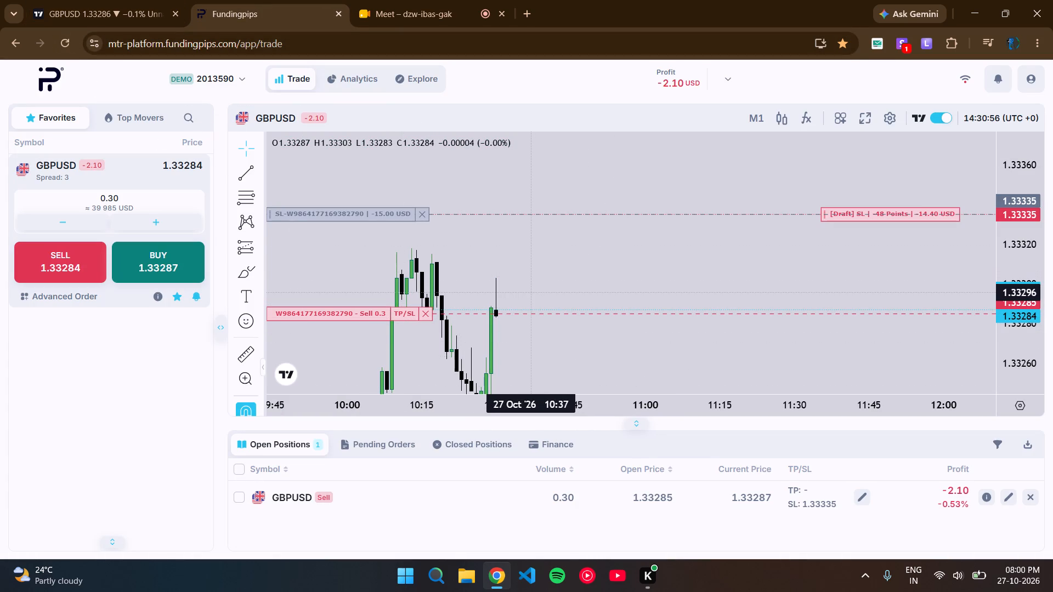
Return to TradingView and examine the new 10:31 GBPUSD candle around the NWOG line and the small light zone above it.
{"action": "left_click", "coordinate": [123, 0]}
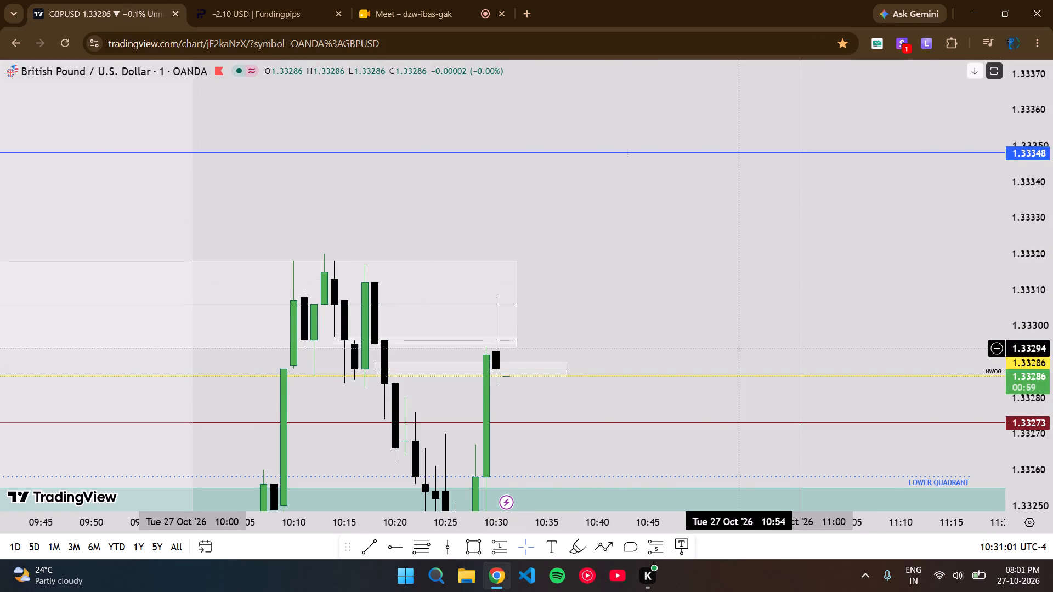
{"action": "left_click_drag", "start_coordinate": [717, 339], "coordinate": [719, 317]}
{"action": "scroll", "coordinate": [1052, 352], "scroll_direction": "up", "scroll_amount": 3}
{"action": "left_click_drag", "start_coordinate": [664, 379], "coordinate": [661, 330]}
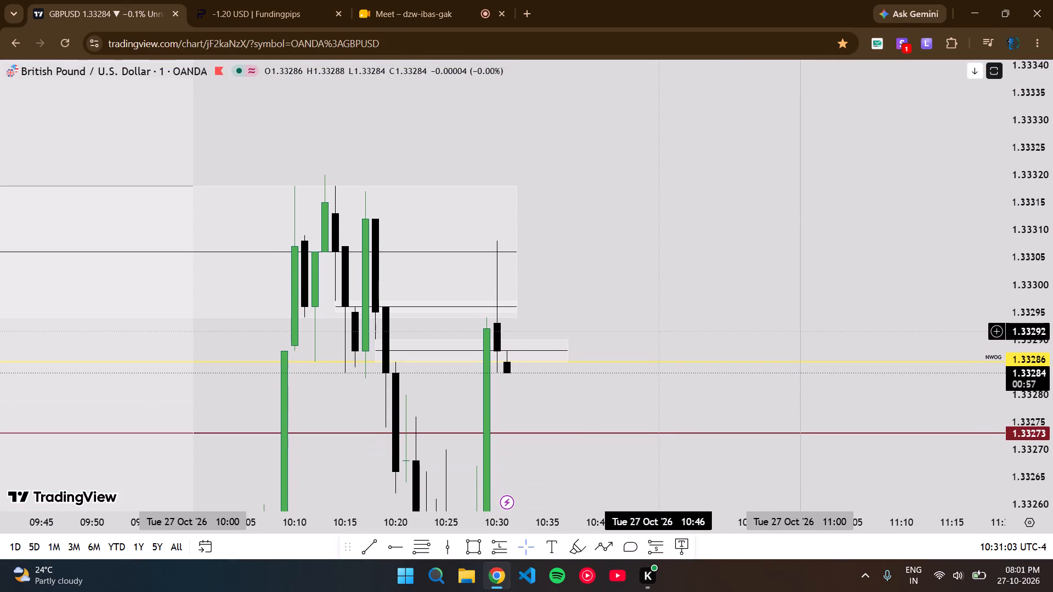
{"action": "left_click", "coordinate": [657, 339], "text": "shift"}
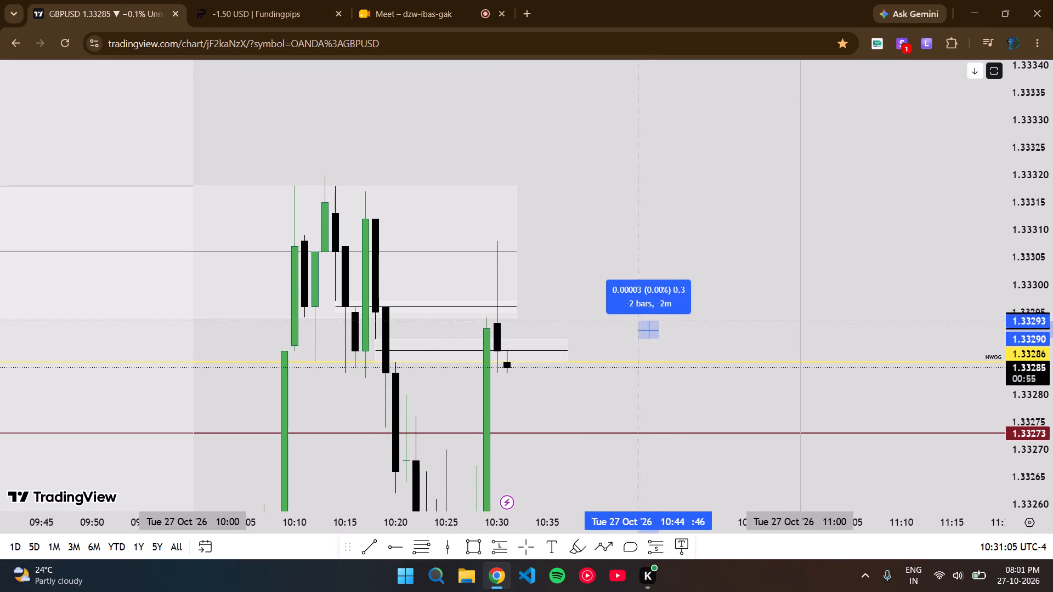
{"action": "left_click", "coordinate": [478, 85], "text": "shift"}
{"action": "left_click_drag", "start_coordinate": [681, 223], "coordinate": [674, 276]}
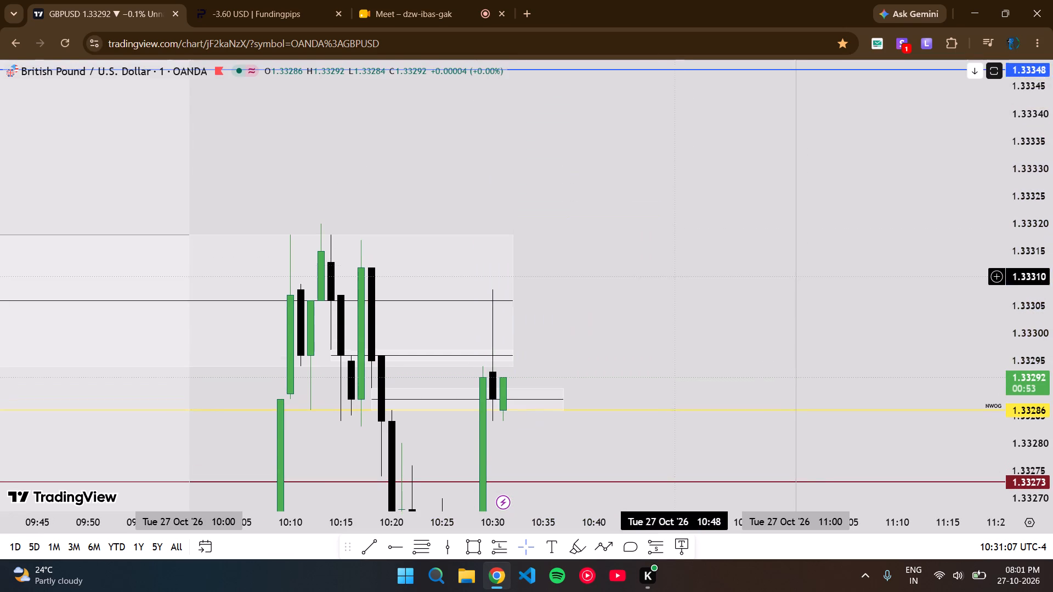
{"action": "scroll", "coordinate": [1052, 291], "scroll_direction": "down", "scroll_amount": 2}
{"action": "left_click_drag", "start_coordinate": [709, 290], "coordinate": [710, 316]}
{"action": "scroll", "coordinate": [1052, 303], "scroll_direction": "down", "scroll_amount": 1}
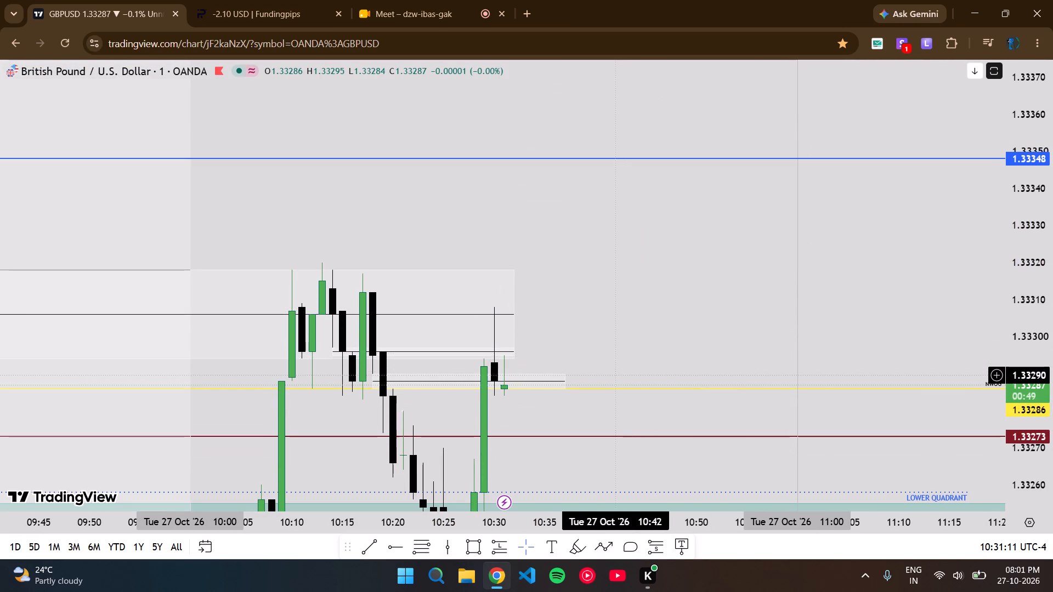
Measure the GBPUSD price range from 1.33290 up to 1.33350, just above the blue 1.33348 level.
{"action": "left_click", "coordinate": [621, 374], "text": "shift"}
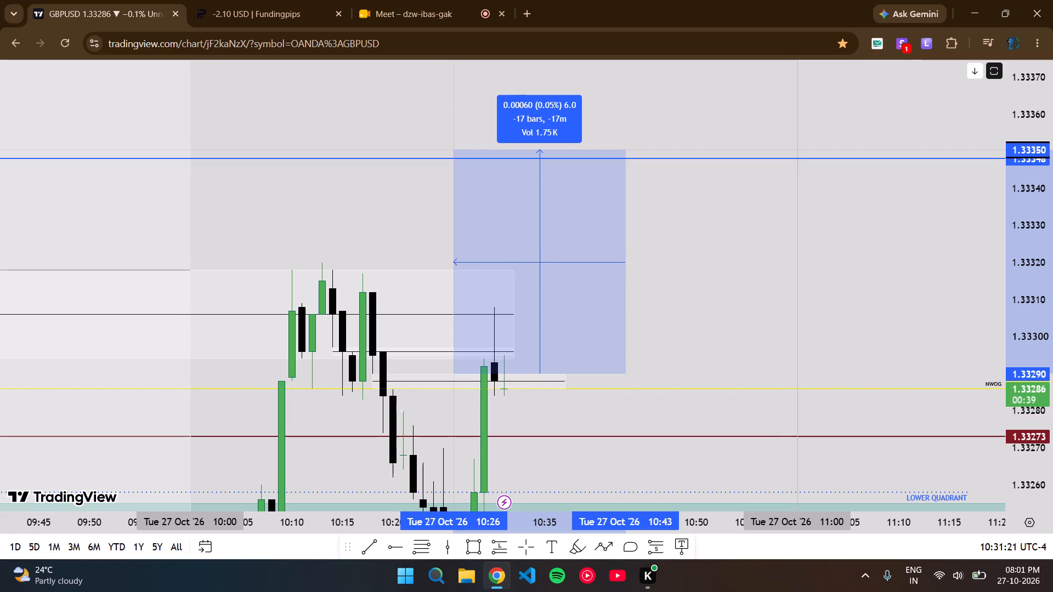
{"action": "left_click", "coordinate": [455, 150], "text": "shift"}
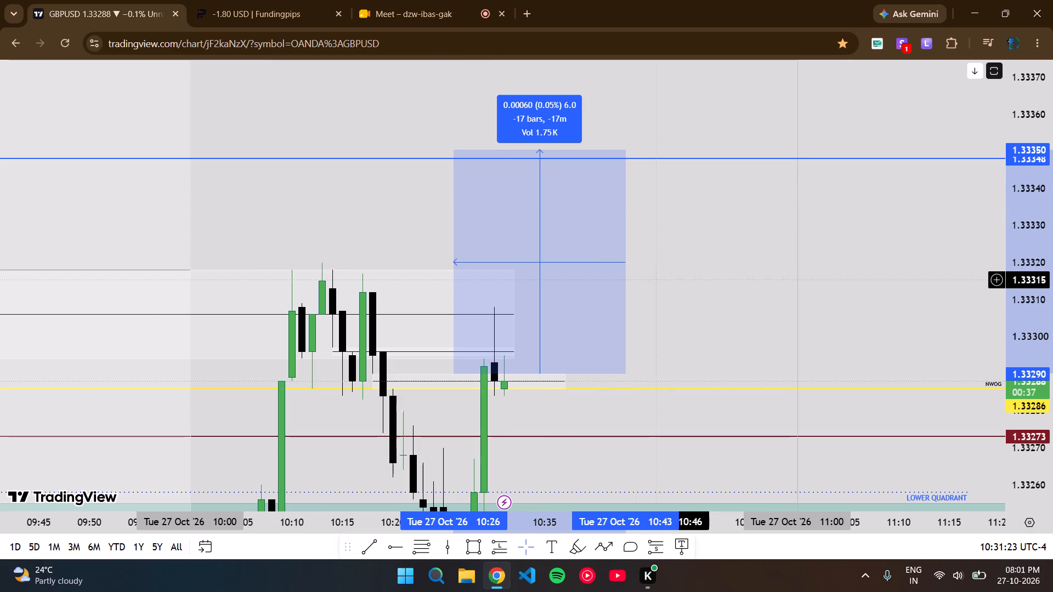
Check the open GBPUSD sell position and its entry line in Fundingpips, and return to the TradingView chart.
{"action": "left_click", "coordinate": [249, 0]}
{"action": "left_click_drag", "start_coordinate": [600, 287], "coordinate": [599, 287]}
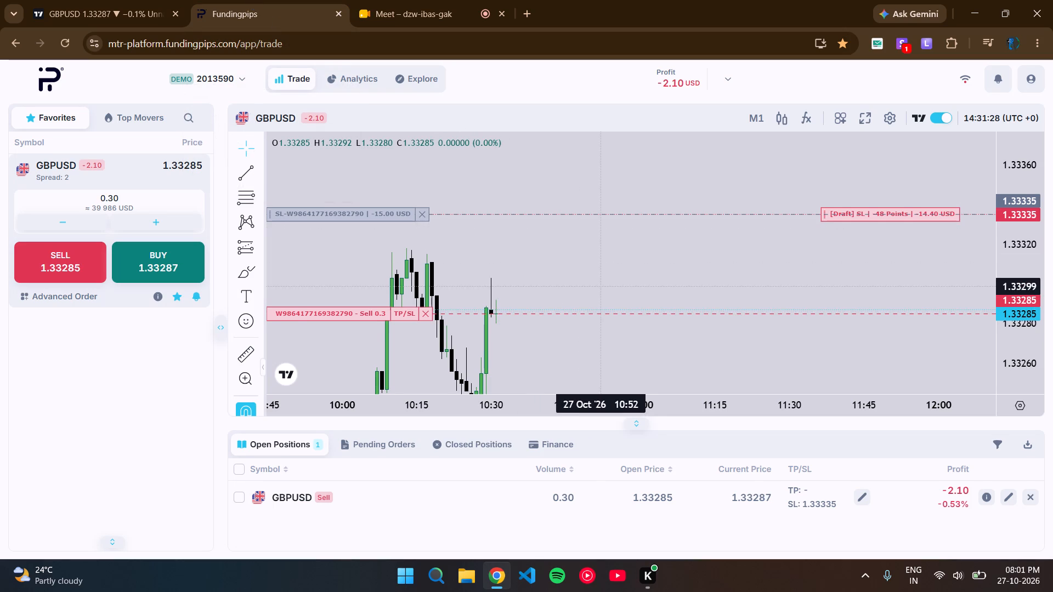
{"action": "left_click_drag", "start_coordinate": [599, 287], "coordinate": [612, 284]}
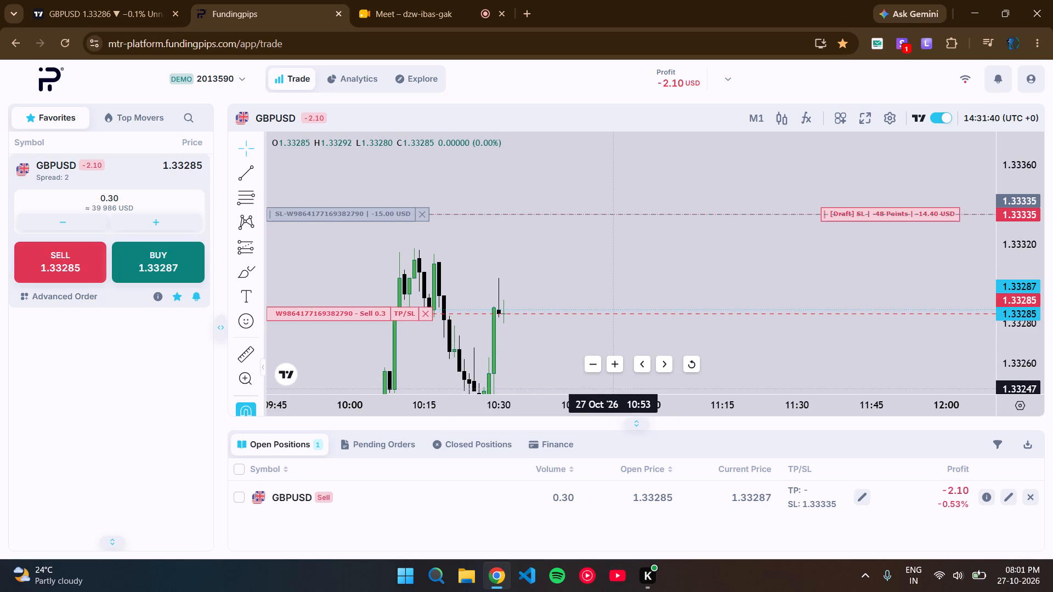
{"action": "left_click", "coordinate": [115, 0]}
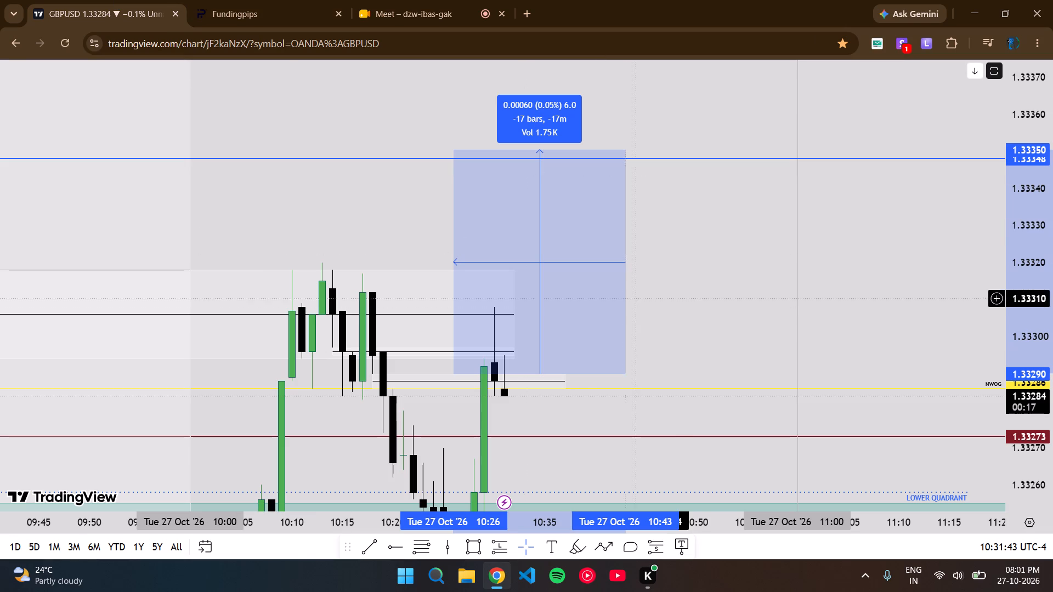
{"action": "left_click", "coordinate": [646, 292]}
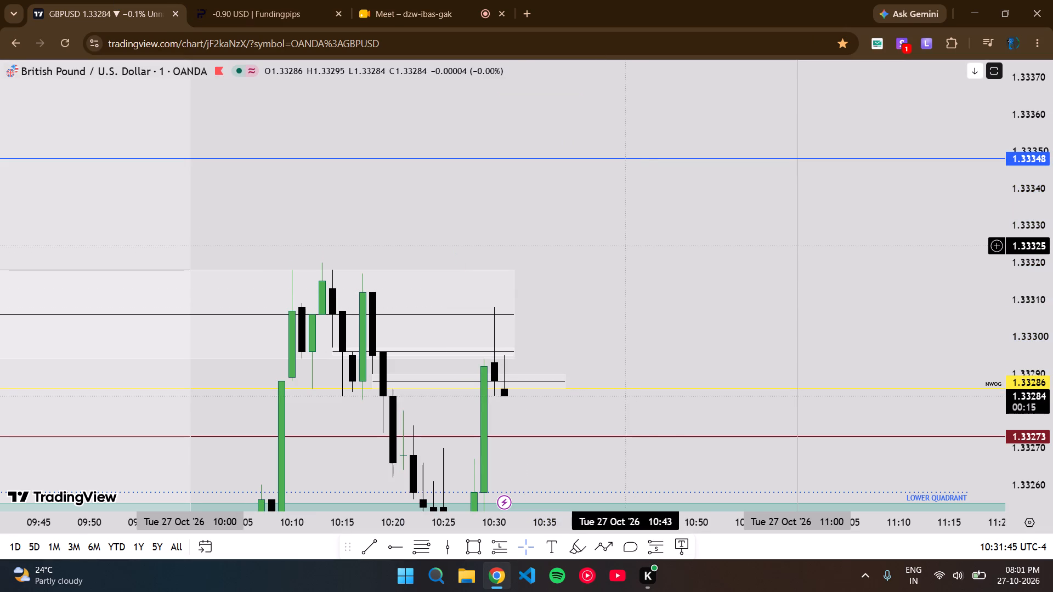
{"action": "left_click_drag", "start_coordinate": [630, 242], "coordinate": [632, 195]}
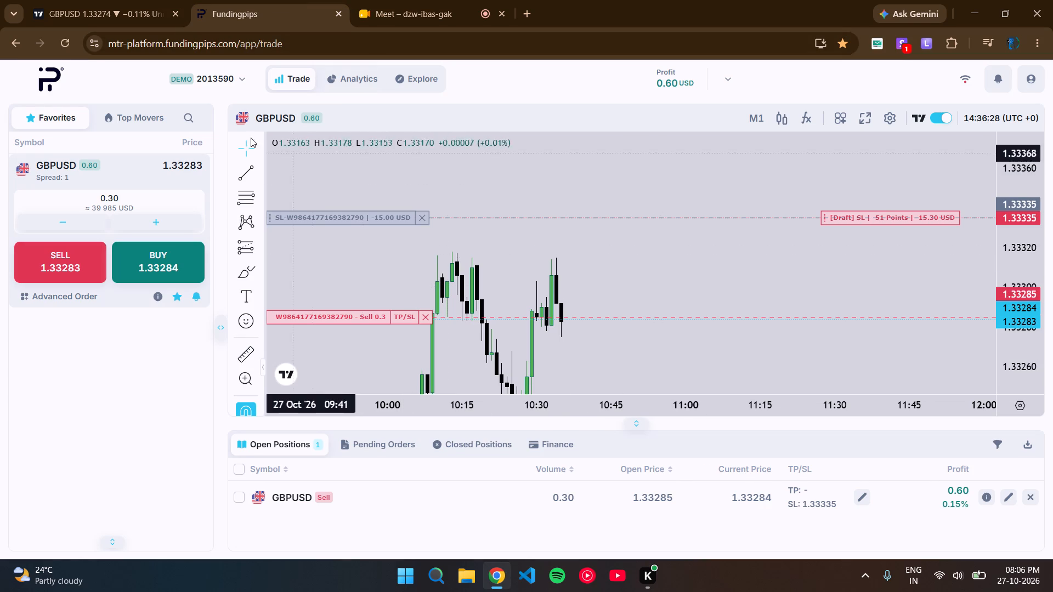
{"action": "left_click", "coordinate": [64, 39]}
{"action": "left_click", "coordinate": [58, 0]}
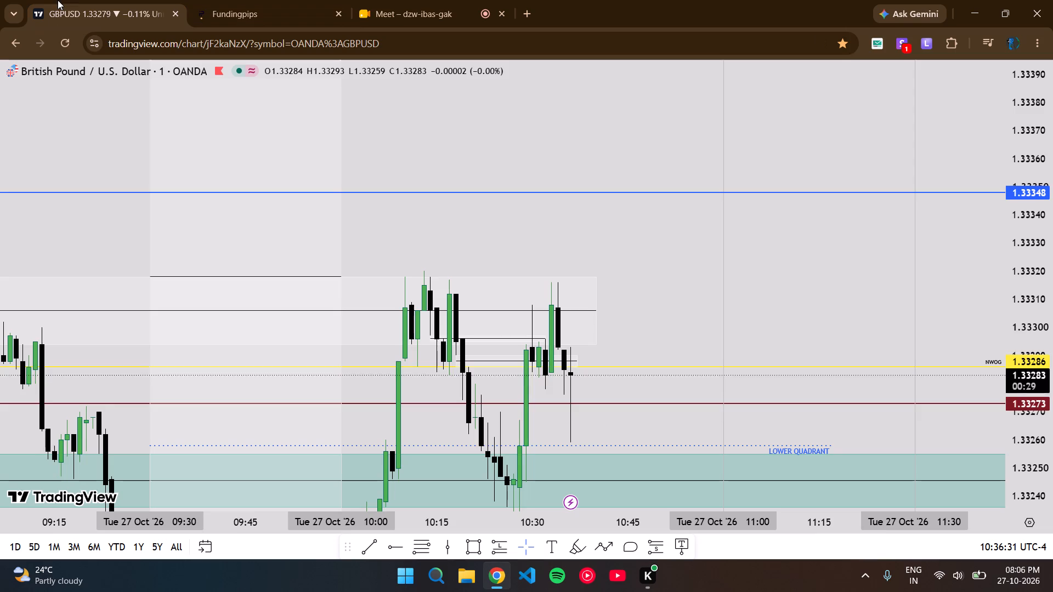
{"action": "left_click", "coordinate": [286, 0]}
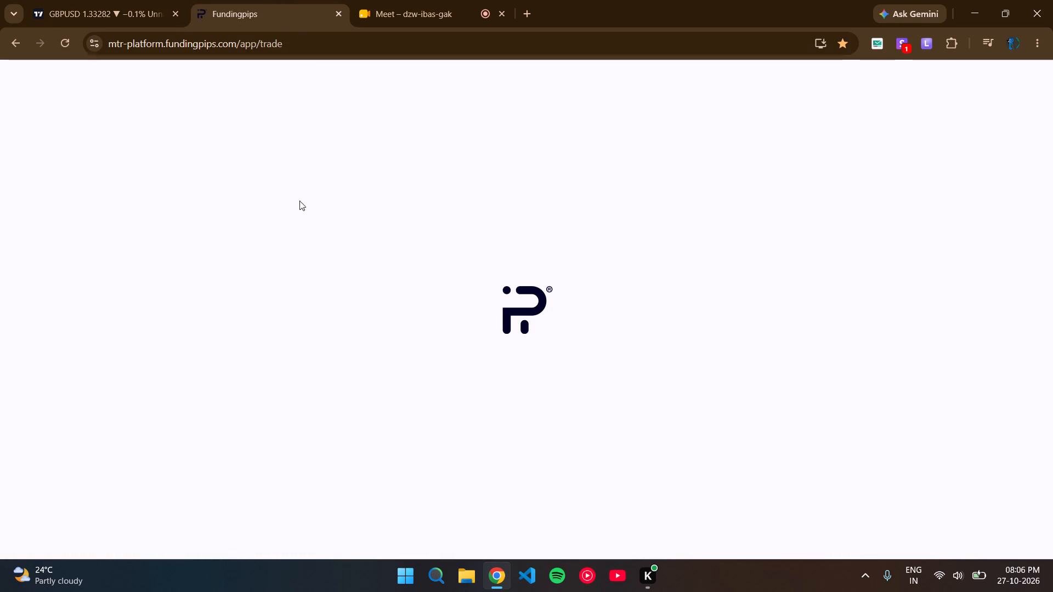
{"action": "left_click", "coordinate": [160, 0]}
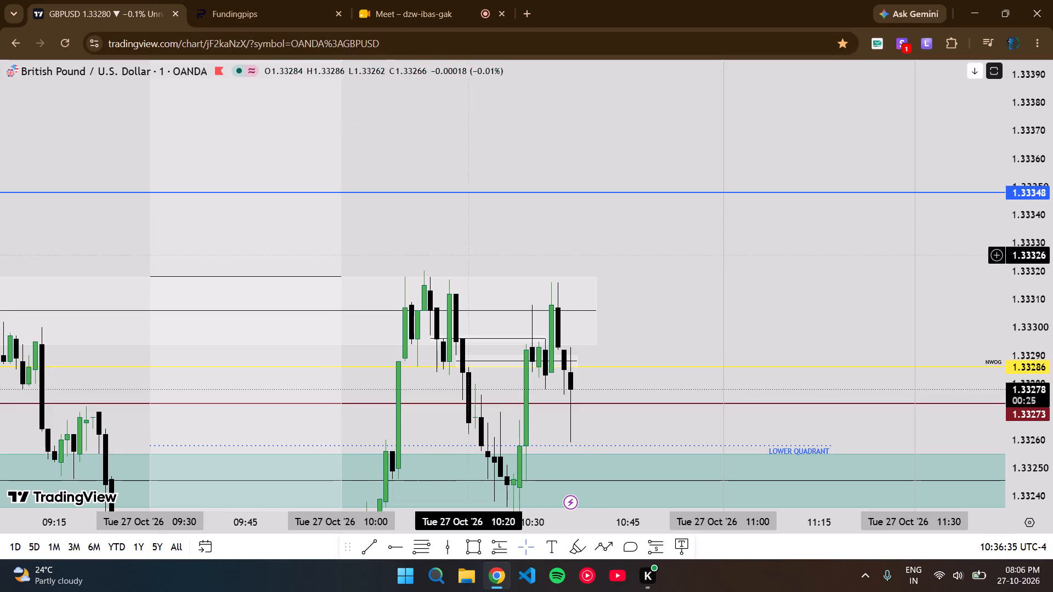
{"action": "left_click", "coordinate": [222, 0]}
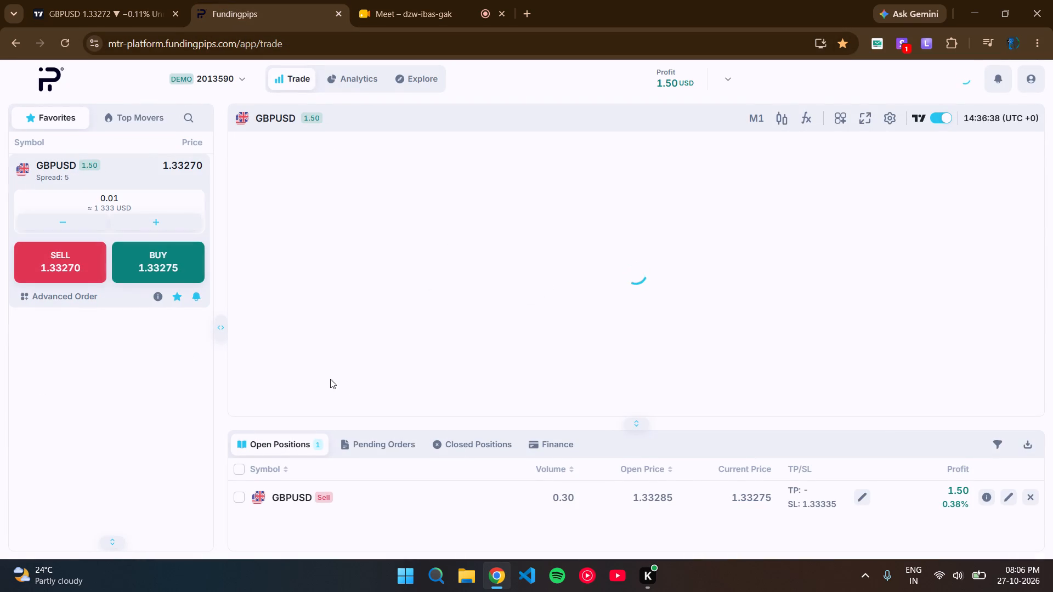
{"action": "left_click_drag", "start_coordinate": [899, 289], "coordinate": [729, 332]}
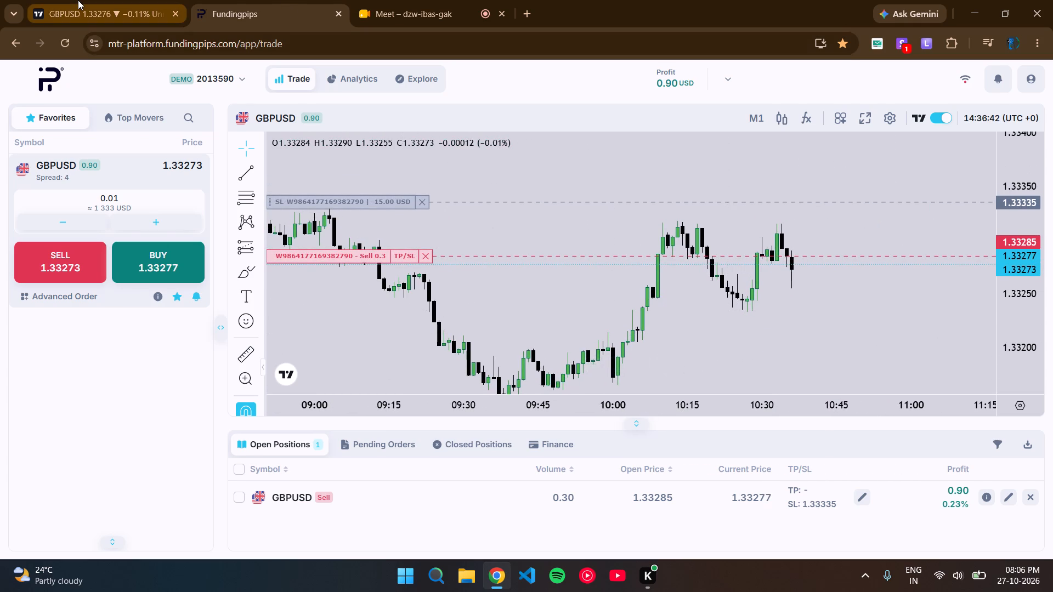
{"action": "left_click", "coordinate": [78, 0]}
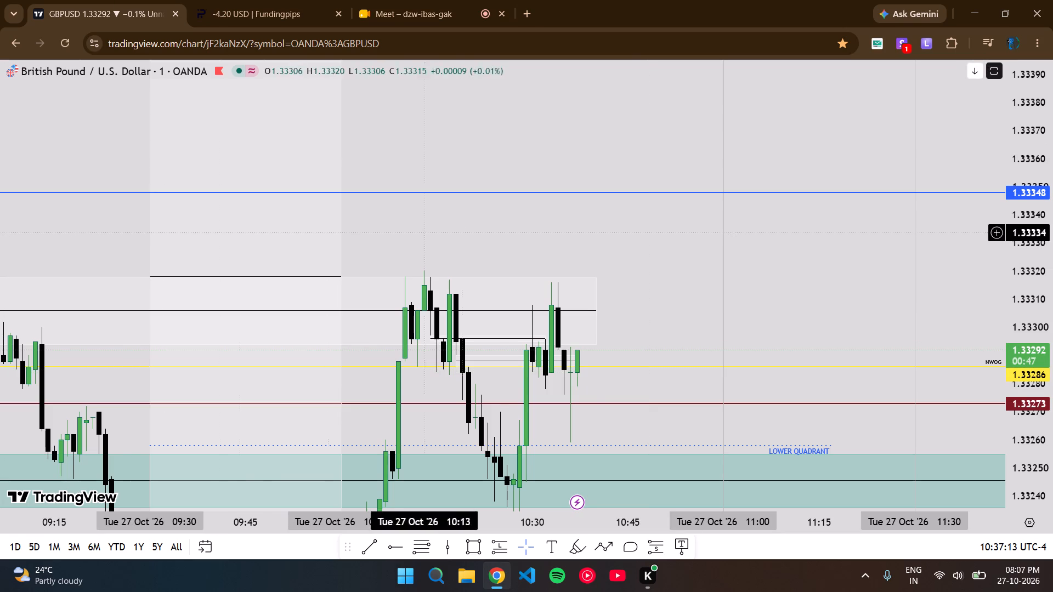
Examine the newest 1-minute GBPUSD candle against the small shaded gaps, the upper rectangle and the NWOG line, close up and zoomed out.
{"action": "left_click_drag", "start_coordinate": [649, 343], "coordinate": [649, 316]}
{"action": "scroll", "coordinate": [1052, 321], "scroll_direction": "up", "scroll_amount": 6}
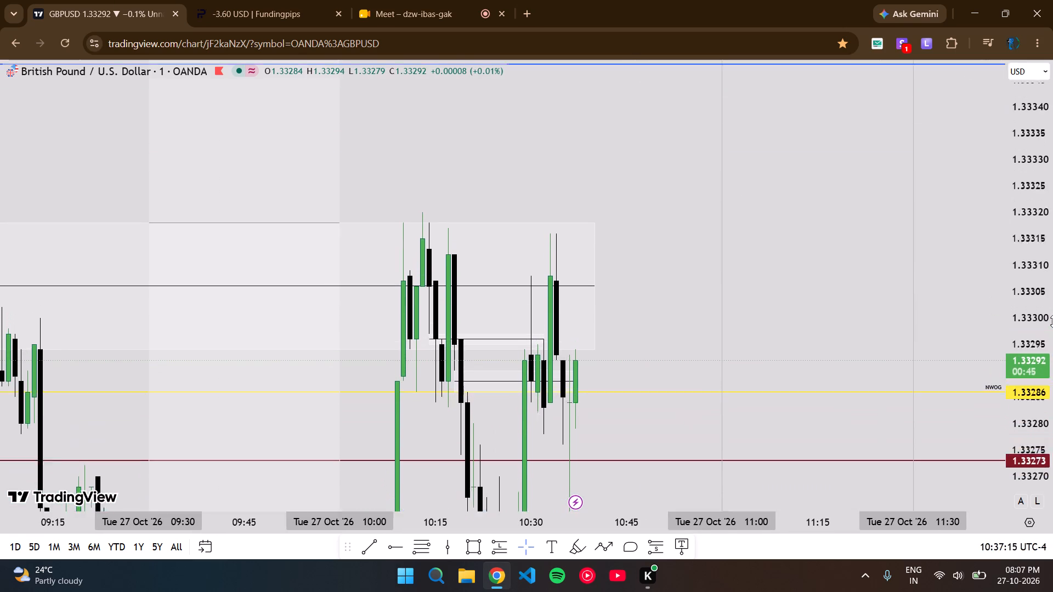
{"action": "scroll", "coordinate": [1052, 321], "scroll_direction": "up", "scroll_amount": 1}
{"action": "scroll", "coordinate": [652, 368], "scroll_direction": "up", "scroll_amount": 3}
{"action": "left_click_drag", "start_coordinate": [519, 375], "coordinate": [542, 321]}
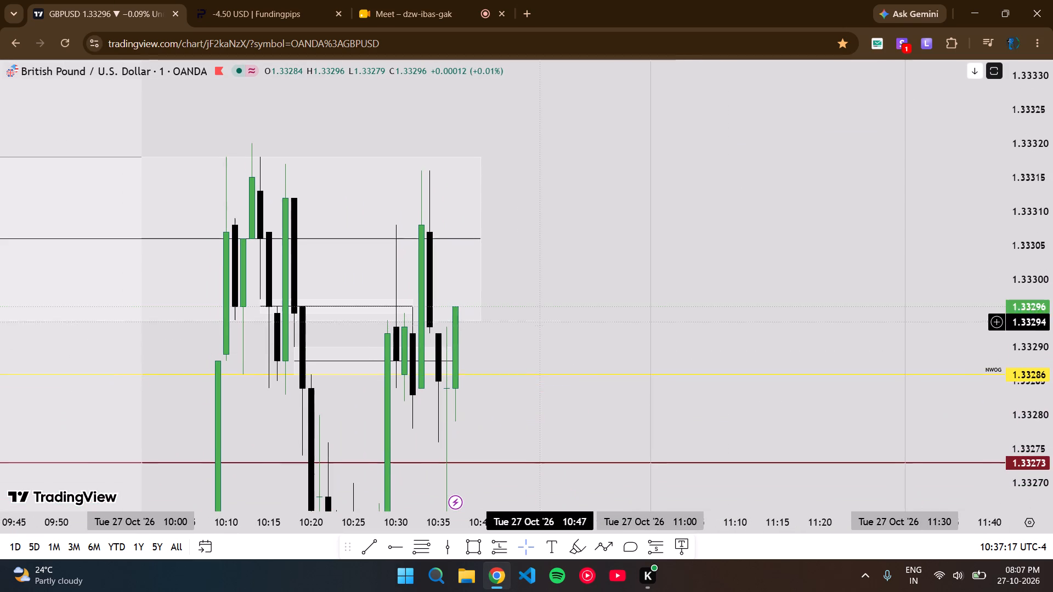
{"action": "scroll", "coordinate": [1004, 318], "scroll_direction": "down", "scroll_amount": 4}
{"action": "scroll", "coordinate": [591, 380], "scroll_direction": "up", "scroll_amount": 4}
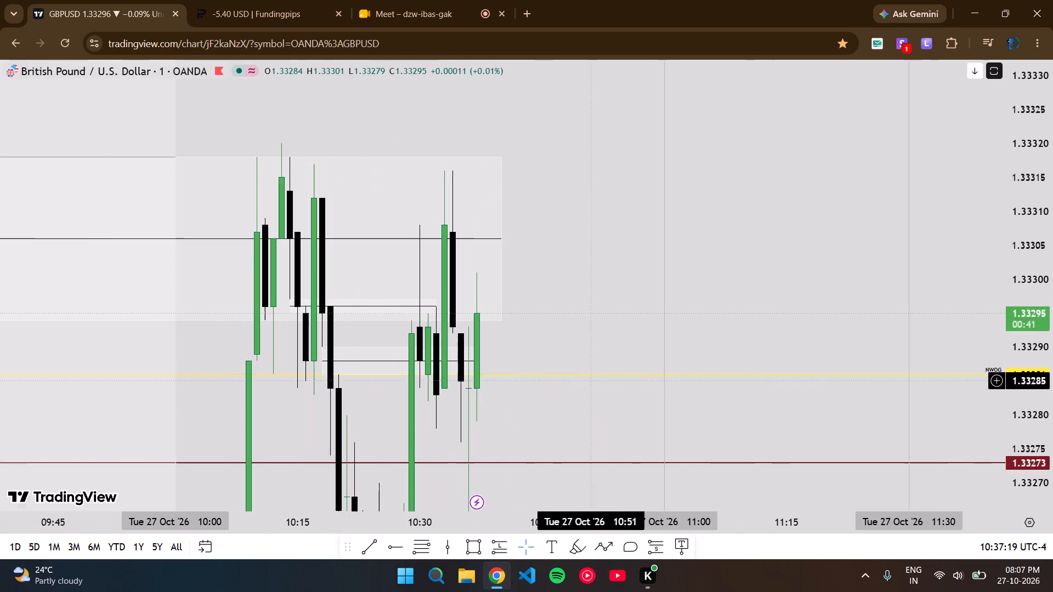
{"action": "scroll", "coordinate": [1052, 249], "scroll_direction": "down", "scroll_amount": 3}
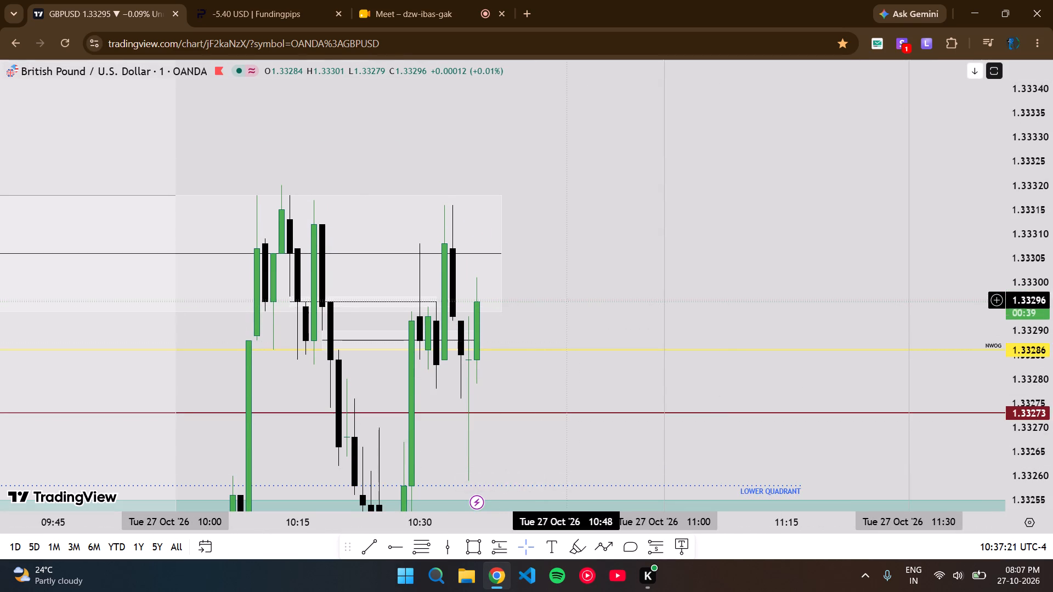
{"action": "left_click_drag", "start_coordinate": [564, 291], "coordinate": [570, 339]}
{"action": "scroll", "coordinate": [1052, 323], "scroll_direction": "down", "scroll_amount": 5}
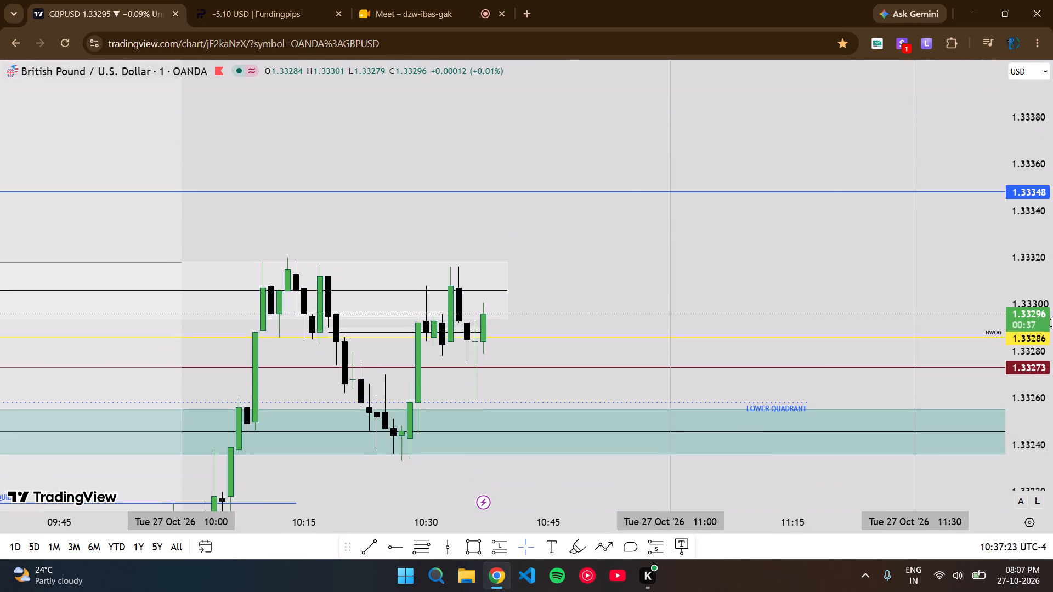
{"action": "scroll", "coordinate": [633, 393], "scroll_direction": "down", "scroll_amount": 3}
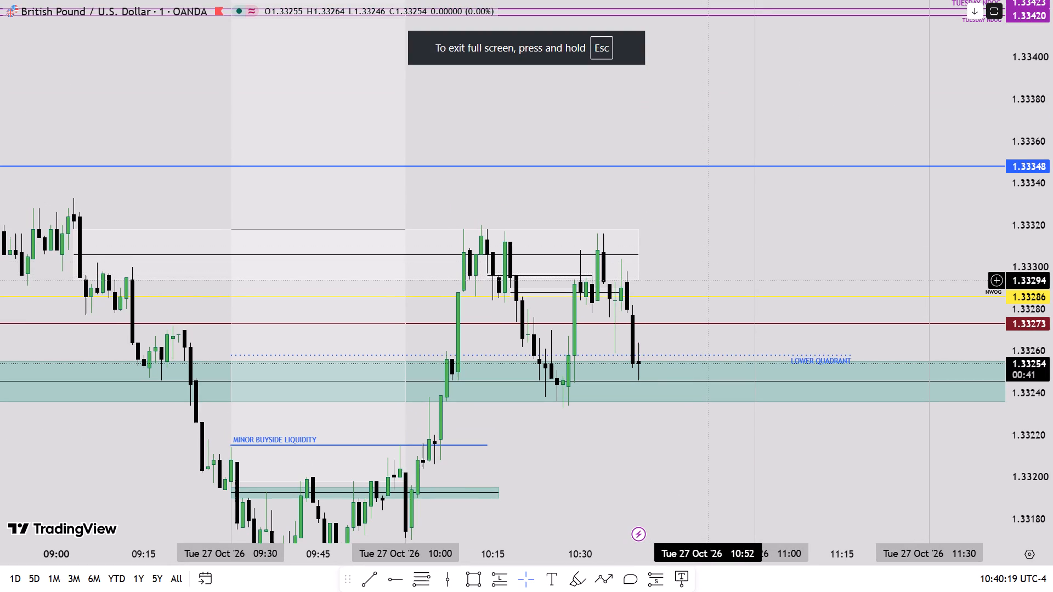
{"action": "left_click", "coordinate": [707, 281], "text": "shift"}
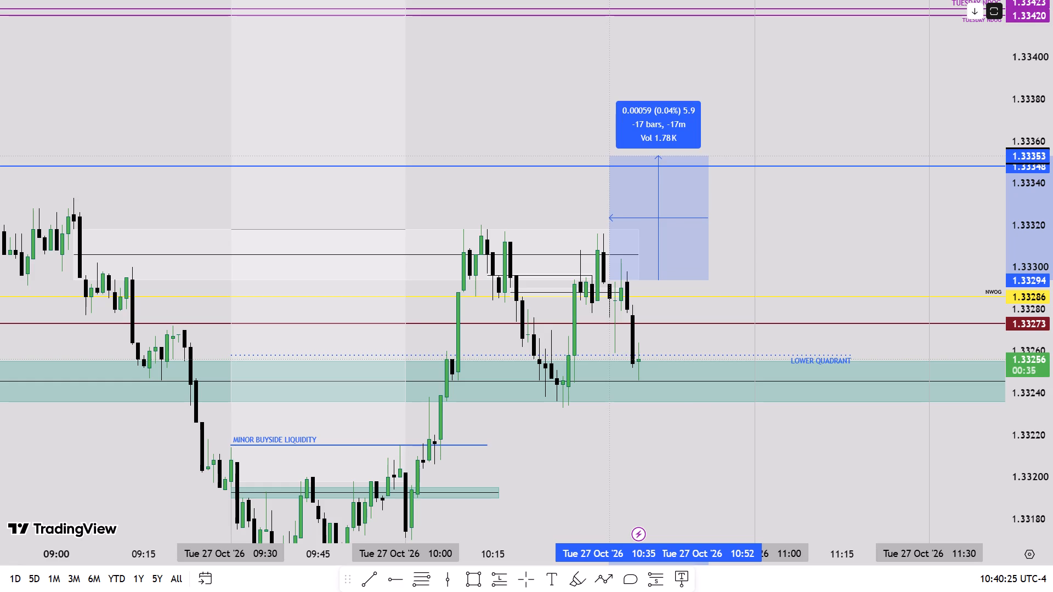
{"action": "left_click", "coordinate": [609, 156], "text": "shift"}
{"action": "left_click", "coordinate": [724, 253]}
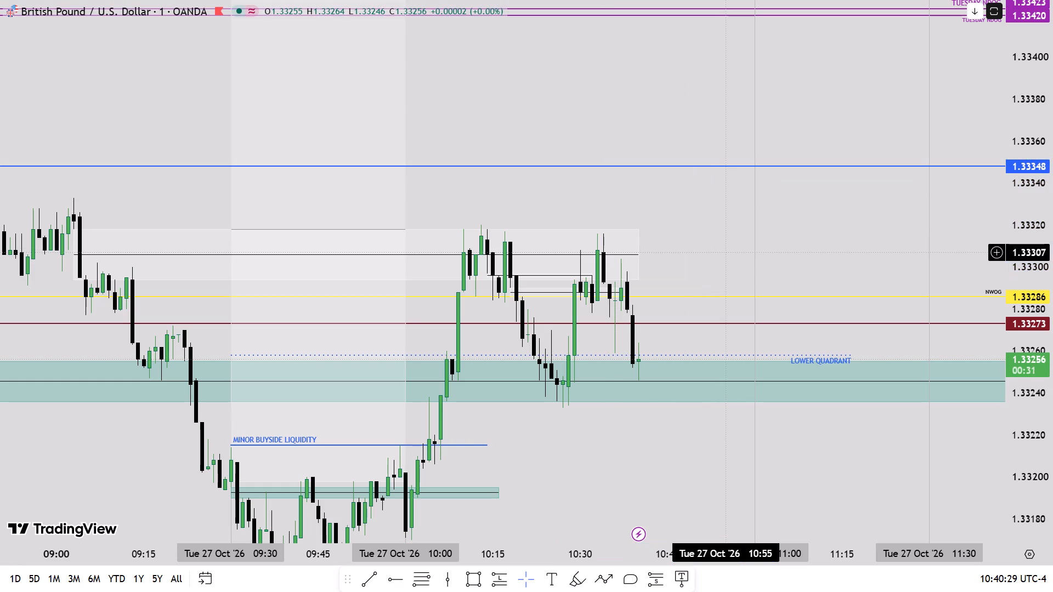
Examine the latest 1-minute GBPUSD candles against the upper NWOG, 1.33273 line, lower quadrant and Monday FVG.
{"action": "left_click_drag", "start_coordinate": [705, 261], "coordinate": [706, 241]}
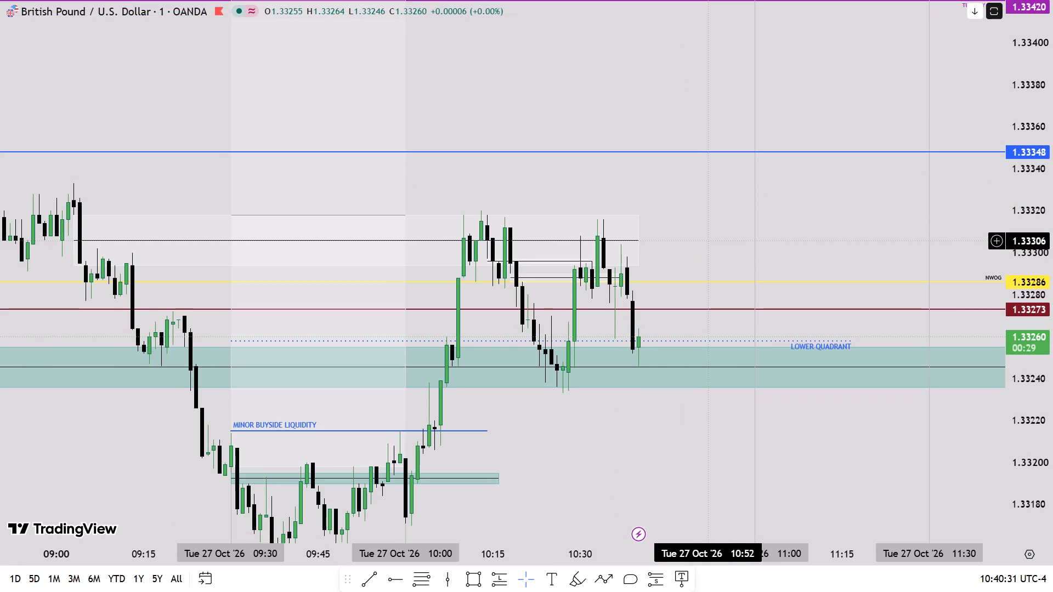
{"action": "left_click", "coordinate": [706, 241]}
{"action": "left_click_drag", "start_coordinate": [699, 253], "coordinate": [693, 240]}
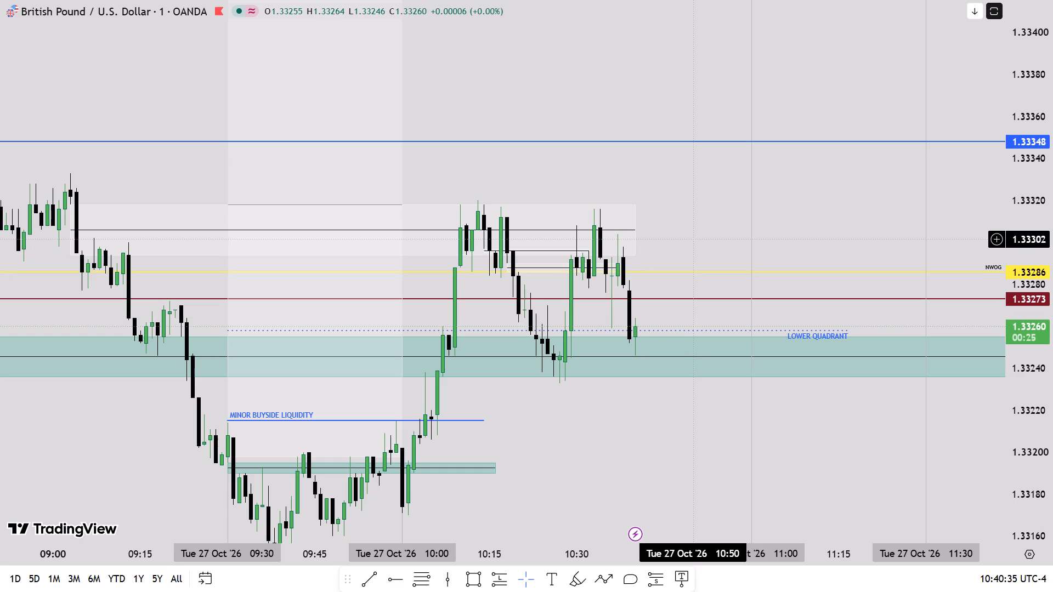
{"action": "left_click_drag", "start_coordinate": [638, 425], "coordinate": [538, 414]}
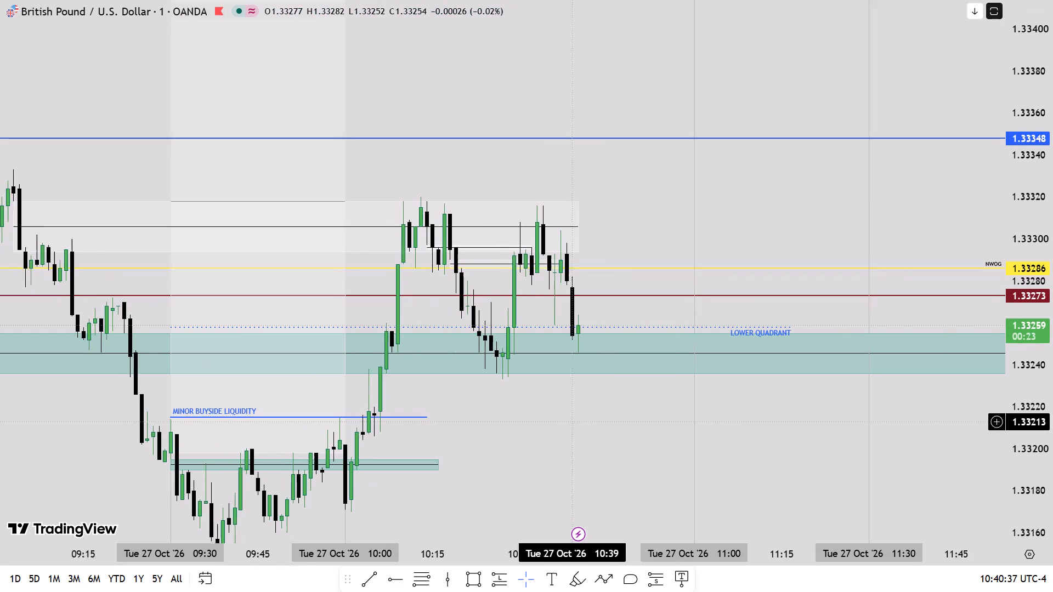
{"action": "left_click_drag", "start_coordinate": [538, 414], "coordinate": [485, 414]}
{"action": "scroll", "coordinate": [479, 417], "scroll_direction": "down", "scroll_amount": 2}
{"action": "scroll", "coordinate": [480, 419], "scroll_direction": "up", "scroll_amount": 5}
{"action": "left_click_drag", "start_coordinate": [366, 423], "coordinate": [475, 417]}
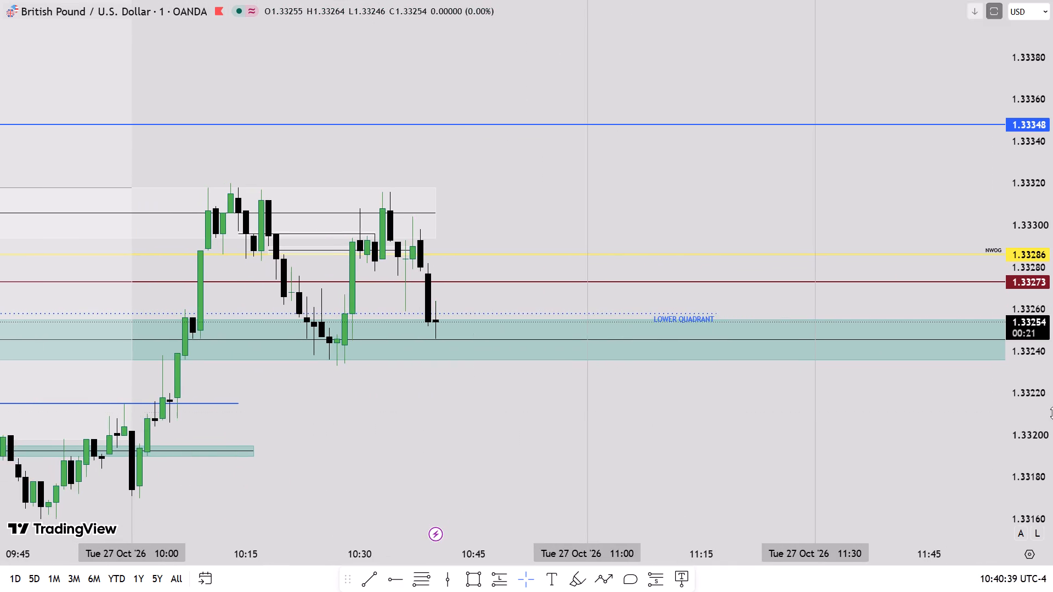
{"action": "scroll", "coordinate": [1052, 413], "scroll_direction": "up", "scroll_amount": 3}
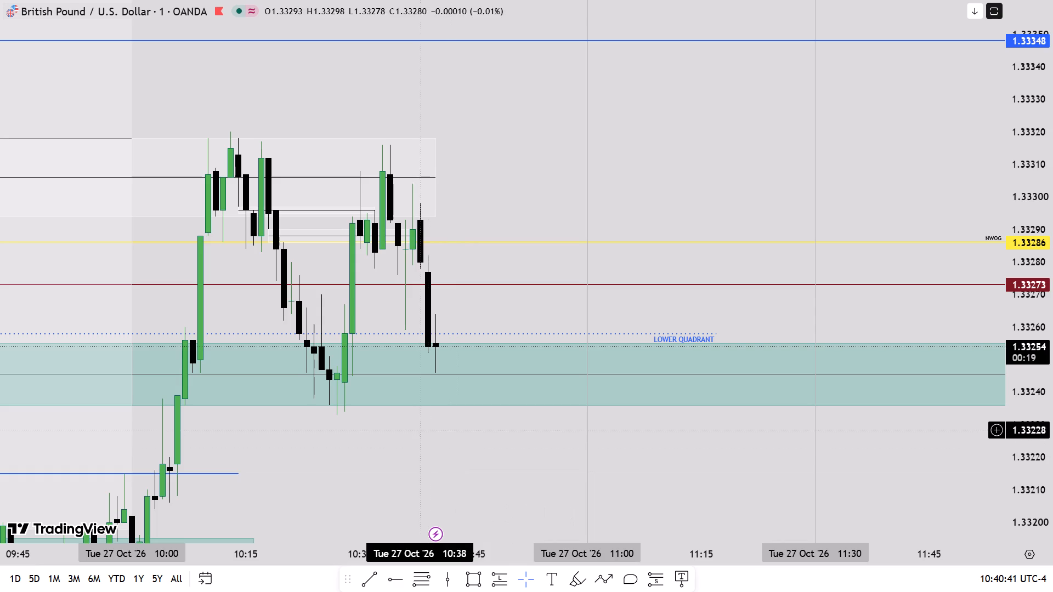
{"action": "left_click_drag", "start_coordinate": [425, 433], "coordinate": [438, 422]}
{"action": "left_click_drag", "start_coordinate": [438, 447], "coordinate": [475, 446]}
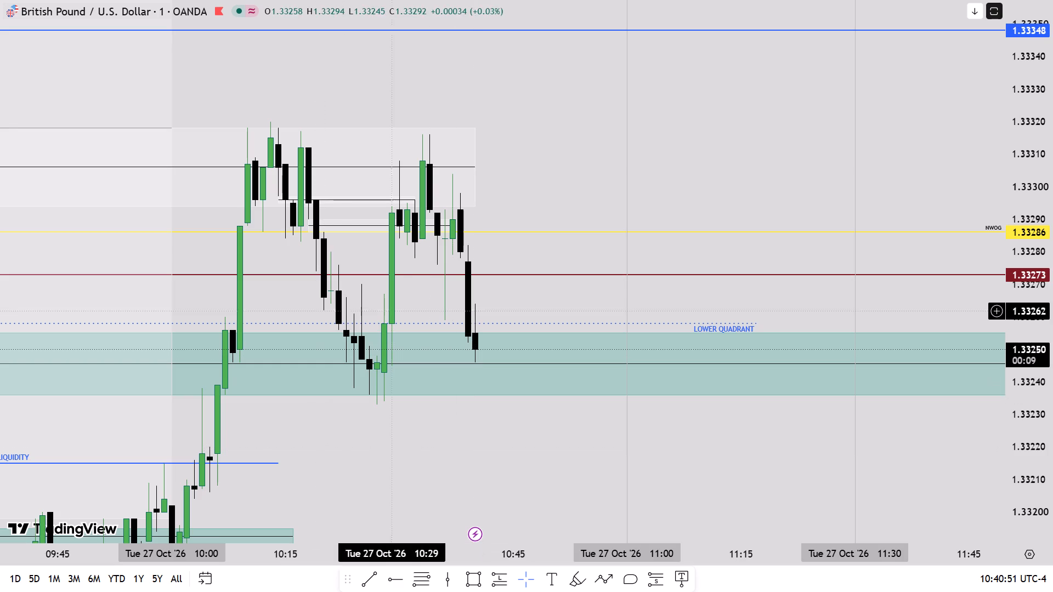
Examine the 1-minute GBPUSD candles inside the Monday FVG relative to the minor buyside and sellside liquidity levels.
{"action": "left_click_drag", "start_coordinate": [472, 429], "coordinate": [496, 369]}
{"action": "scroll", "coordinate": [1052, 498], "scroll_direction": "up", "scroll_amount": 3}
{"action": "scroll", "coordinate": [1052, 498], "scroll_direction": "down", "scroll_amount": 4}
{"action": "scroll", "coordinate": [506, 513], "scroll_direction": "down", "scroll_amount": 3}
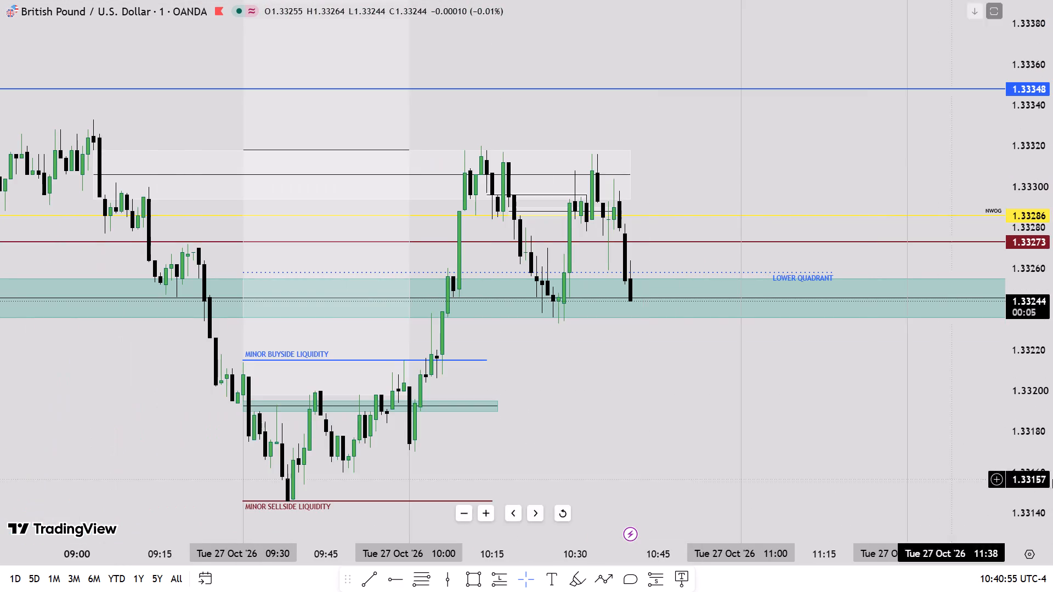
{"action": "scroll", "coordinate": [1052, 479], "scroll_direction": "up", "scroll_amount": 3}
{"action": "left_click_drag", "start_coordinate": [633, 426], "coordinate": [604, 436]}
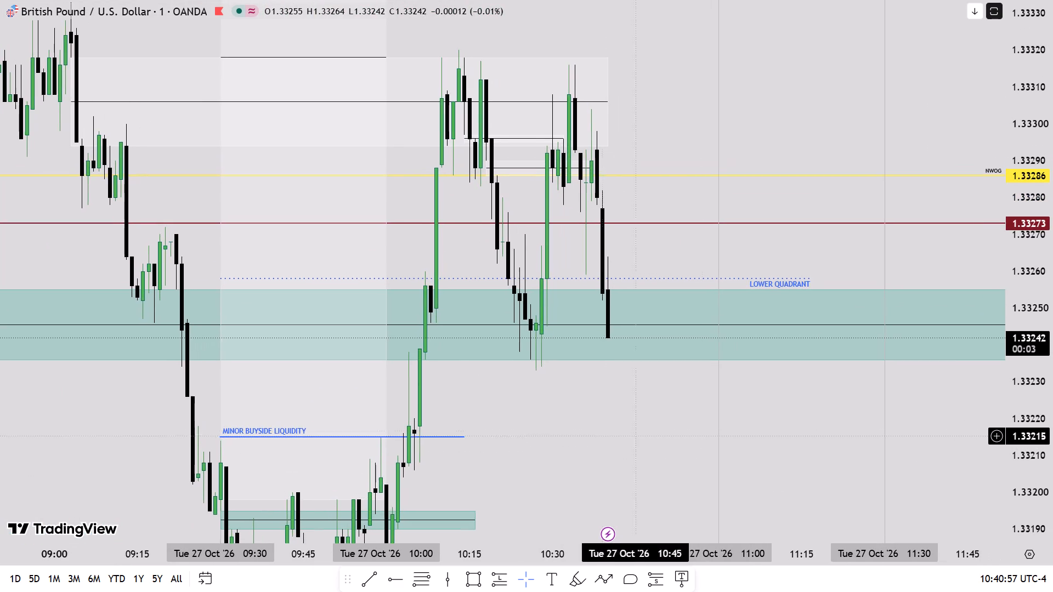
{"action": "scroll", "coordinate": [1052, 423], "scroll_direction": "down", "scroll_amount": 2}
{"action": "scroll", "coordinate": [761, 452], "scroll_direction": "up", "scroll_amount": 2}
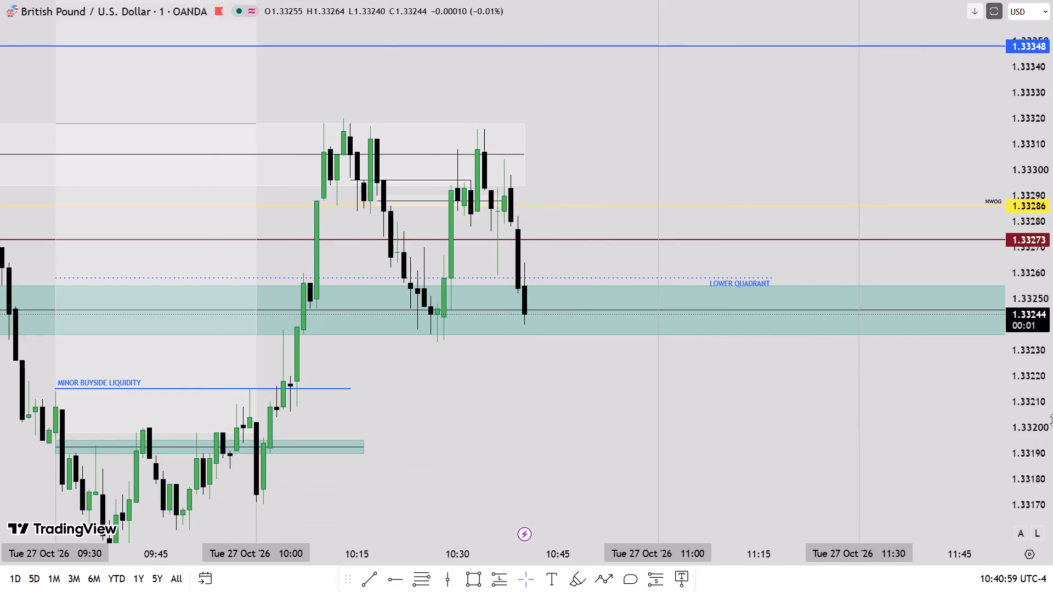
{"action": "scroll", "coordinate": [1052, 419], "scroll_direction": "up", "scroll_amount": 3}
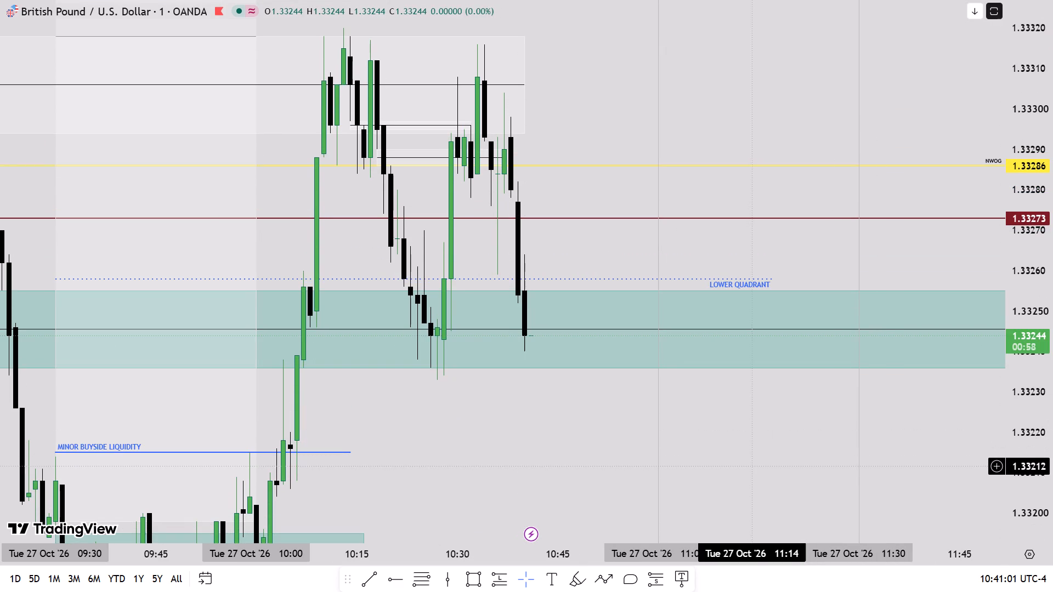
{"action": "scroll", "coordinate": [1052, 272], "scroll_direction": "down", "scroll_amount": 3}
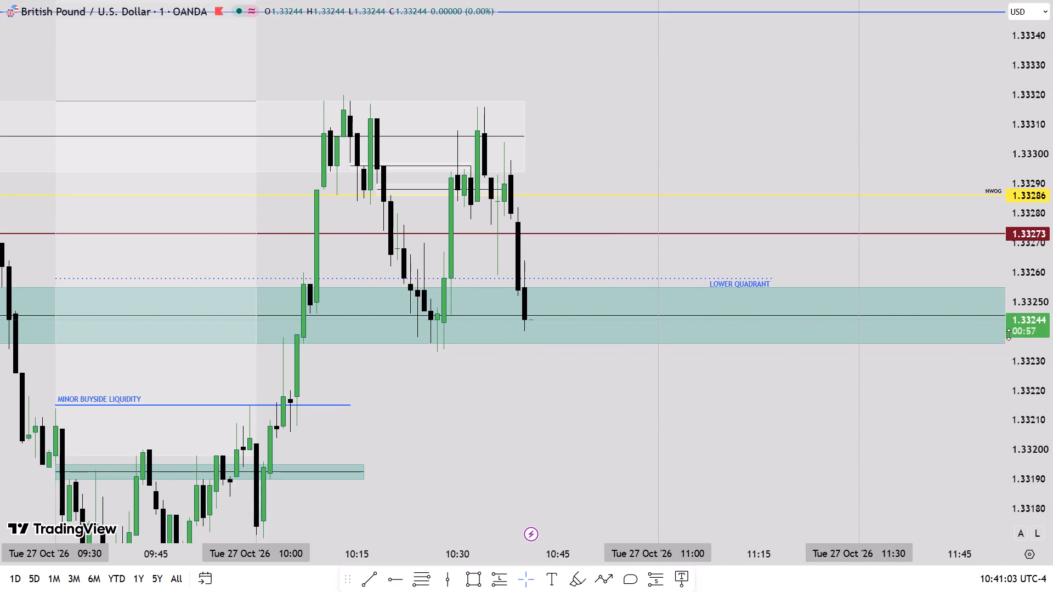
Measure about 10 pips down from 1.33285 at the upper NWOG to 1.33185, and clear the measurement.
{"action": "left_click_drag", "start_coordinate": [504, 398], "coordinate": [490, 363]}
{"action": "left_click_drag", "start_coordinate": [573, 366], "coordinate": [577, 385]}
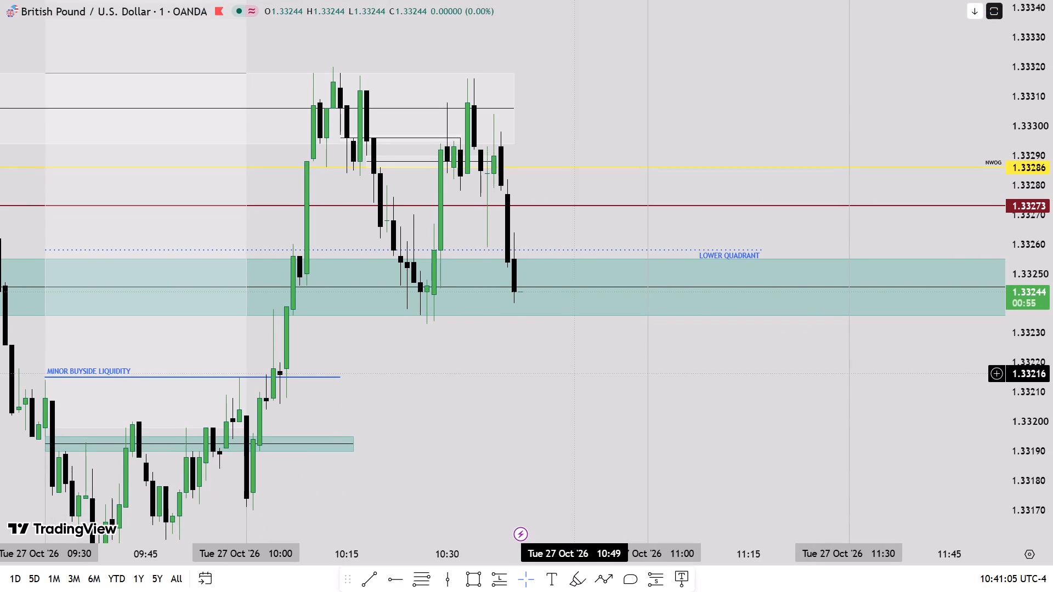
{"action": "left_click_drag", "start_coordinate": [577, 385], "coordinate": [577, 407]}
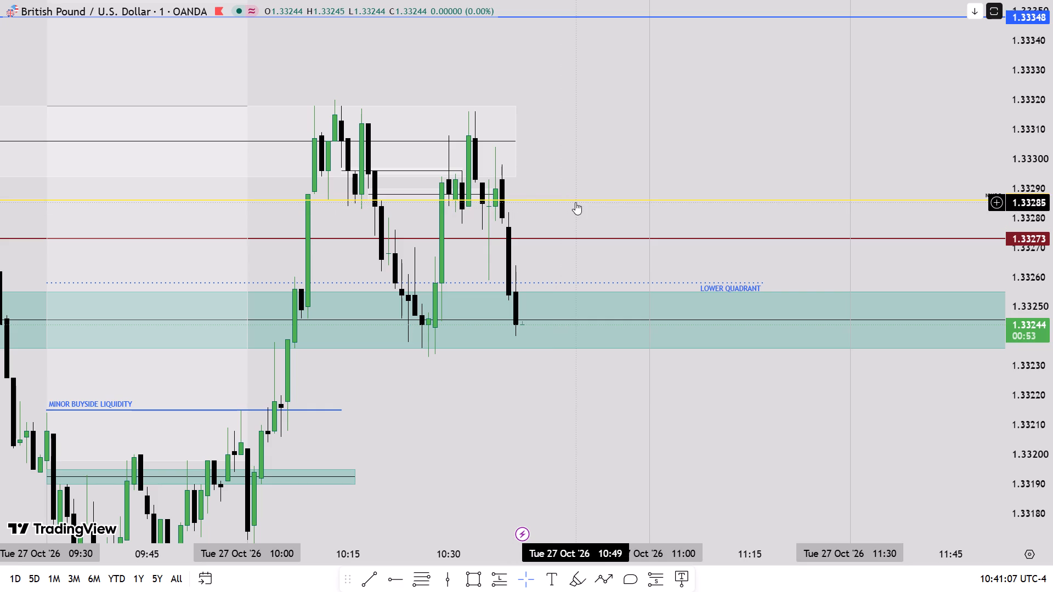
{"action": "left_click", "coordinate": [575, 202], "text": "shift"}
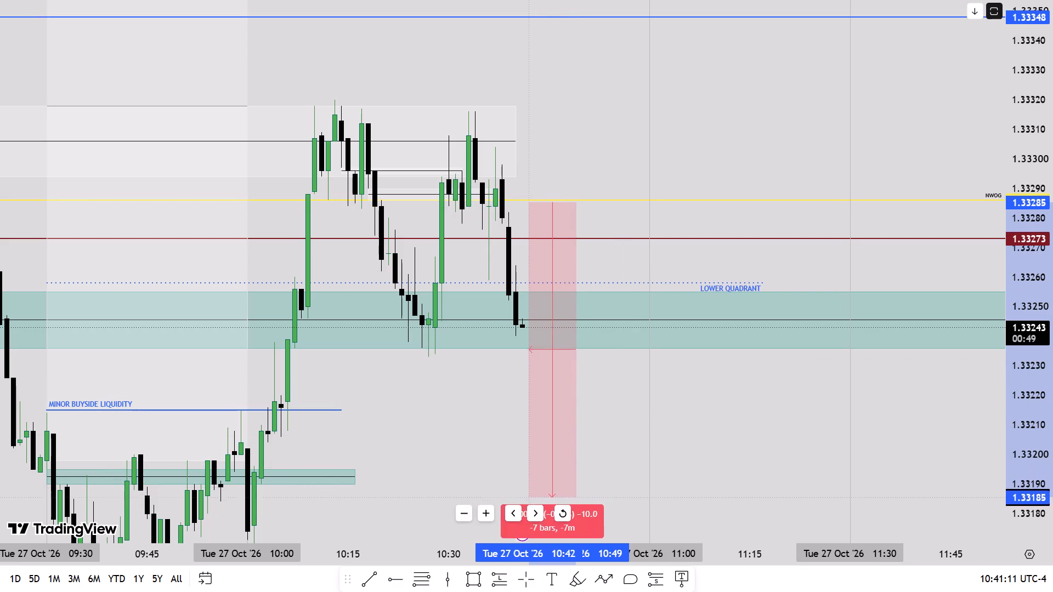
{"action": "left_click", "coordinate": [528, 503], "text": "shift"}
{"action": "left_click_drag", "start_coordinate": [614, 442], "coordinate": [618, 428]}
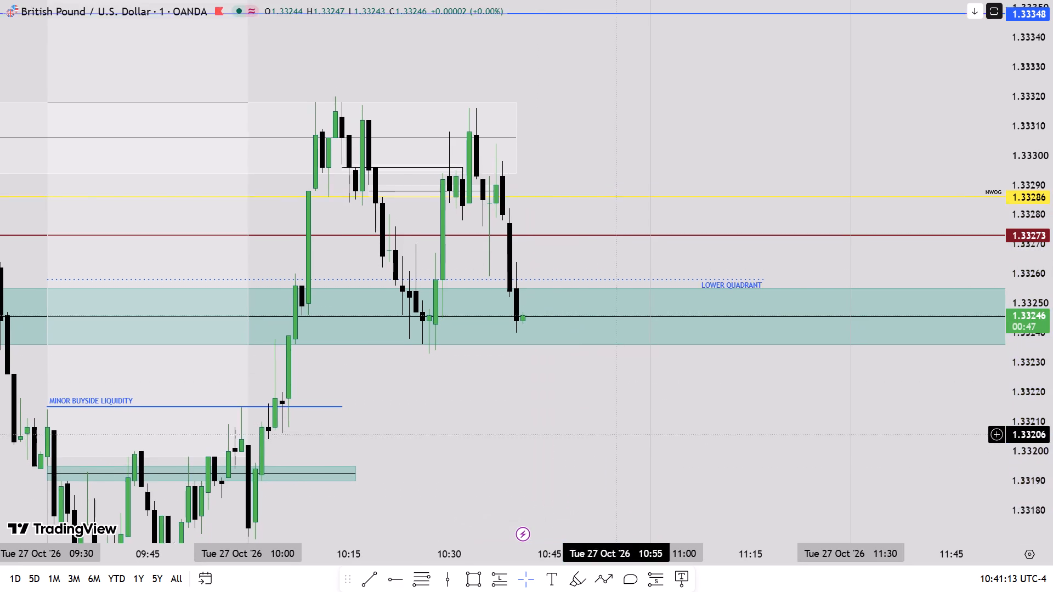
Examine the 1-minute GBPUSD candles from the early morning onward between the Monday FVG, lower NWOG and Tuesday NDOG.
{"action": "left_click_drag", "start_coordinate": [618, 428], "coordinate": [618, 415]}
{"action": "scroll", "coordinate": [1052, 391], "scroll_direction": "down", "scroll_amount": 2}
{"action": "left_click_drag", "start_coordinate": [557, 412], "coordinate": [557, 403]}
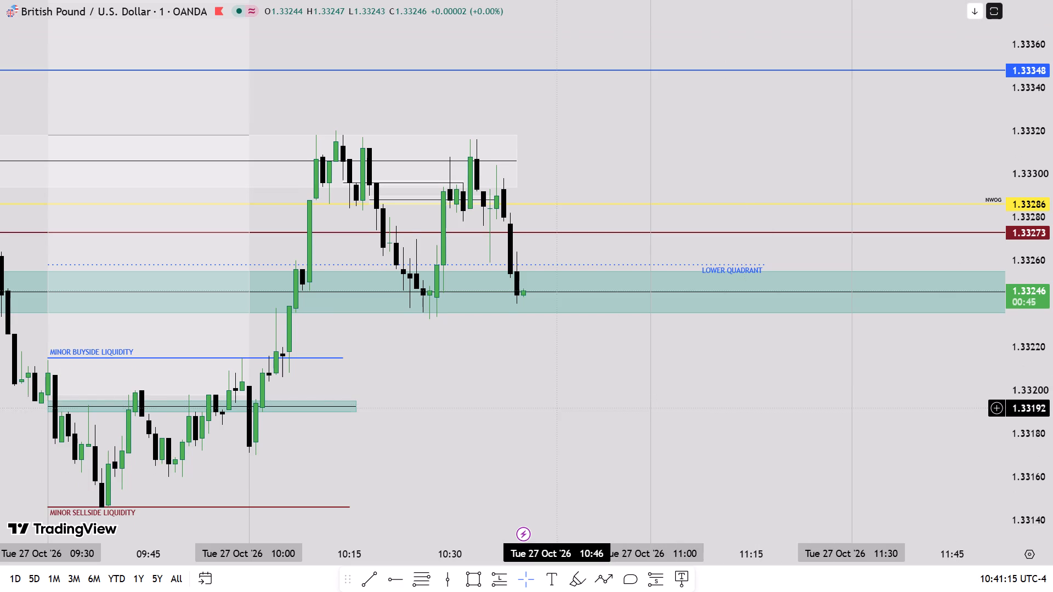
{"action": "left_click_drag", "start_coordinate": [557, 403], "coordinate": [554, 336]}
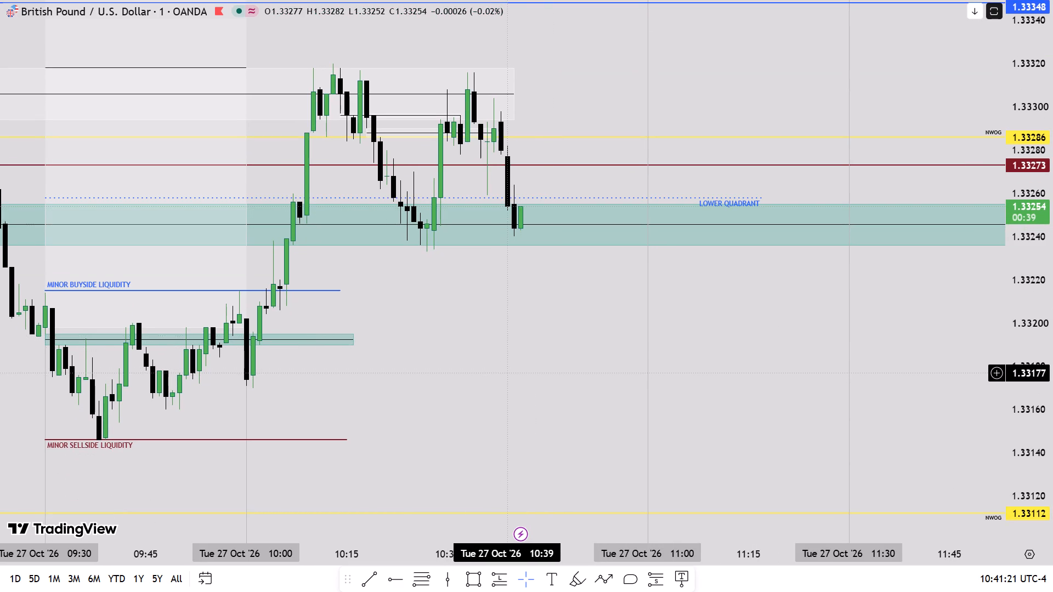
{"action": "scroll", "coordinate": [511, 373], "scroll_direction": "down", "scroll_amount": 10}
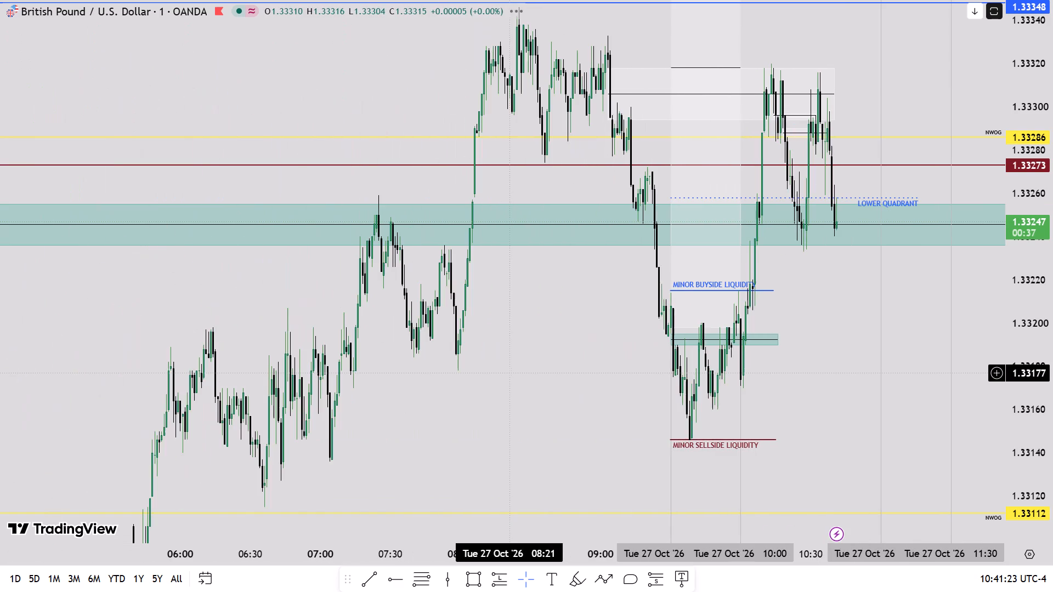
{"action": "left_click_drag", "start_coordinate": [506, 424], "coordinate": [489, 322]}
Go through the 5-minute and 15-minute intervals and examine GBPUSD between the relative equal highs and the week low.
{"action": "key", "text": "5"}
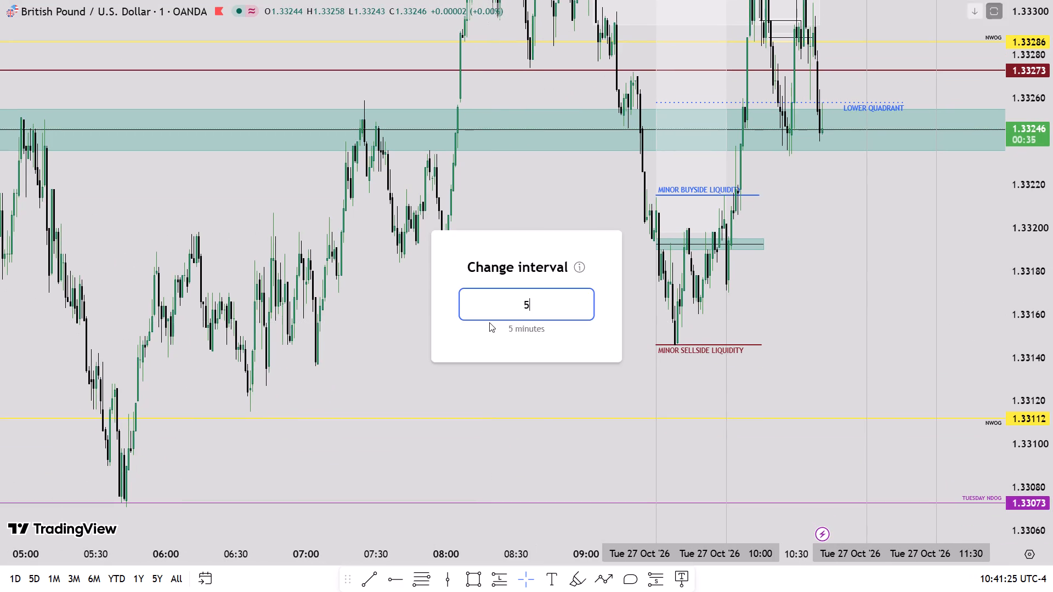
{"action": "key", "text": "Return"}
{"action": "scroll", "coordinate": [411, 377], "scroll_direction": "up", "scroll_amount": 5}
{"action": "type", "text": "15"}
{"action": "key", "text": "Return"}
{"action": "scroll", "coordinate": [411, 377], "scroll_direction": "up", "scroll_amount": 4}
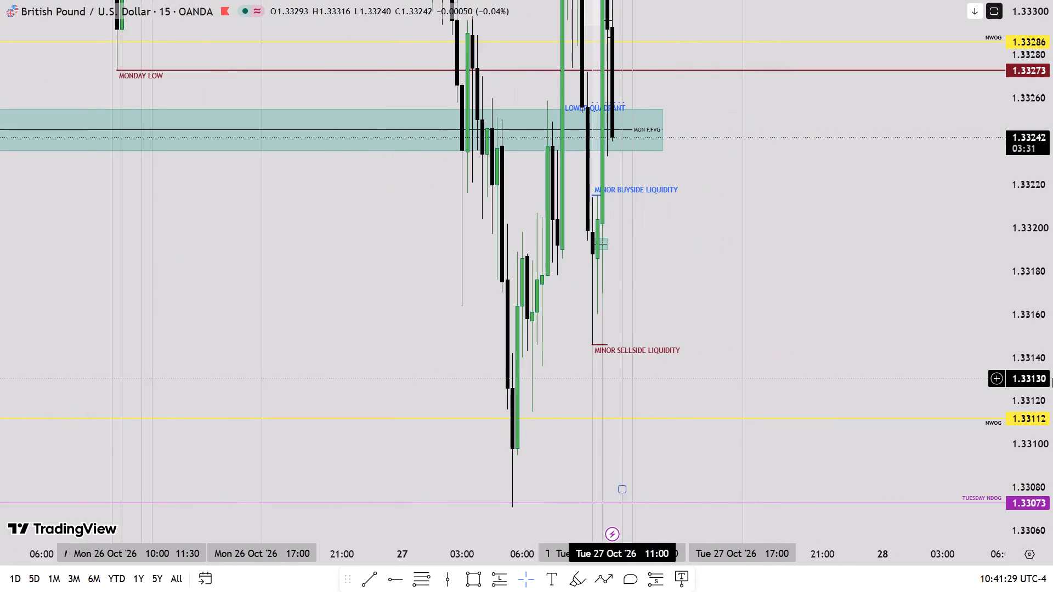
{"action": "scroll", "coordinate": [1052, 378], "scroll_direction": "down", "scroll_amount": 7}
{"action": "scroll", "coordinate": [683, 415], "scroll_direction": "down", "scroll_amount": 18}
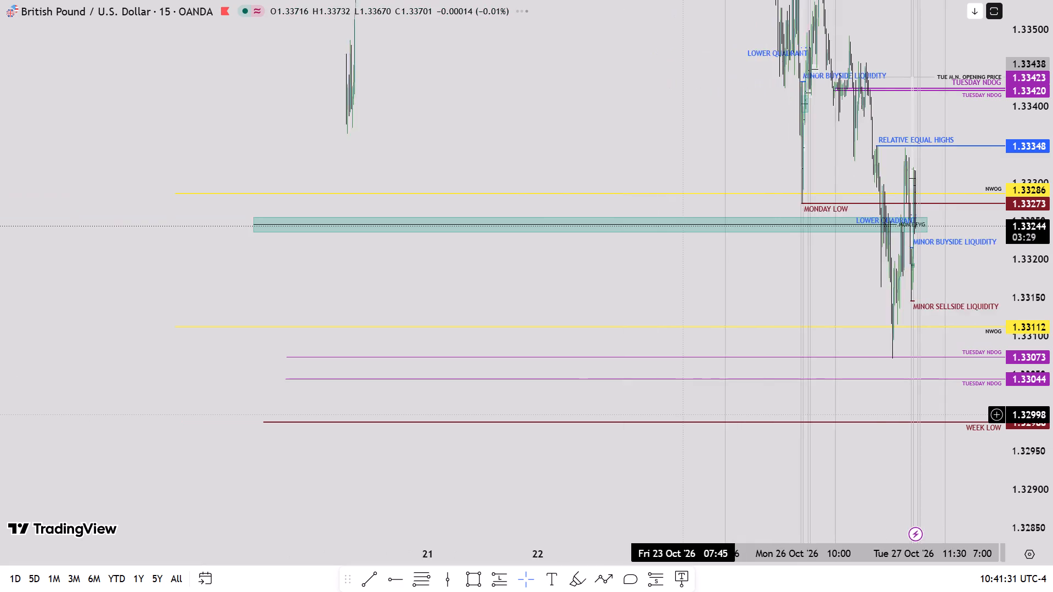
{"action": "scroll", "coordinate": [683, 415], "scroll_direction": "down", "scroll_amount": 3}
{"action": "scroll", "coordinate": [683, 415], "scroll_direction": "up", "scroll_amount": 10}
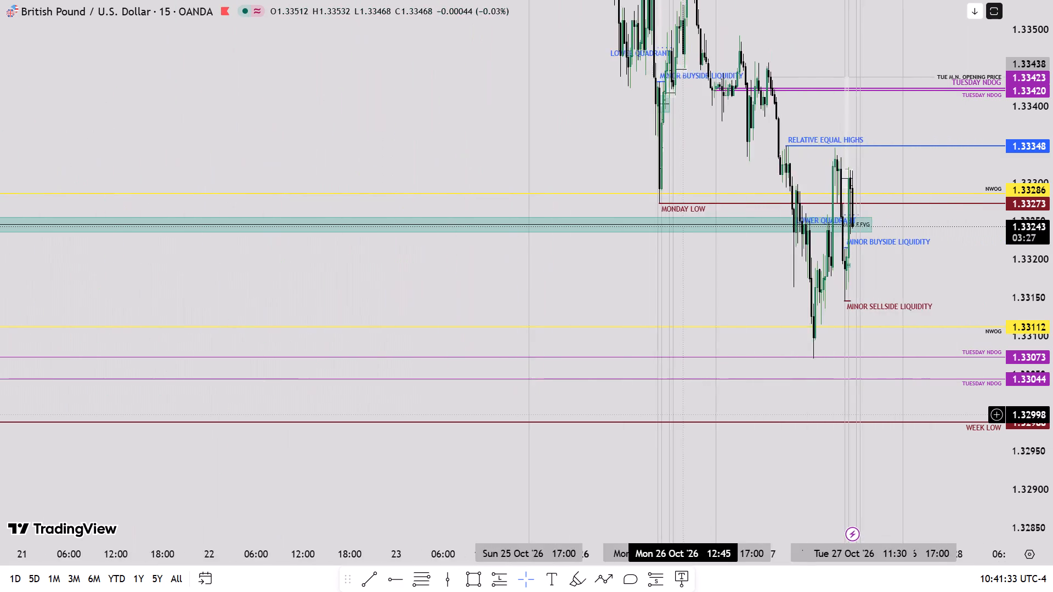
{"action": "scroll", "coordinate": [683, 415], "scroll_direction": "up", "scroll_amount": 13}
{"action": "left_click_drag", "start_coordinate": [652, 254], "coordinate": [661, 291]}
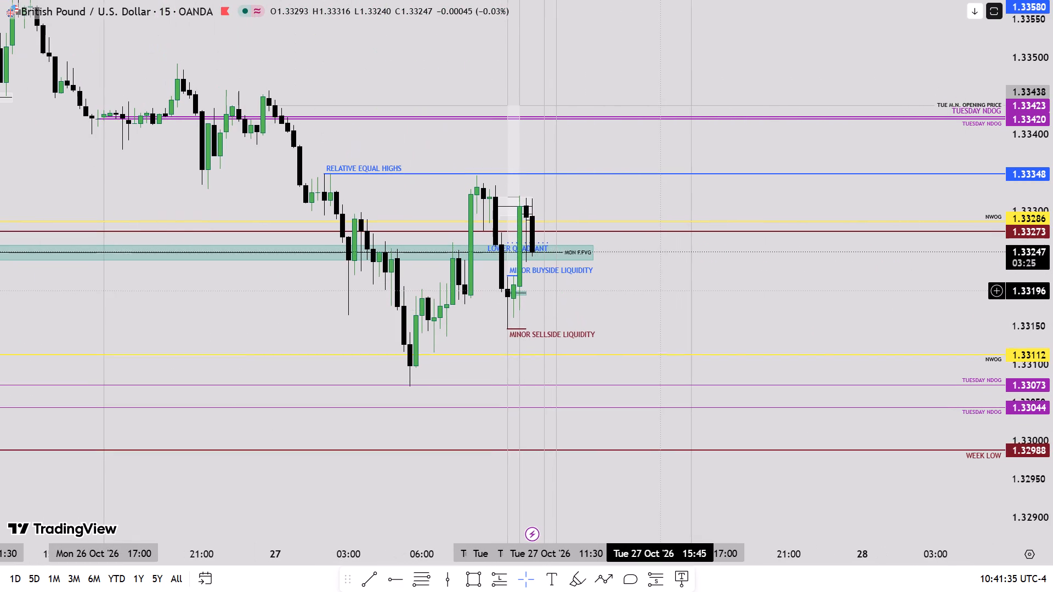
Return GBPUSD to the 1-minute interval and examine the latest candles inside the Monday FVG.
{"action": "key", "text": "1"}
{"action": "key", "text": "Return"}
{"action": "scroll", "coordinate": [1052, 280], "scroll_direction": "up", "scroll_amount": 4}
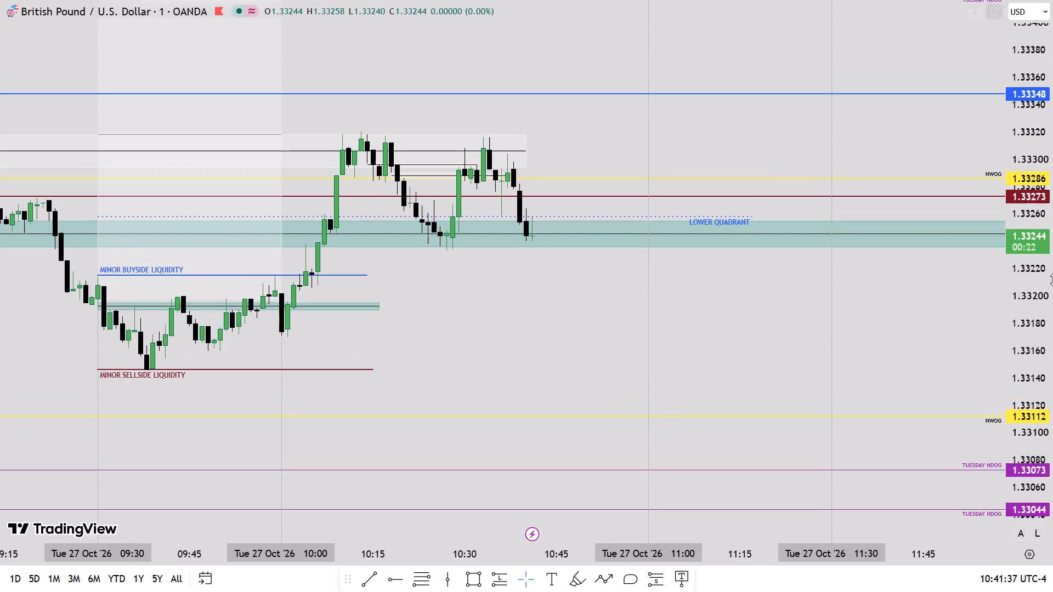
{"action": "scroll", "coordinate": [1052, 280], "scroll_direction": "up", "scroll_amount": 6}
{"action": "scroll", "coordinate": [635, 379], "scroll_direction": "up", "scroll_amount": 3}
{"action": "left_click_drag", "start_coordinate": [430, 352], "coordinate": [520, 329]}
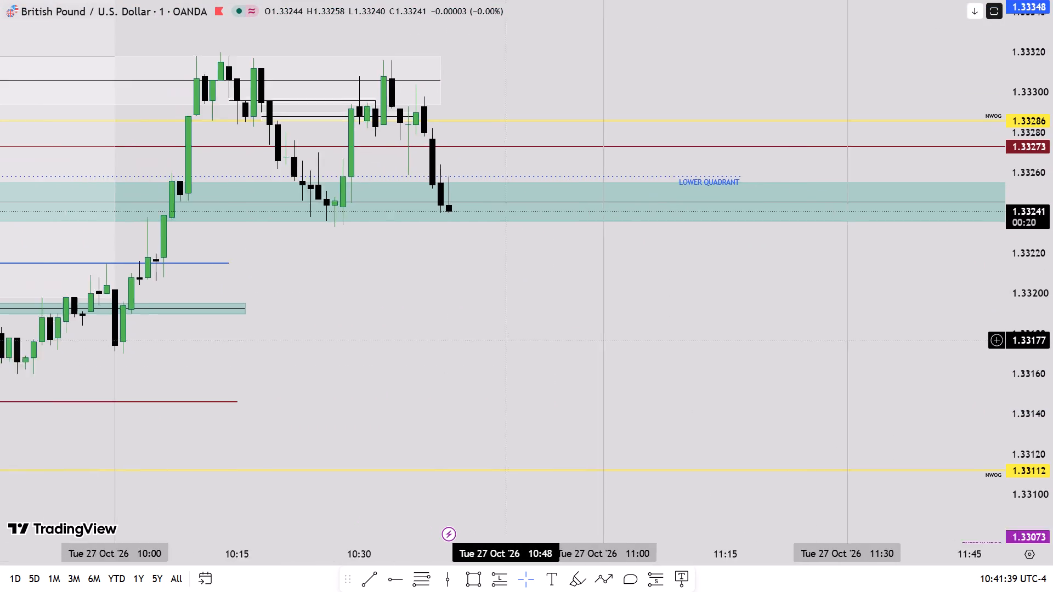
Measure about 29.9 pips down from the upper NWOG at 1.33286 to the week low at 1.32987, and clear the measurement.
{"action": "left_click_drag", "start_coordinate": [520, 329], "coordinate": [568, 180]}
{"action": "scroll", "coordinate": [1052, 248], "scroll_direction": "down", "scroll_amount": 5}
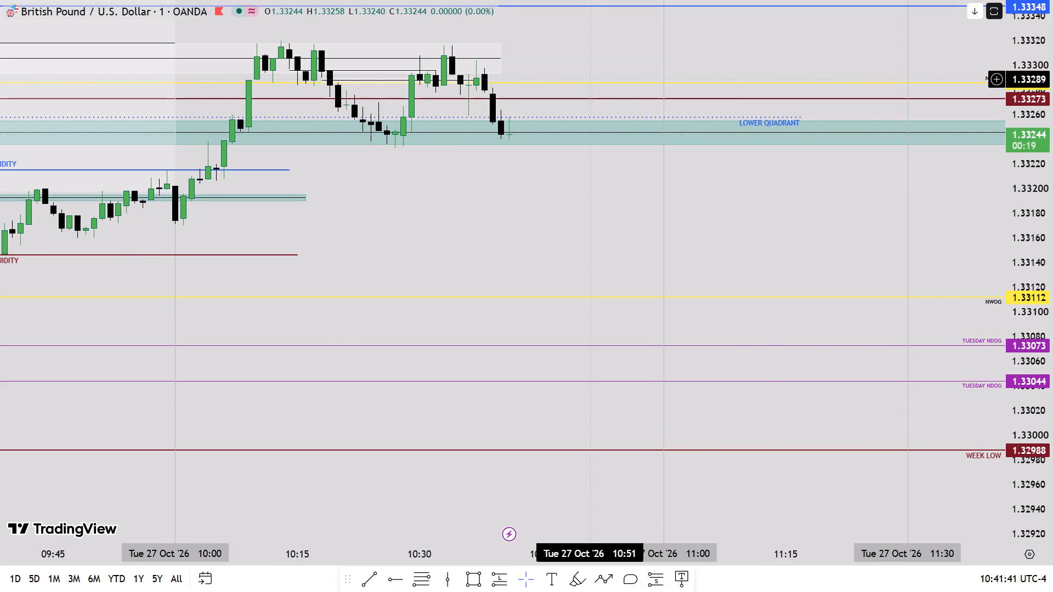
{"action": "left_click", "coordinate": [597, 82], "text": "shift"}
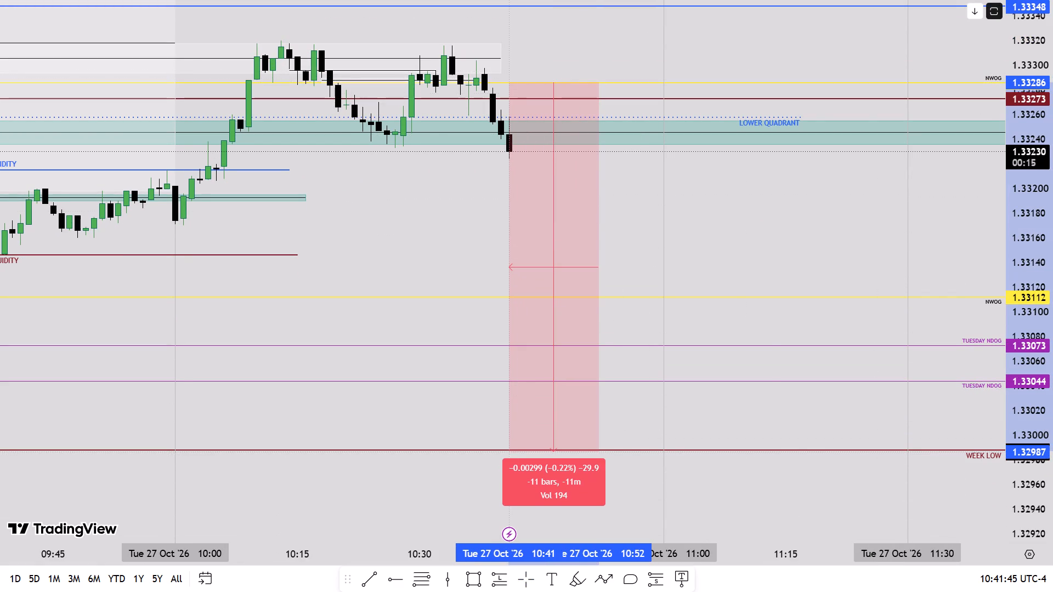
{"action": "left_click", "coordinate": [509, 452], "text": "shift"}
{"action": "left_click_drag", "start_coordinate": [441, 212], "coordinate": [452, 296]}
Examine the current 1-minute candle against the lower edge of the Monday FVG and the NWOG levels.
{"action": "scroll", "coordinate": [1052, 294], "scroll_direction": "up", "scroll_amount": 4}
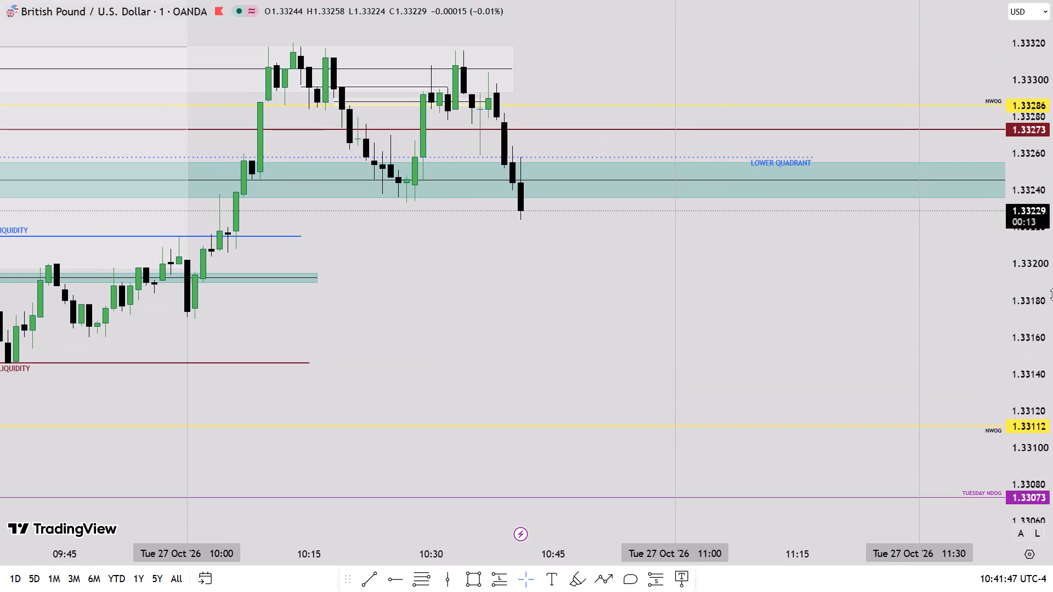
{"action": "scroll", "coordinate": [1052, 294], "scroll_direction": "down", "scroll_amount": 3}
{"action": "scroll", "coordinate": [1052, 328], "scroll_direction": "up", "scroll_amount": 3}
{"action": "left_click_drag", "start_coordinate": [520, 290], "coordinate": [520, 328]}
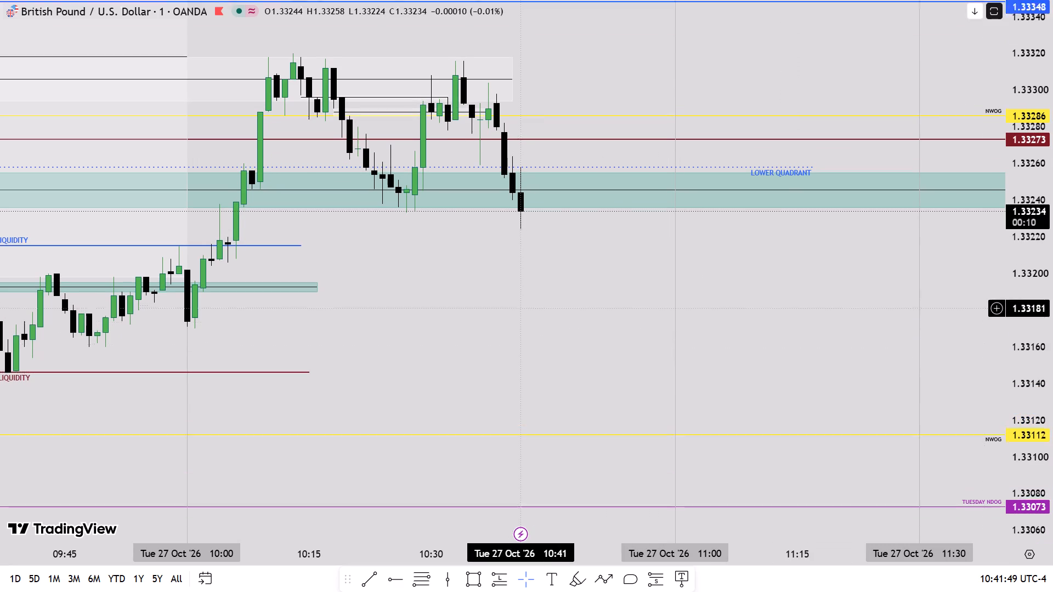
{"action": "left_click_drag", "start_coordinate": [520, 328], "coordinate": [520, 343]}
{"action": "scroll", "coordinate": [1052, 265], "scroll_direction": "up", "scroll_amount": 3}
{"action": "scroll", "coordinate": [1052, 265], "scroll_direction": "down", "scroll_amount": 7}
Measure about 30.4 pips down from 1.33293 to the week low at 1.32989, and clear the measurement.
{"action": "left_click_drag", "start_coordinate": [507, 314], "coordinate": [508, 176]}
{"action": "scroll", "coordinate": [521, 214], "scroll_direction": "down", "scroll_amount": 2}
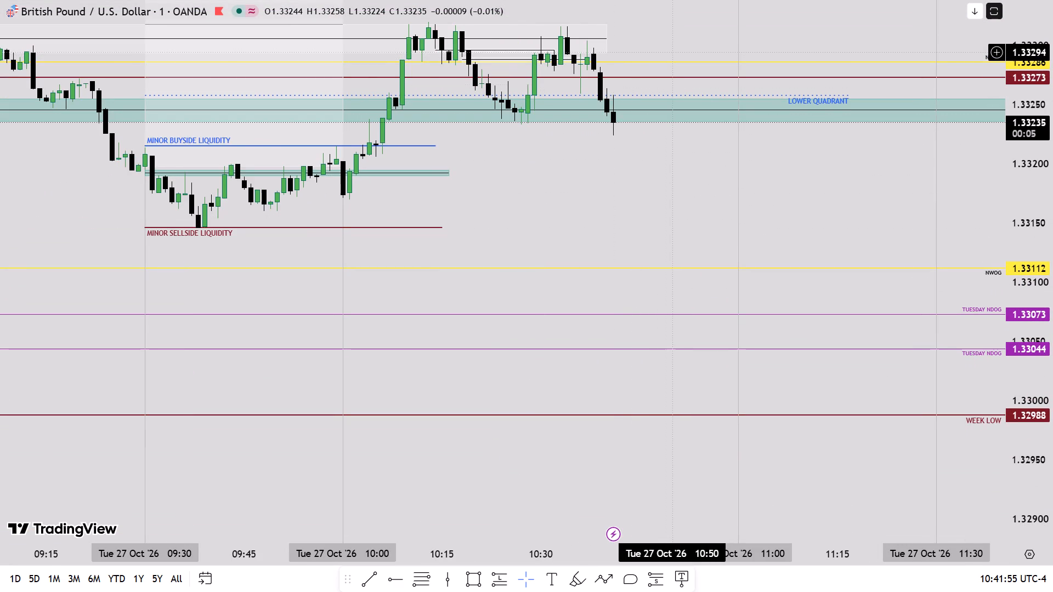
{"action": "left_click", "coordinate": [671, 54], "text": "shift"}
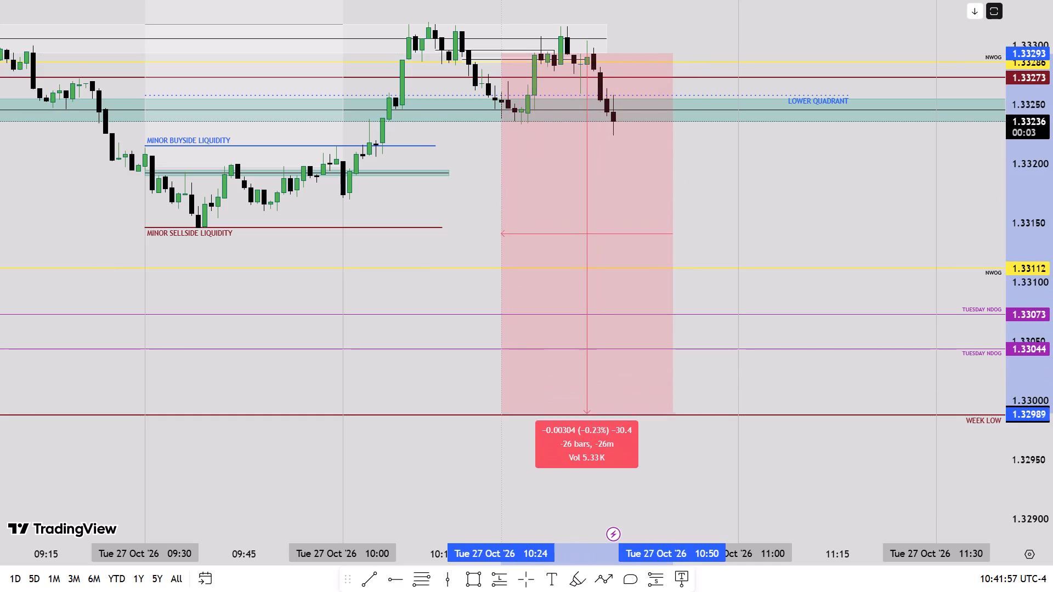
{"action": "left_click", "coordinate": [505, 414], "text": "shift"}
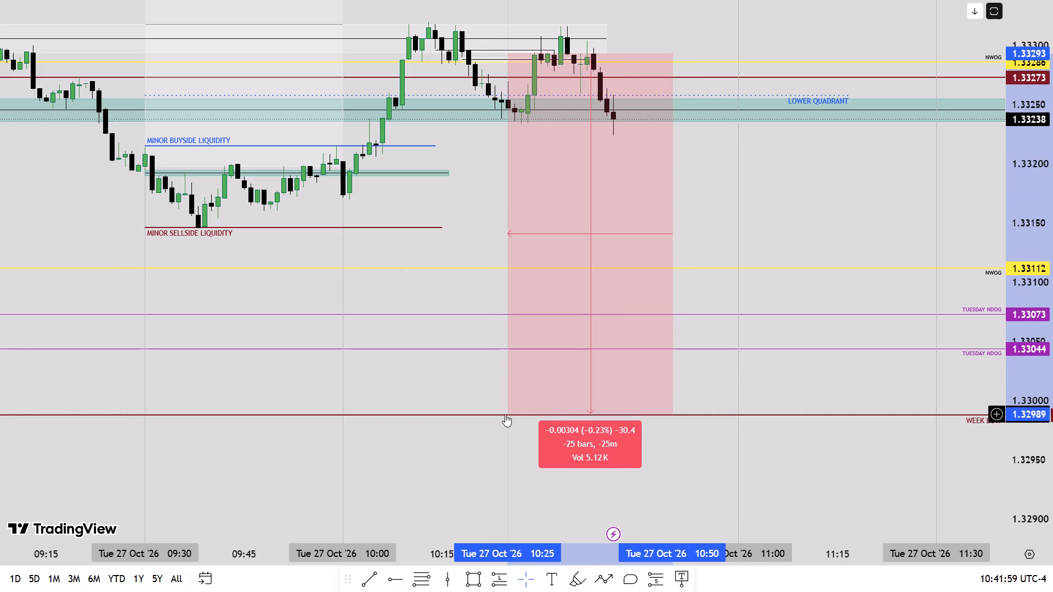
{"action": "left_click_drag", "start_coordinate": [692, 202], "coordinate": [692, 316]}
Check GBPUSD on the 5-minute interval and return to the 1-minute interval.
{"action": "scroll", "coordinate": [1052, 335], "scroll_direction": "up", "scroll_amount": 4}
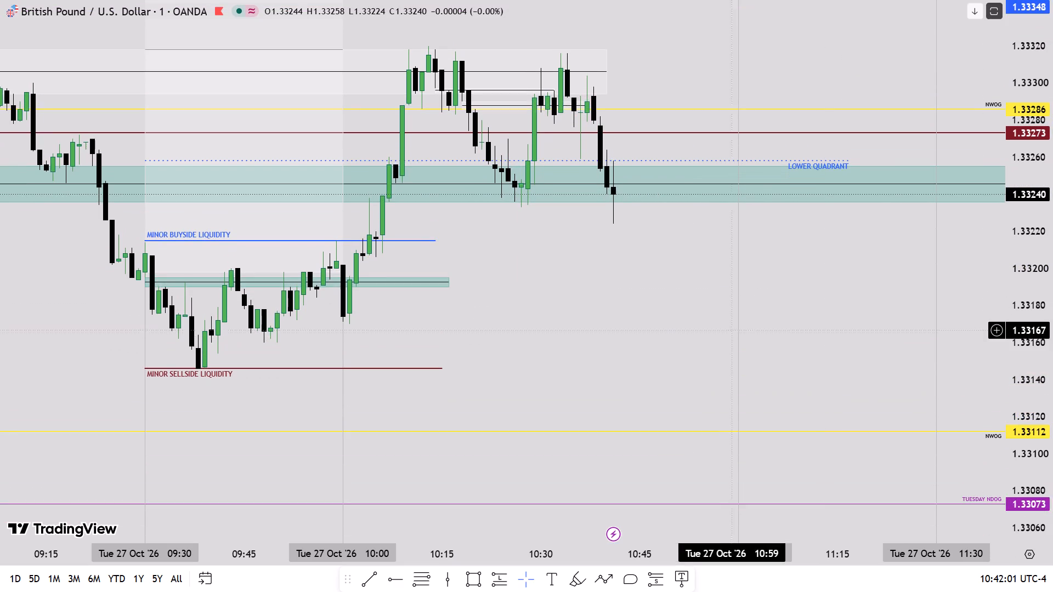
{"action": "left_click_drag", "start_coordinate": [669, 317], "coordinate": [646, 388]}
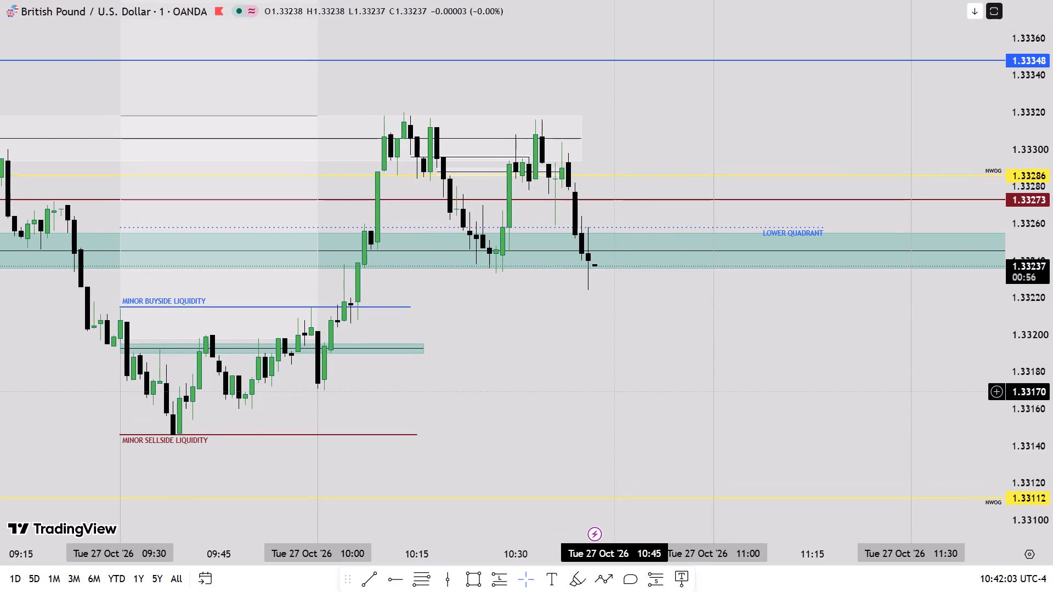
{"action": "key", "text": "1"}
{"action": "key", "text": "Return"}
{"action": "key", "text": "5"}
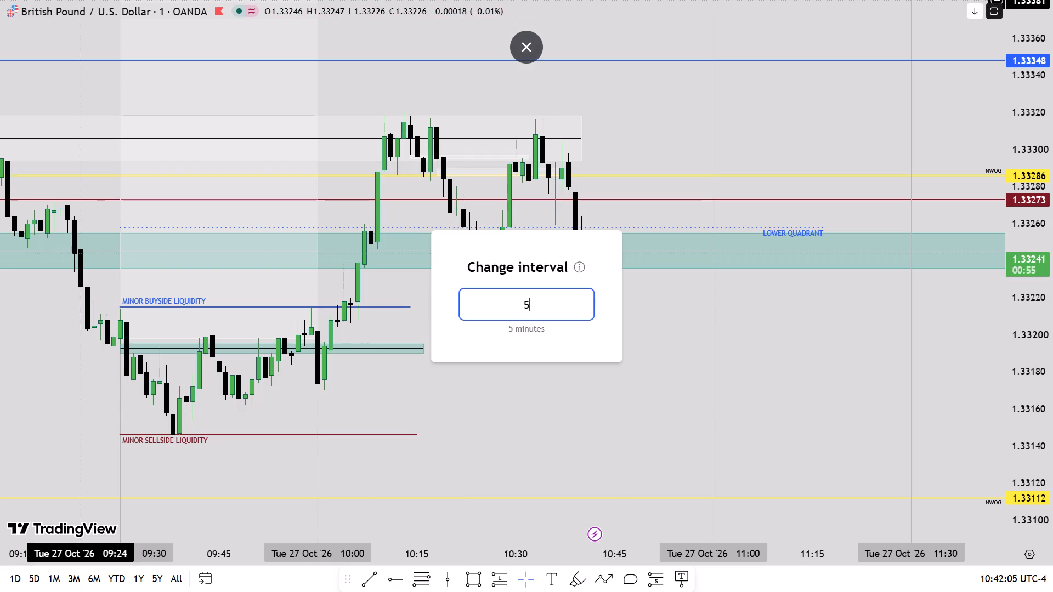
{"action": "key", "text": "Return"}
{"action": "key", "text": "1"}
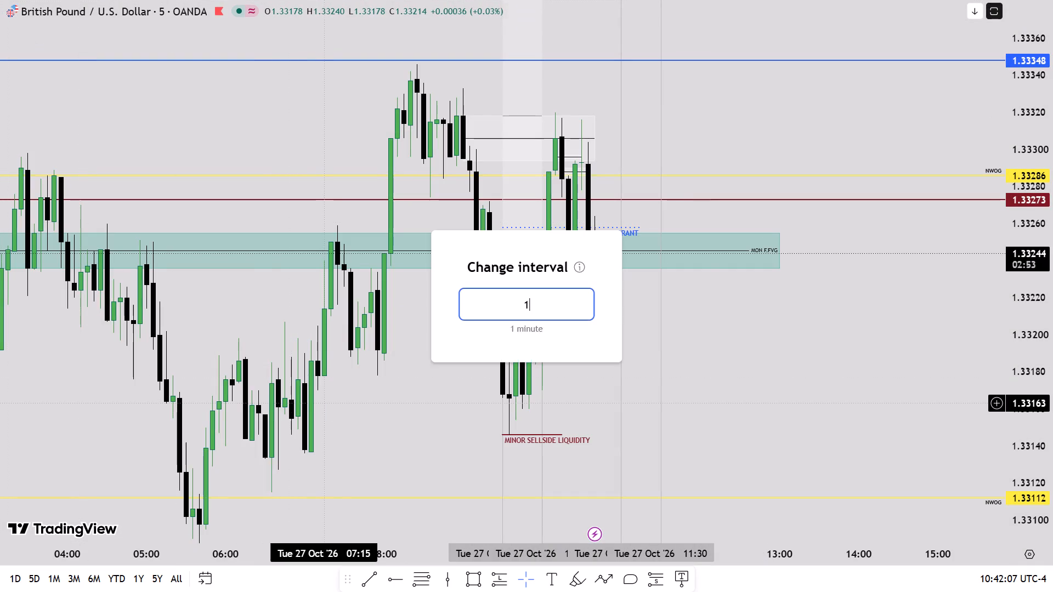
{"action": "key", "text": "Return"}
Examine the latest 1-minute candles around the Monday FVG, lower quadrant and 1.33273 line.
{"action": "left_click_drag", "start_coordinate": [547, 382], "coordinate": [603, 401]}
{"action": "scroll", "coordinate": [1052, 374], "scroll_direction": "up", "scroll_amount": 6}
{"action": "scroll", "coordinate": [1052, 374], "scroll_direction": "down", "scroll_amount": 4}
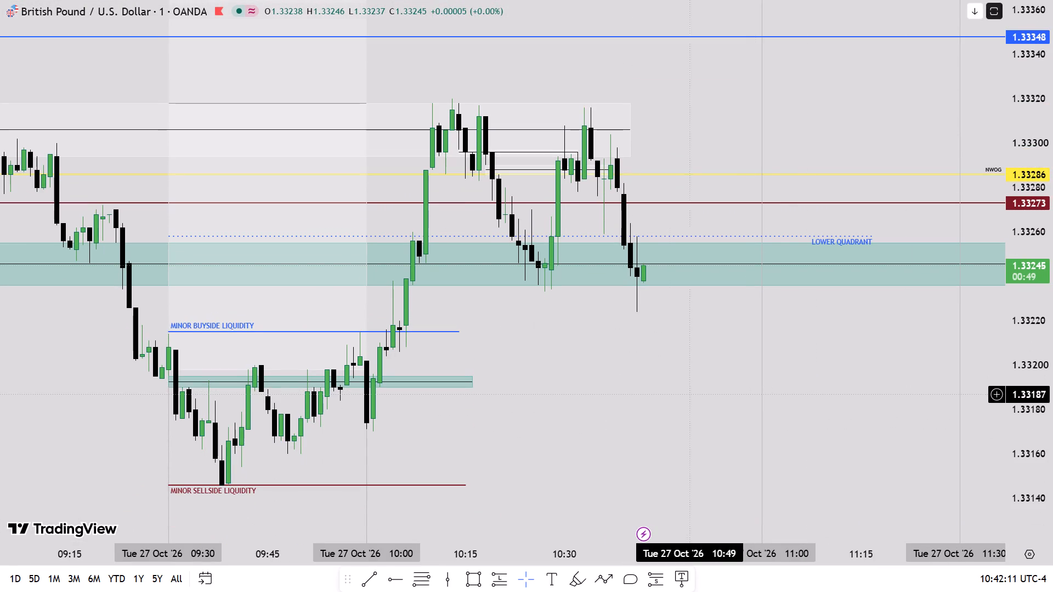
{"action": "left_click_drag", "start_coordinate": [660, 382], "coordinate": [647, 364]}
{"action": "scroll", "coordinate": [1052, 348], "scroll_direction": "up", "scroll_amount": 2}
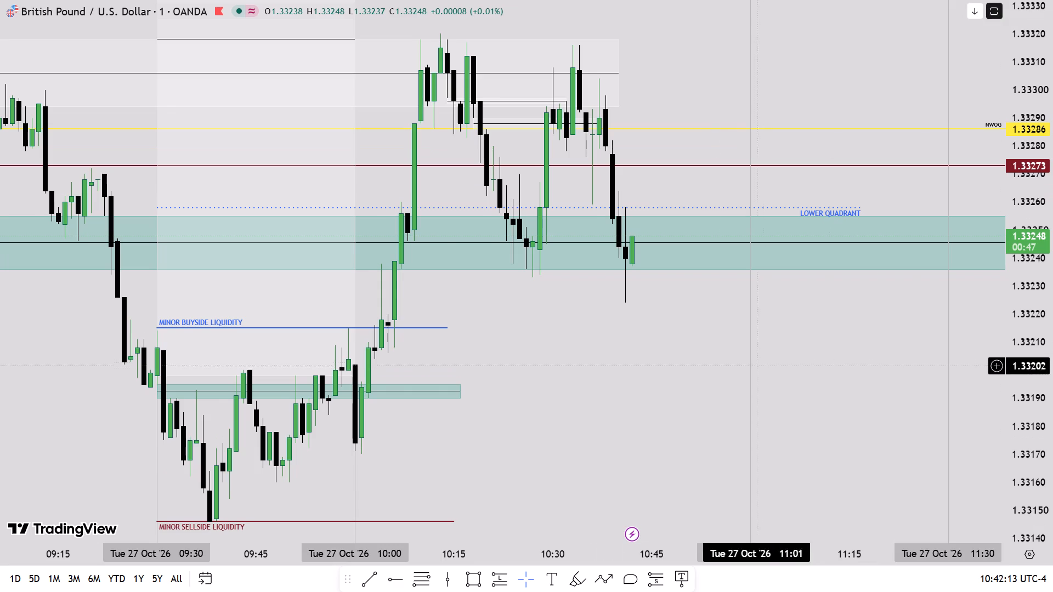
{"action": "left_click_drag", "start_coordinate": [688, 363], "coordinate": [654, 362]}
{"action": "scroll", "coordinate": [629, 344], "scroll_direction": "up", "scroll_amount": 3}
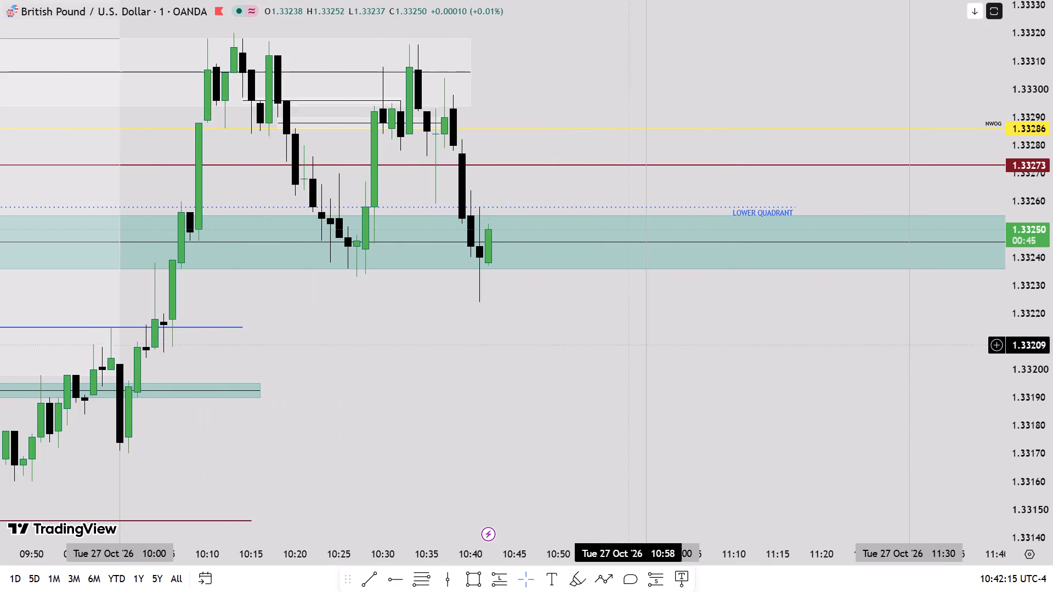
Examine the broader 1-minute price action between the relative equal highs at 1.33348 and the week low.
{"action": "left_click_drag", "start_coordinate": [578, 390], "coordinate": [613, 224]}
{"action": "scroll", "coordinate": [613, 332], "scroll_direction": "down", "scroll_amount": 6}
{"action": "scroll", "coordinate": [1052, 238], "scroll_direction": "down", "scroll_amount": 5}
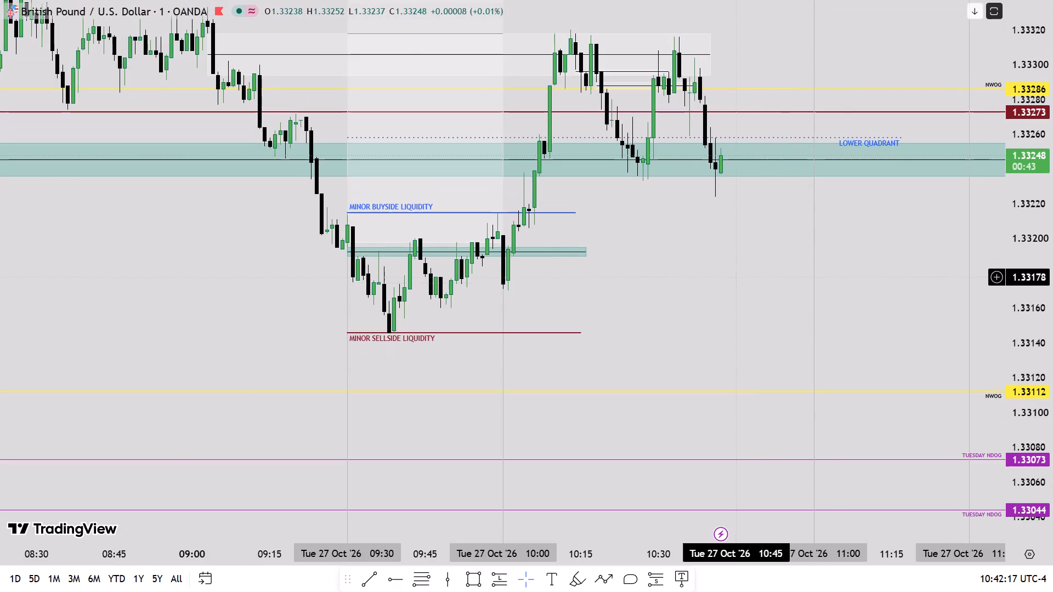
{"action": "scroll", "coordinate": [735, 284], "scroll_direction": "down", "scroll_amount": 3}
{"action": "scroll", "coordinate": [1052, 283], "scroll_direction": "down", "scroll_amount": 7}
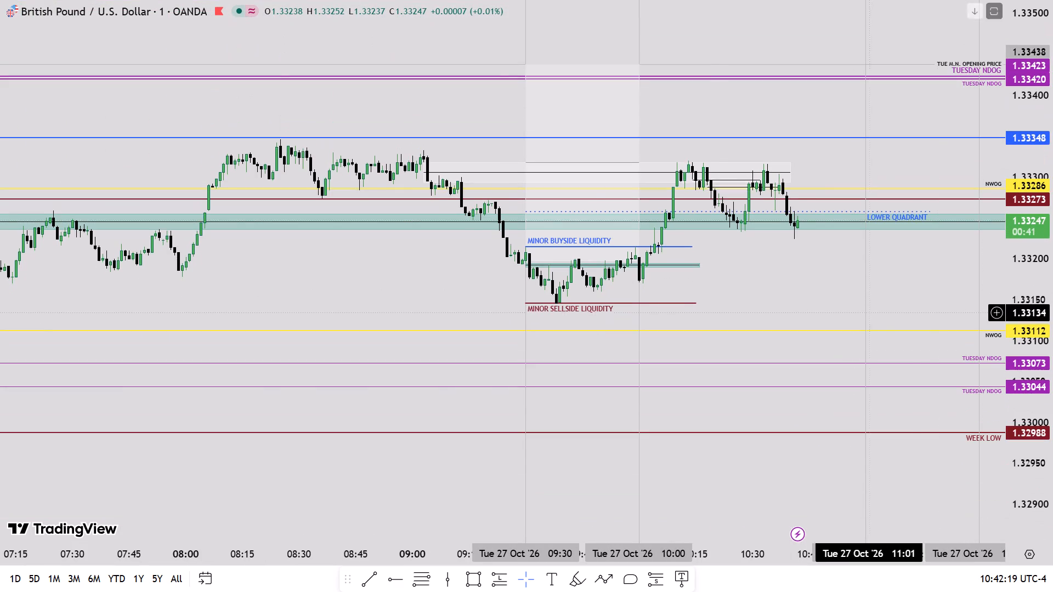
{"action": "scroll", "coordinate": [845, 312], "scroll_direction": "down", "scroll_amount": 4}
{"action": "left_click_drag", "start_coordinate": [852, 301], "coordinate": [789, 303]}
{"action": "scroll", "coordinate": [1052, 304], "scroll_direction": "up", "scroll_amount": 5}
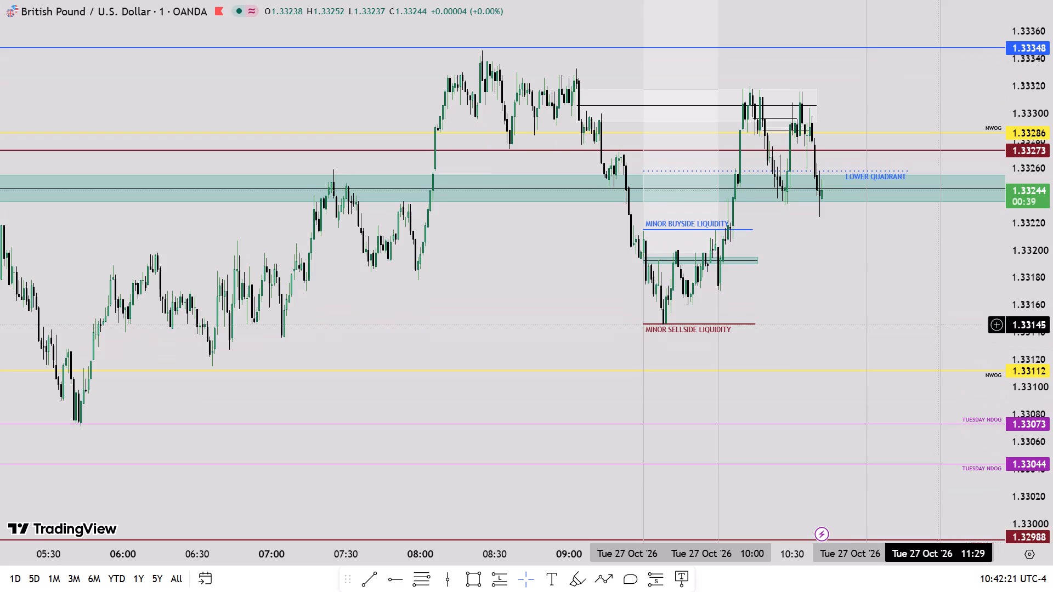
{"action": "scroll", "coordinate": [1052, 325], "scroll_direction": "down", "scroll_amount": 4}
{"action": "scroll", "coordinate": [814, 335], "scroll_direction": "up", "scroll_amount": 3}
{"action": "scroll", "coordinate": [1052, 275], "scroll_direction": "up", "scroll_amount": 3}
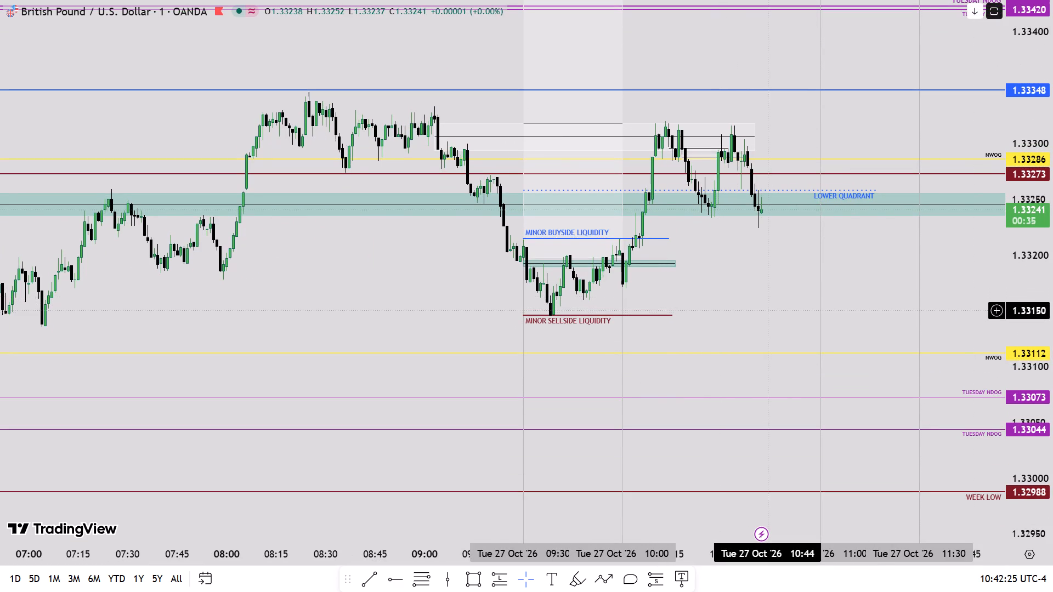
Leave full screen, open the Forex Factory bookmark in a new browser tab, and return to the GBPUSD chart tab.
{"action": "left_click", "coordinate": [524, 41]}
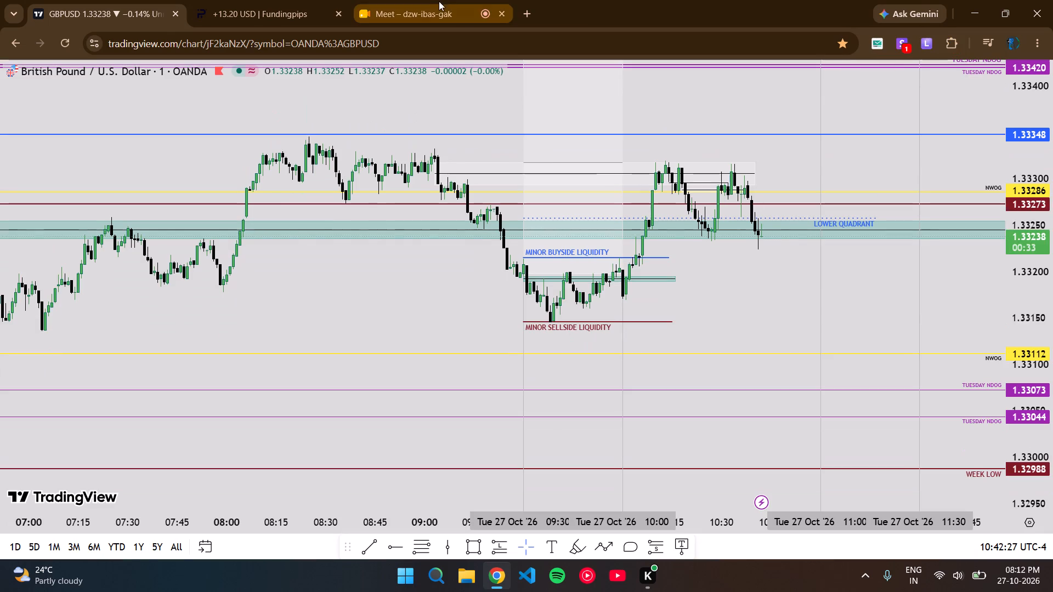
{"action": "left_click", "coordinate": [532, 8]}
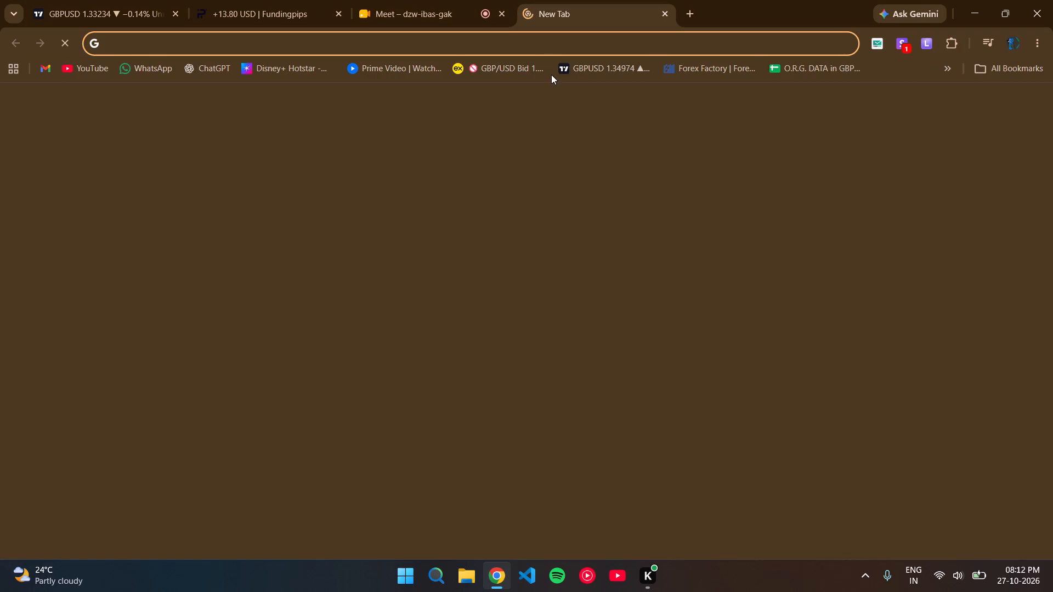
{"action": "left_click", "coordinate": [702, 64]}
{"action": "left_click", "coordinate": [144, 0]}
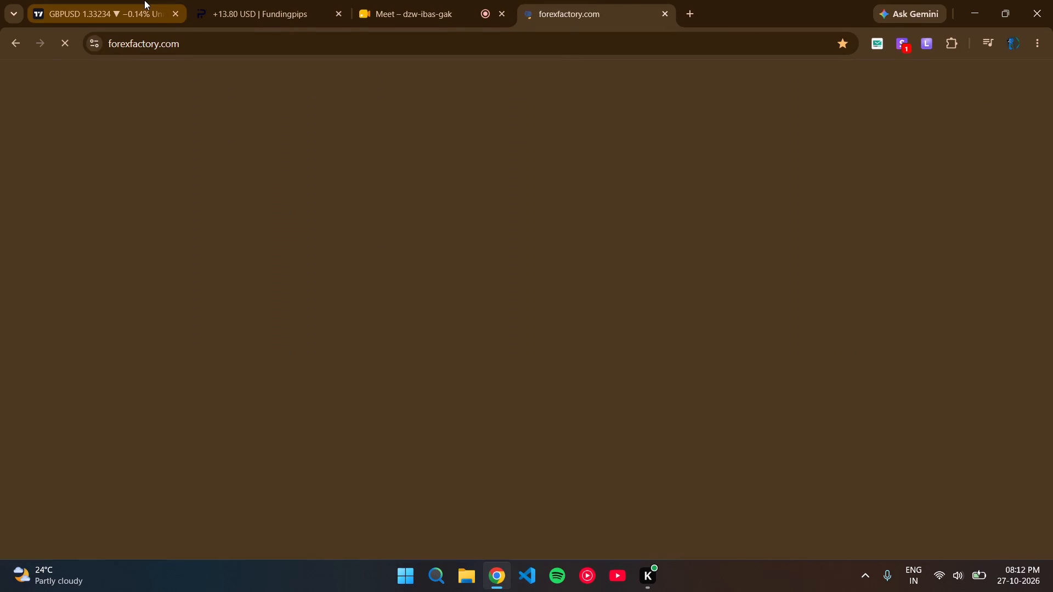
Expand the Forex Factory calendar to the Oct 27 – Nov 3 events, review them, and return to the GBPUSD chart.
{"action": "left_click", "coordinate": [591, 0]}
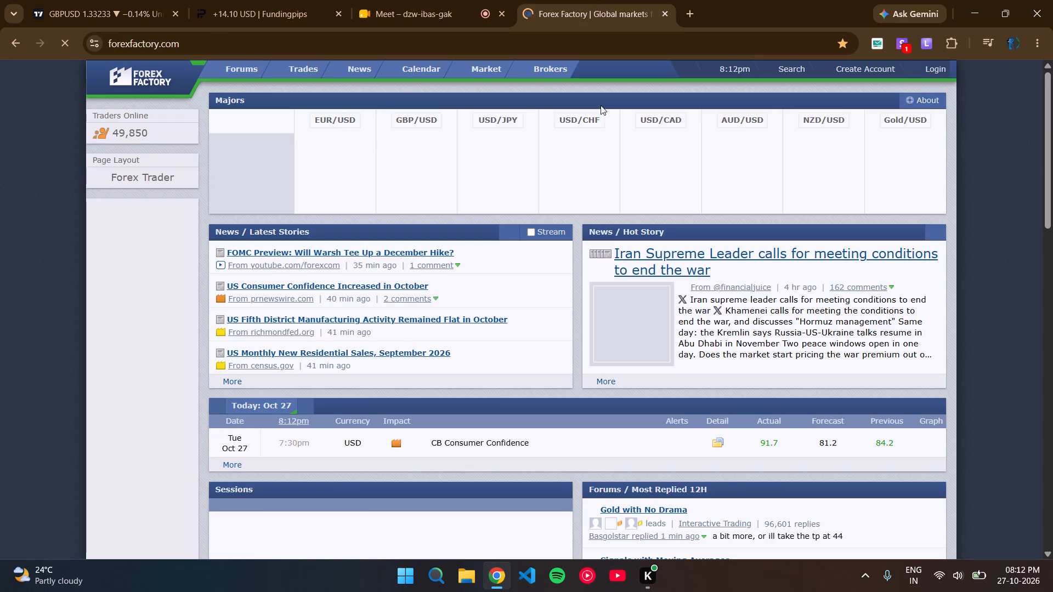
{"action": "scroll", "coordinate": [1052, 406], "scroll_direction": "down", "scroll_amount": 2}
{"action": "scroll", "coordinate": [684, 447], "scroll_direction": "up", "scroll_amount": 3}
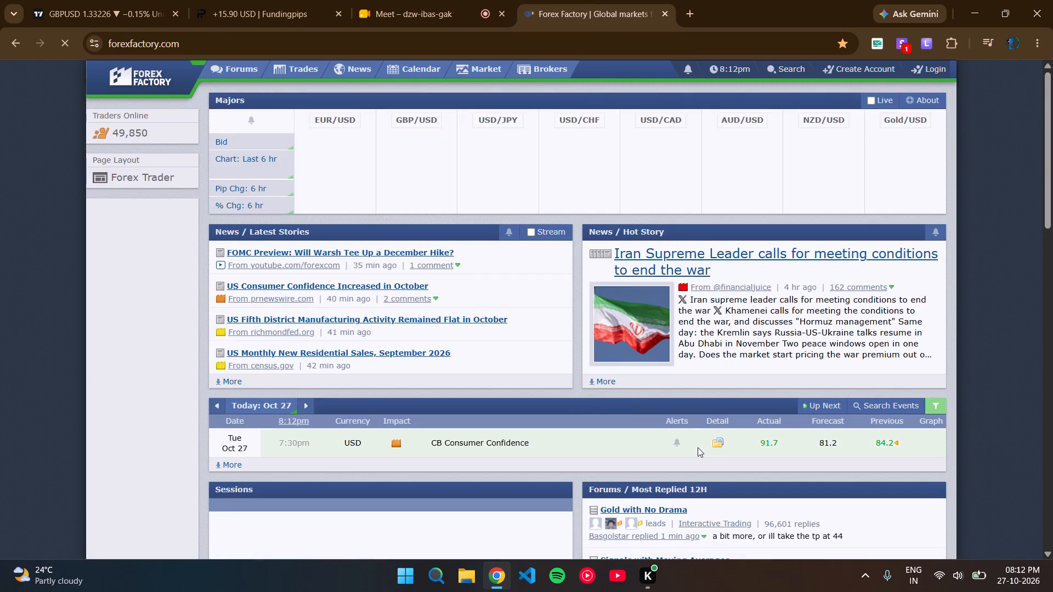
{"action": "scroll", "coordinate": [657, 457], "scroll_direction": "down", "scroll_amount": 1}
{"action": "left_click", "coordinate": [233, 213]}
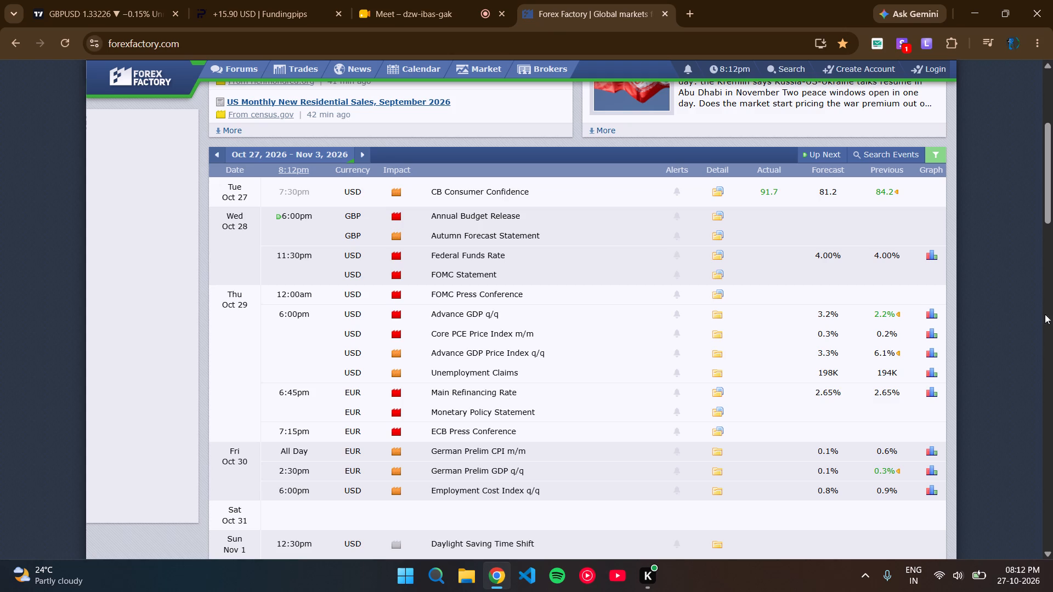
{"action": "left_click", "coordinate": [111, 0]}
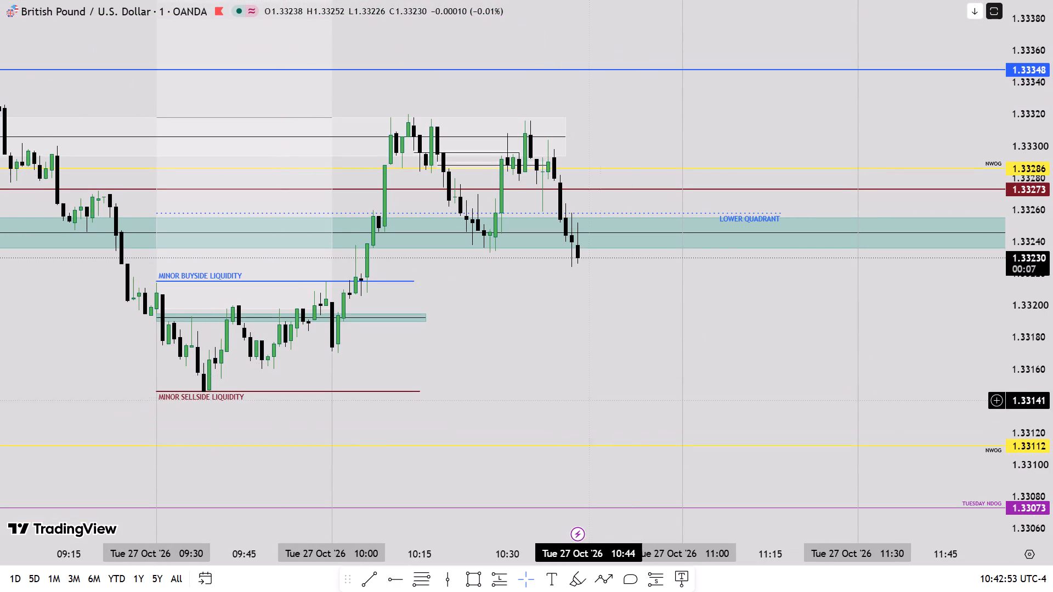
{"action": "left_click_drag", "start_coordinate": [589, 387], "coordinate": [625, 430]}
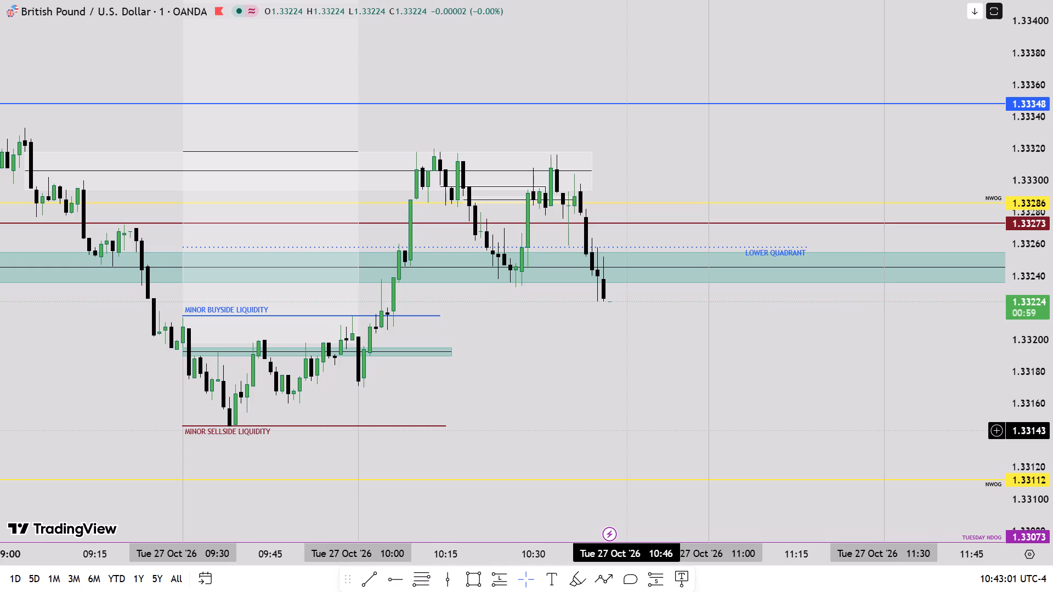
{"action": "scroll", "coordinate": [1052, 431], "scroll_direction": "up", "scroll_amount": 7}
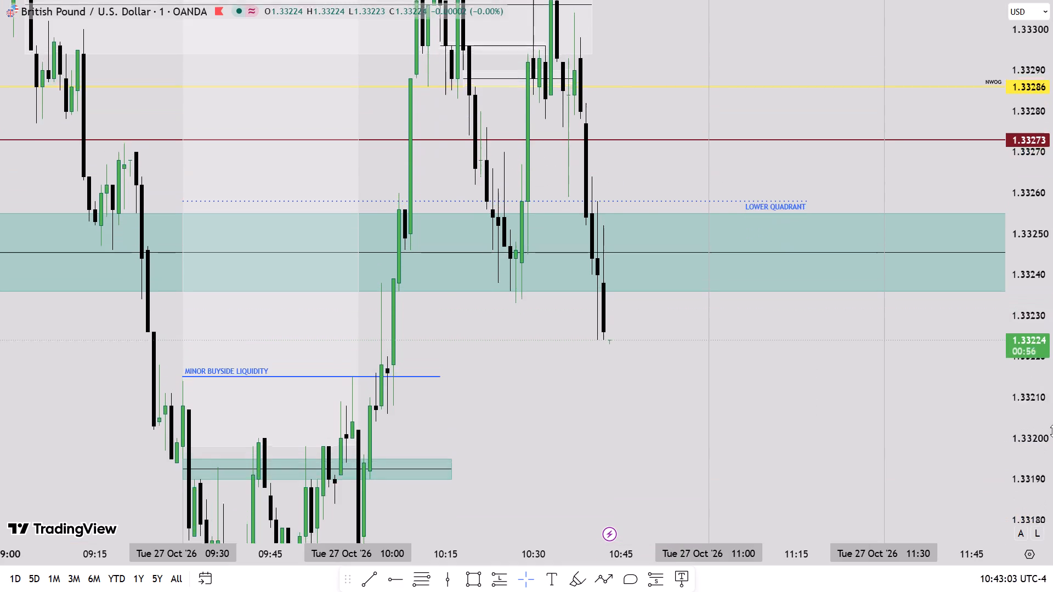
{"action": "scroll", "coordinate": [1052, 431], "scroll_direction": "up", "scroll_amount": 2}
{"action": "scroll", "coordinate": [1052, 431], "scroll_direction": "down", "scroll_amount": 5}
{"action": "scroll", "coordinate": [1052, 439], "scroll_direction": "up", "scroll_amount": 7}
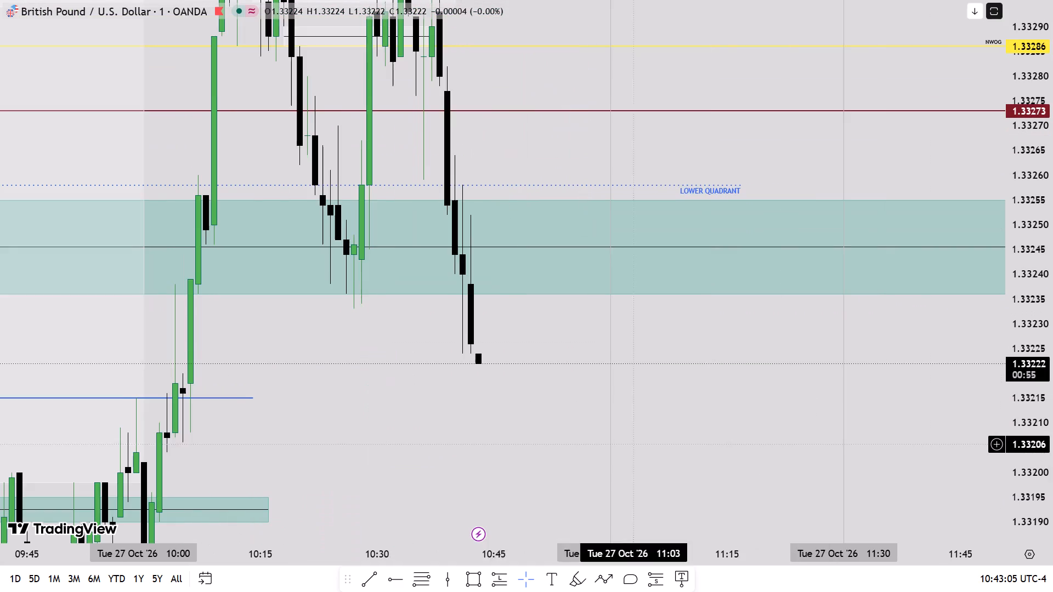
{"action": "left_click_drag", "start_coordinate": [492, 437], "coordinate": [509, 350]}
{"action": "scroll", "coordinate": [1052, 341], "scroll_direction": "down", "scroll_amount": 3}
{"action": "left_click_drag", "start_coordinate": [524, 348], "coordinate": [566, 348]}
{"action": "scroll", "coordinate": [1052, 354], "scroll_direction": "up", "scroll_amount": 7}
{"action": "scroll", "coordinate": [1052, 354], "scroll_direction": "down", "scroll_amount": 8}
{"action": "left_click_drag", "start_coordinate": [630, 337], "coordinate": [633, 394]}
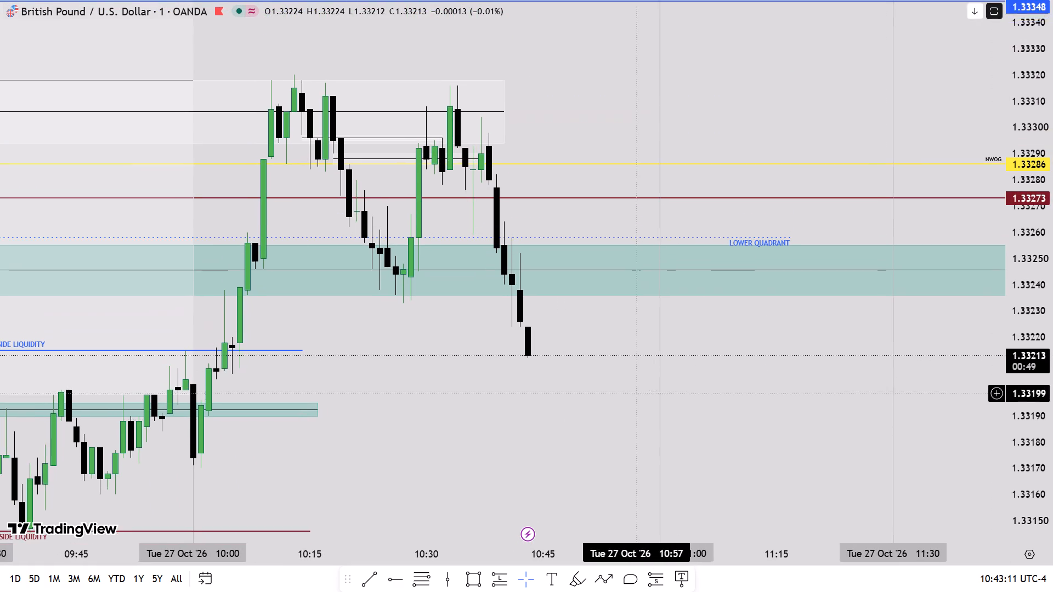
{"action": "scroll", "coordinate": [1052, 300], "scroll_direction": "down", "scroll_amount": 2}
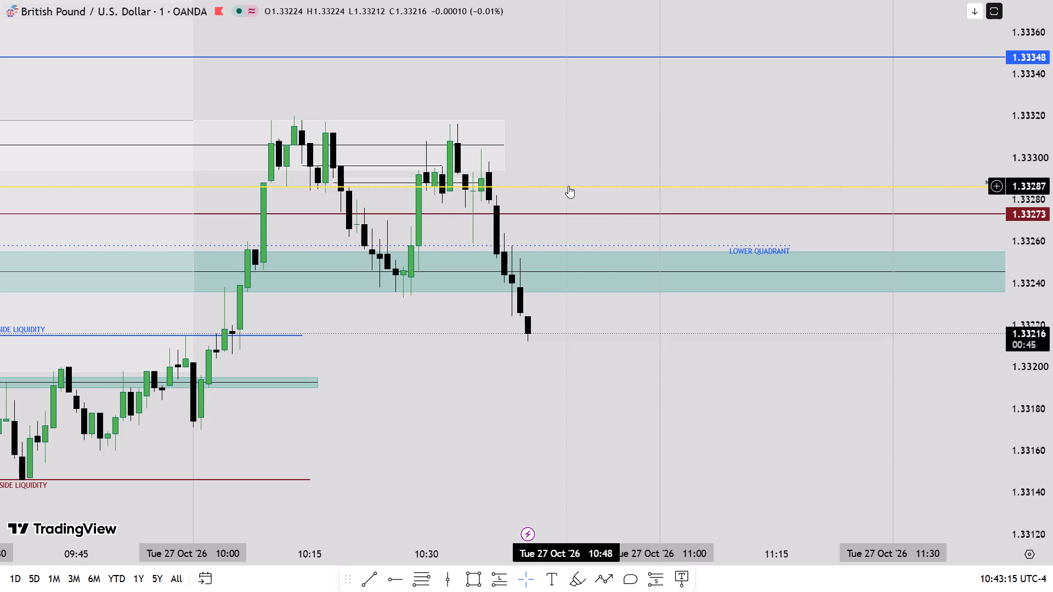
Measure the price distance from the upper NWOG line at about 1.33287 down to 1.33187, and clear the measurement.
{"action": "left_click", "coordinate": [568, 186], "text": "shift"}
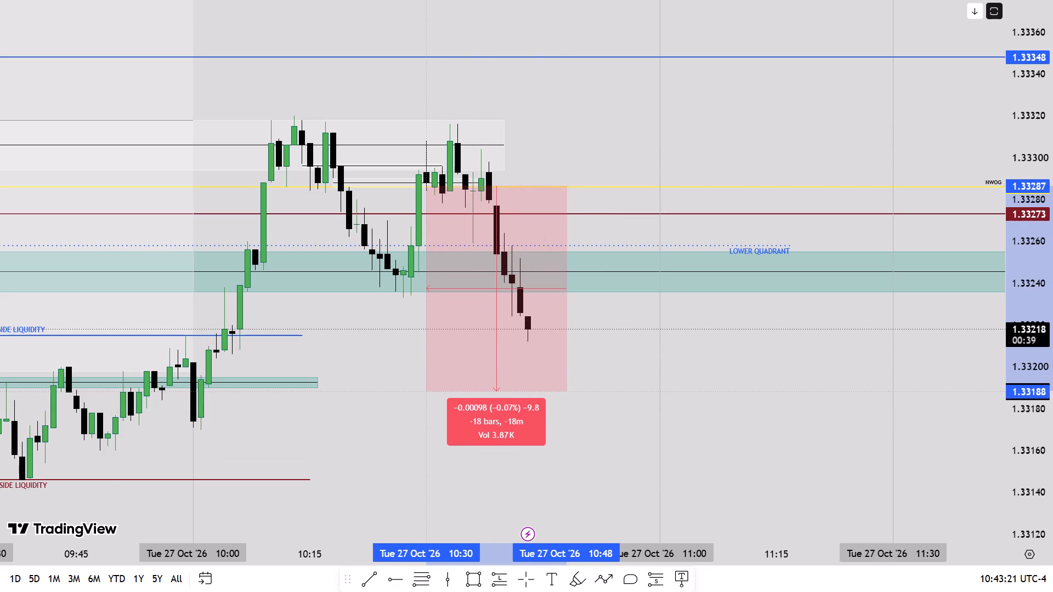
{"action": "left_click", "coordinate": [427, 394], "text": "shift"}
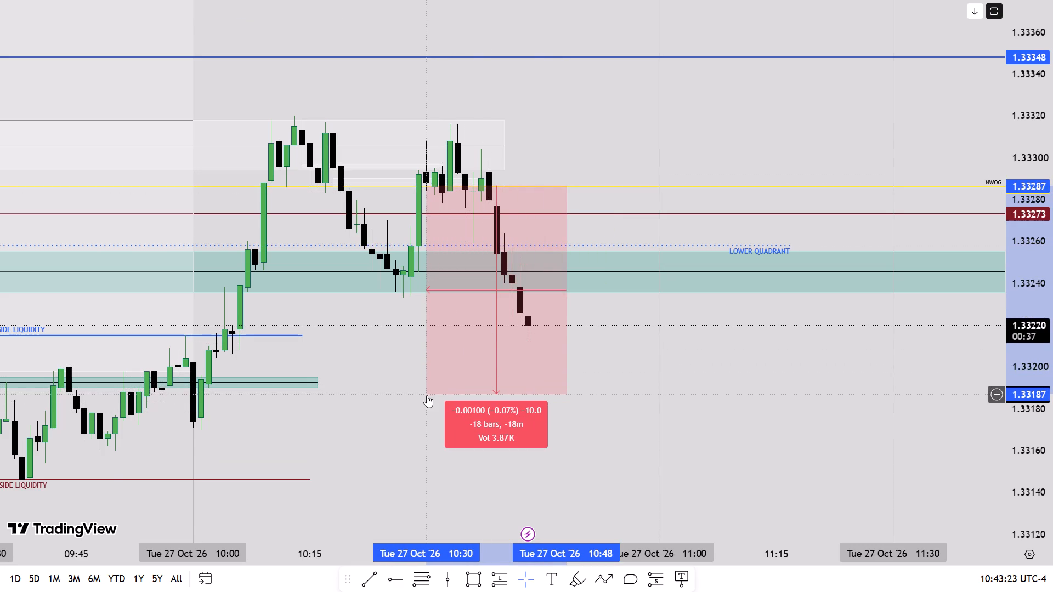
{"action": "scroll", "coordinate": [1052, 381], "scroll_direction": "up", "scroll_amount": 4}
{"action": "scroll", "coordinate": [1052, 381], "scroll_direction": "down", "scroll_amount": 1}
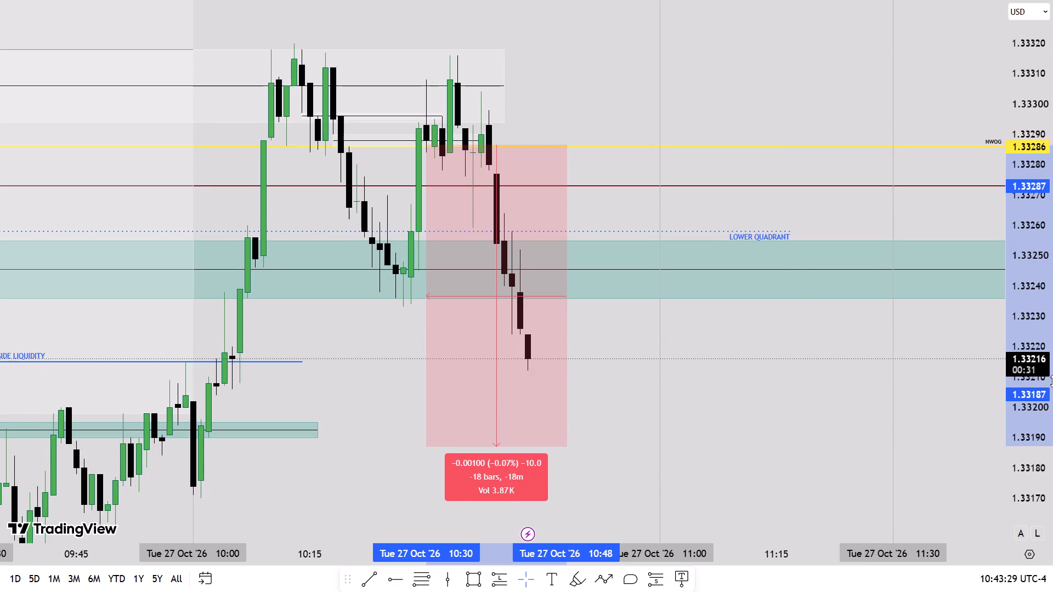
{"action": "left_click", "coordinate": [1052, 381]}
{"action": "left_click", "coordinate": [1052, 381]}
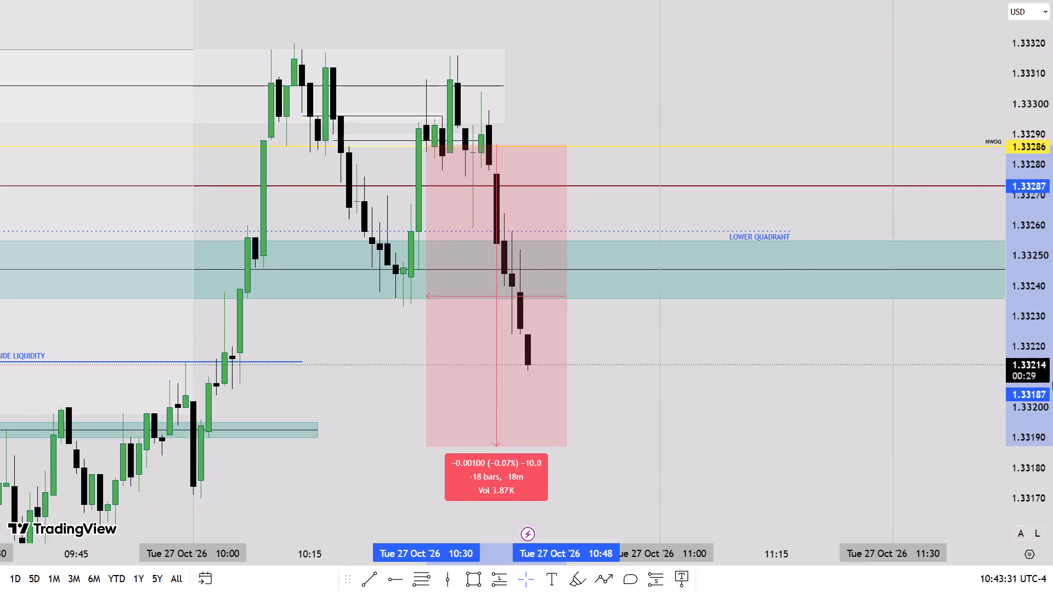
{"action": "left_click", "coordinate": [624, 424]}
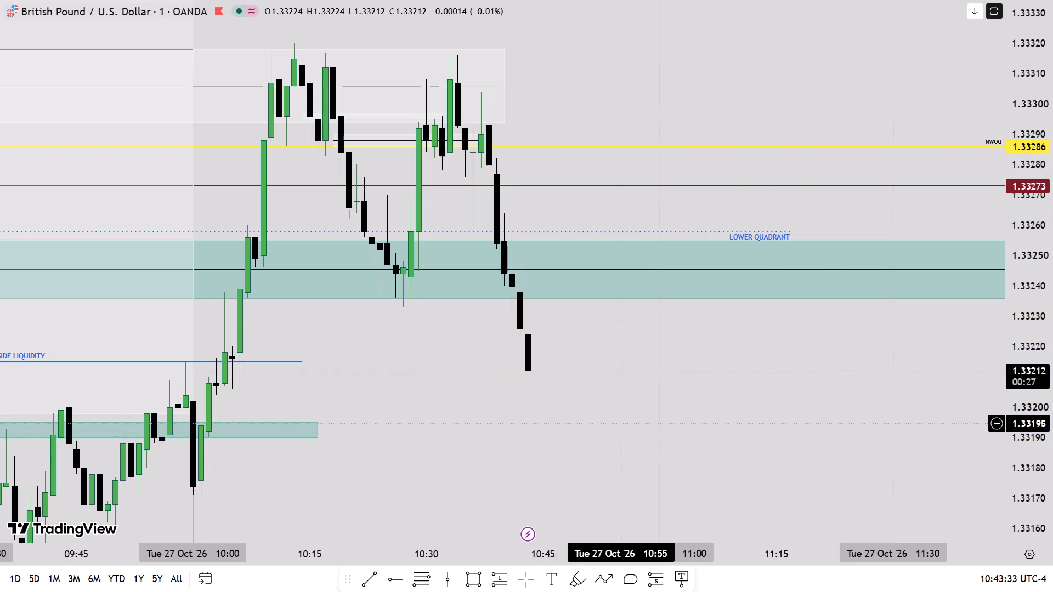
Extend the minor buyside liquidity line horizontally beyond the current candle to a few minutes past 11:00.
{"action": "left_click_drag", "start_coordinate": [527, 441], "coordinate": [543, 435]}
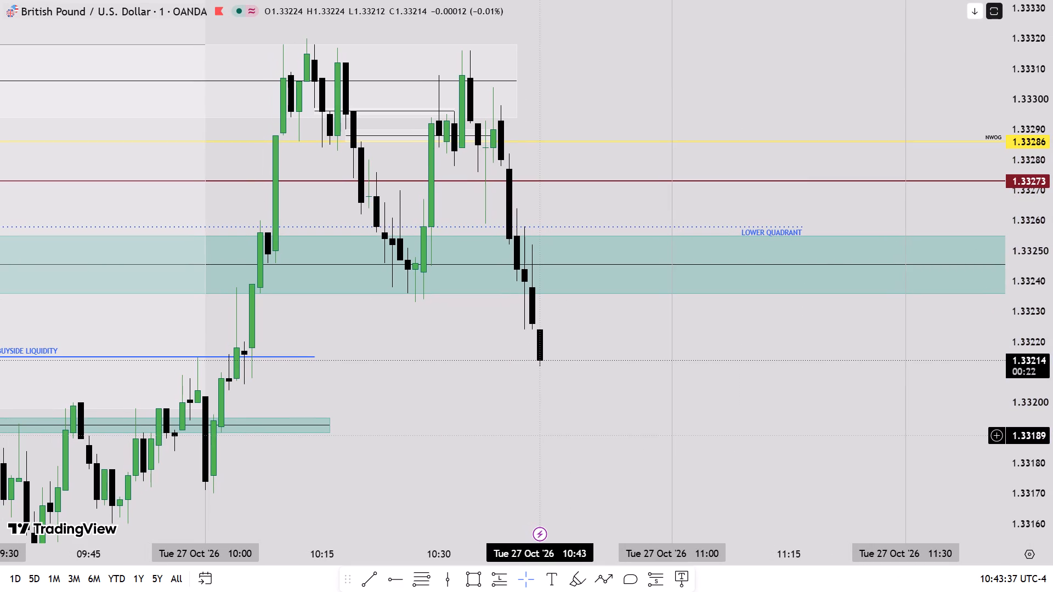
{"action": "left_click_drag", "start_coordinate": [554, 436], "coordinate": [581, 426]}
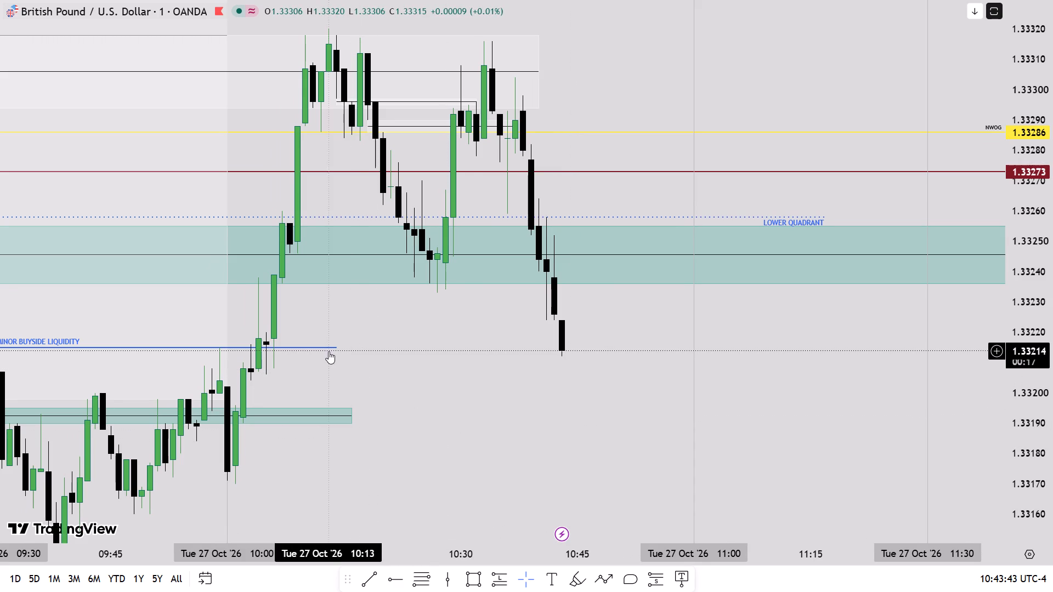
{"action": "left_click_drag", "start_coordinate": [334, 349], "coordinate": [683, 349]}
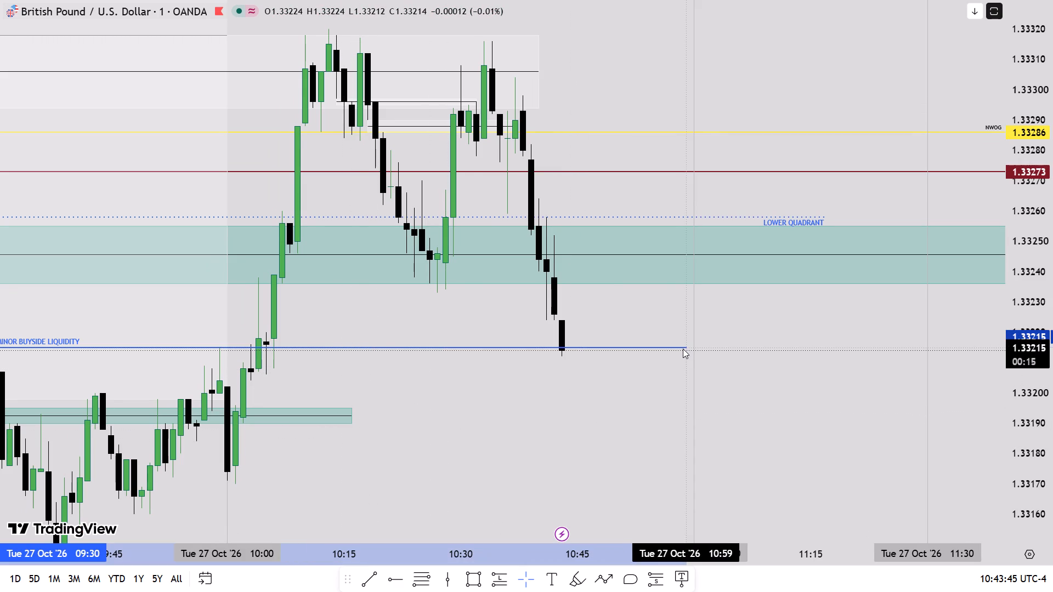
{"action": "left_click_drag", "start_coordinate": [683, 349], "coordinate": [754, 348]}
{"action": "left_click", "coordinate": [762, 387]}
Compare the latest GBPUSD candles with the EURUSD pane, and return to the maximized GBPUSD pane.
{"action": "scroll", "coordinate": [1052, 398], "scroll_direction": "up", "scroll_amount": 3}
{"action": "scroll", "coordinate": [1052, 398], "scroll_direction": "down", "scroll_amount": 2}
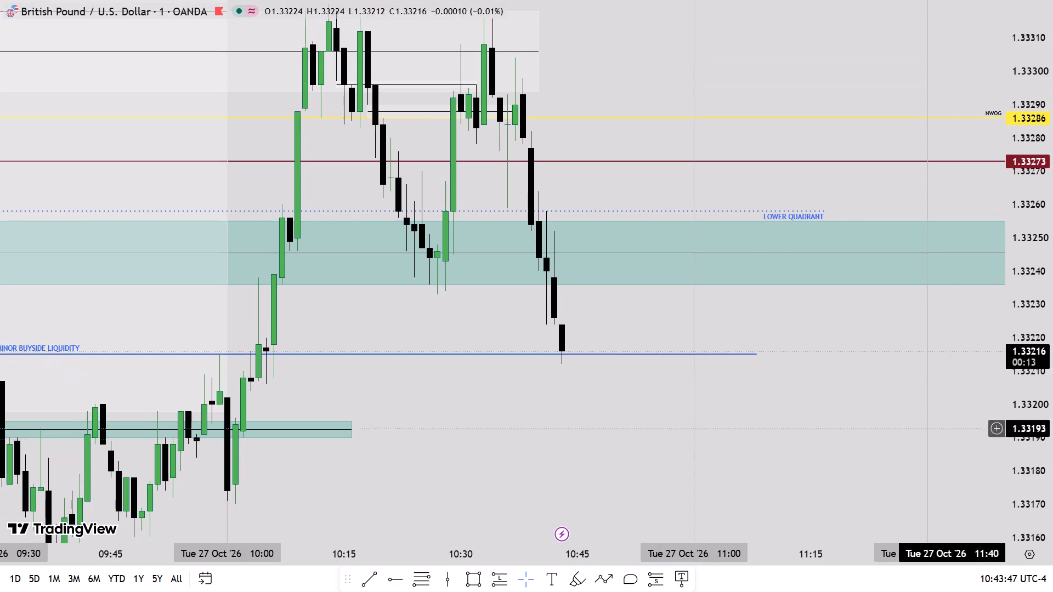
{"action": "left_click_drag", "start_coordinate": [608, 463], "coordinate": [612, 436]}
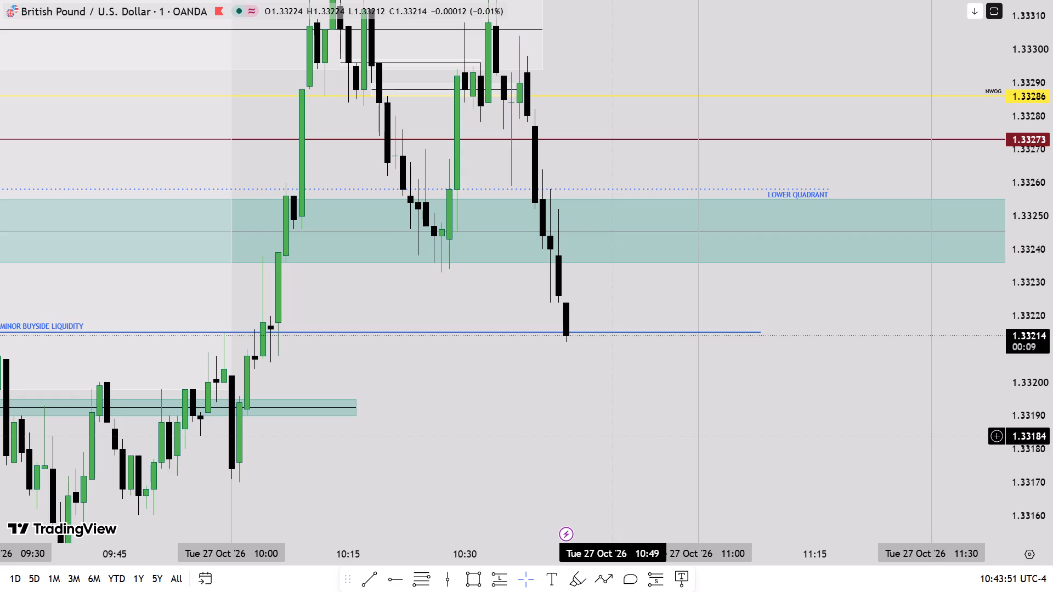
{"action": "double_click", "coordinate": [612, 436]}
{"action": "left_click_drag", "start_coordinate": [612, 436], "coordinate": [617, 363]}
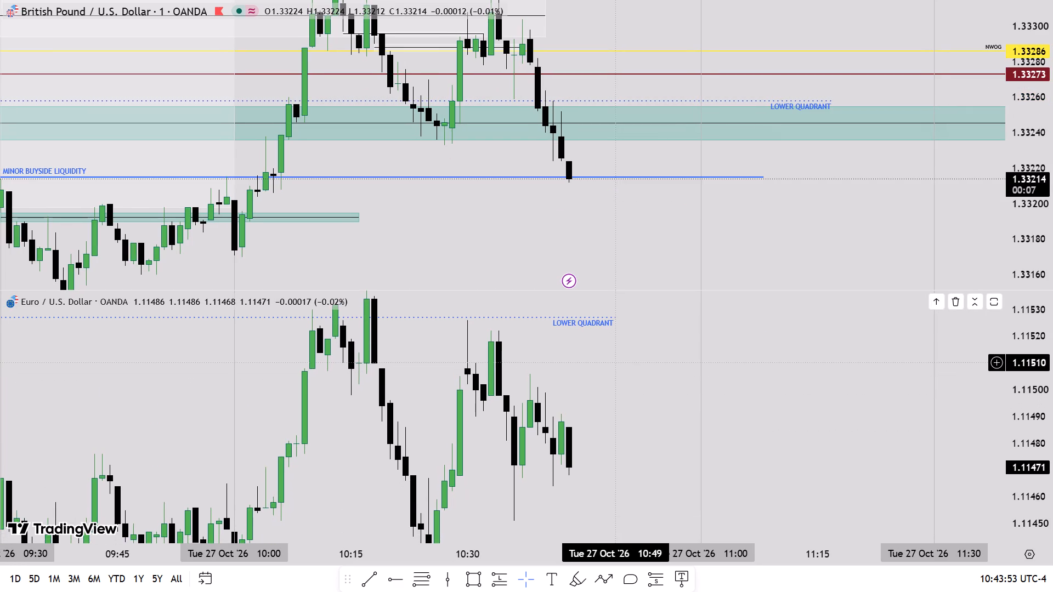
{"action": "double_click", "coordinate": [639, 235]}
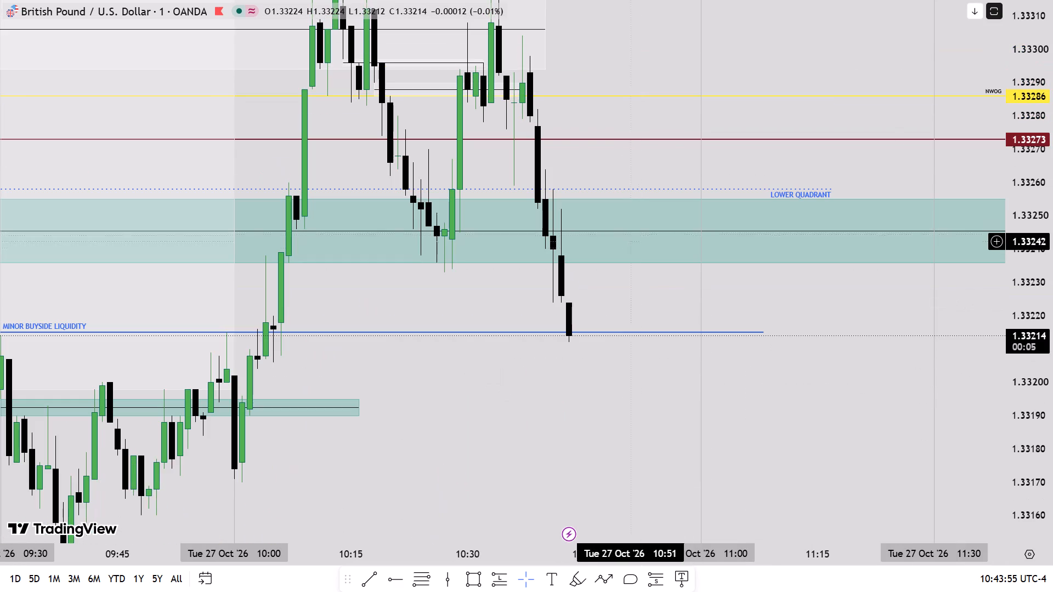
{"action": "scroll", "coordinate": [1052, 255], "scroll_direction": "down", "scroll_amount": 1}
{"action": "scroll", "coordinate": [1052, 255], "scroll_direction": "up", "scroll_amount": 2}
{"action": "scroll", "coordinate": [1052, 255], "scroll_direction": "down", "scroll_amount": 2}
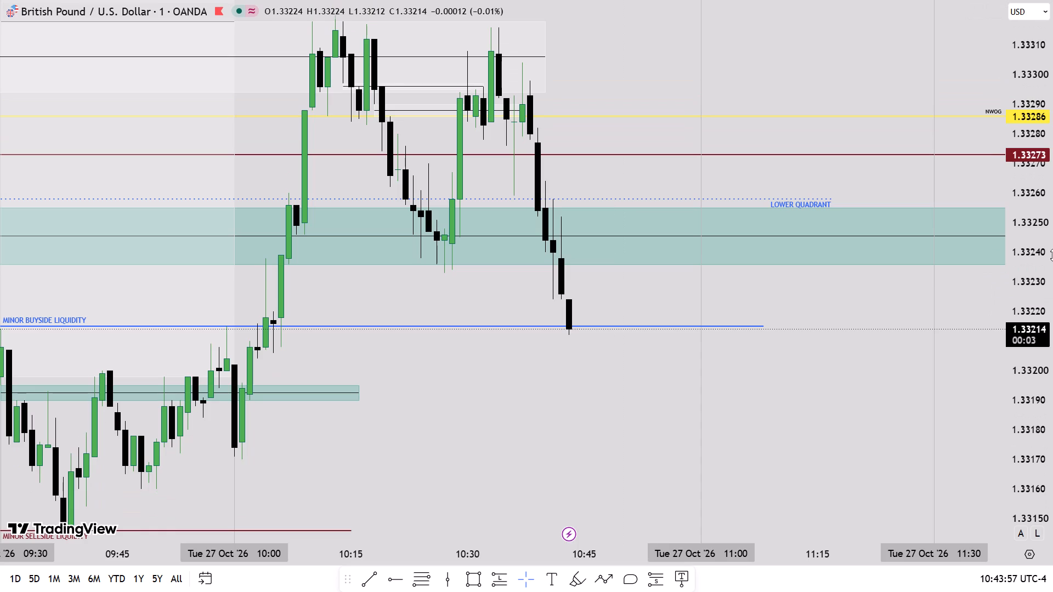
{"action": "double_click", "coordinate": [617, 414]}
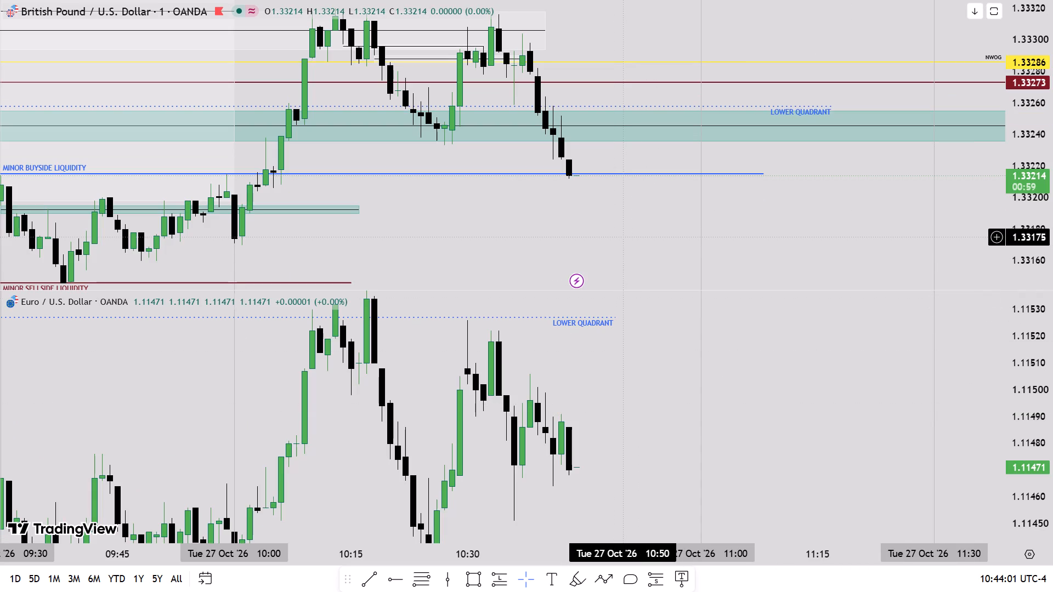
{"action": "left_click_drag", "start_coordinate": [624, 378], "coordinate": [664, 420]}
{"action": "double_click", "coordinate": [636, 223]}
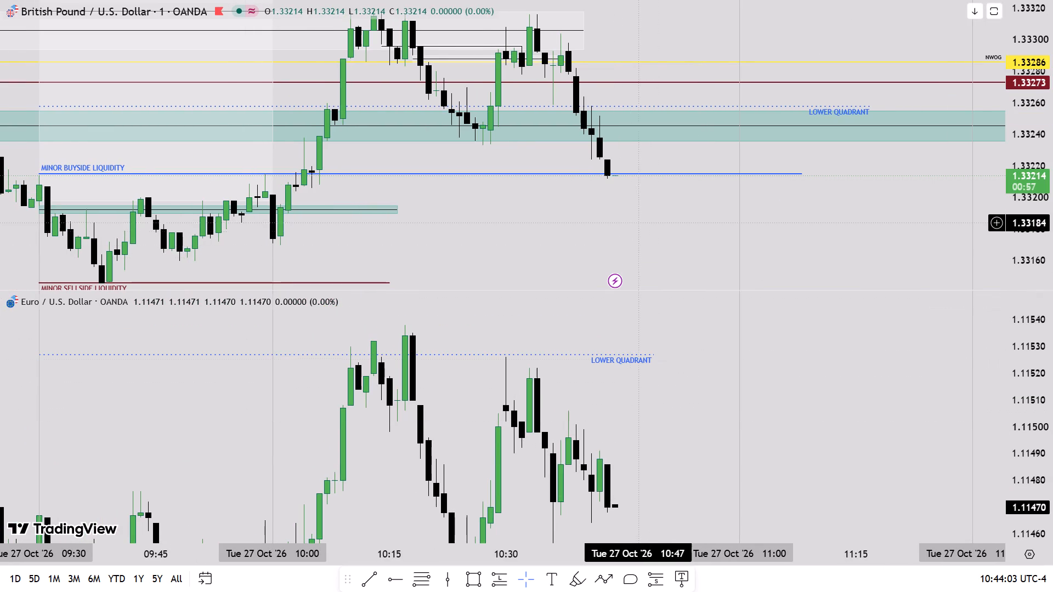
{"action": "scroll", "coordinate": [1052, 339], "scroll_direction": "up", "scroll_amount": 4}
{"action": "scroll", "coordinate": [1052, 339], "scroll_direction": "down", "scroll_amount": 3}
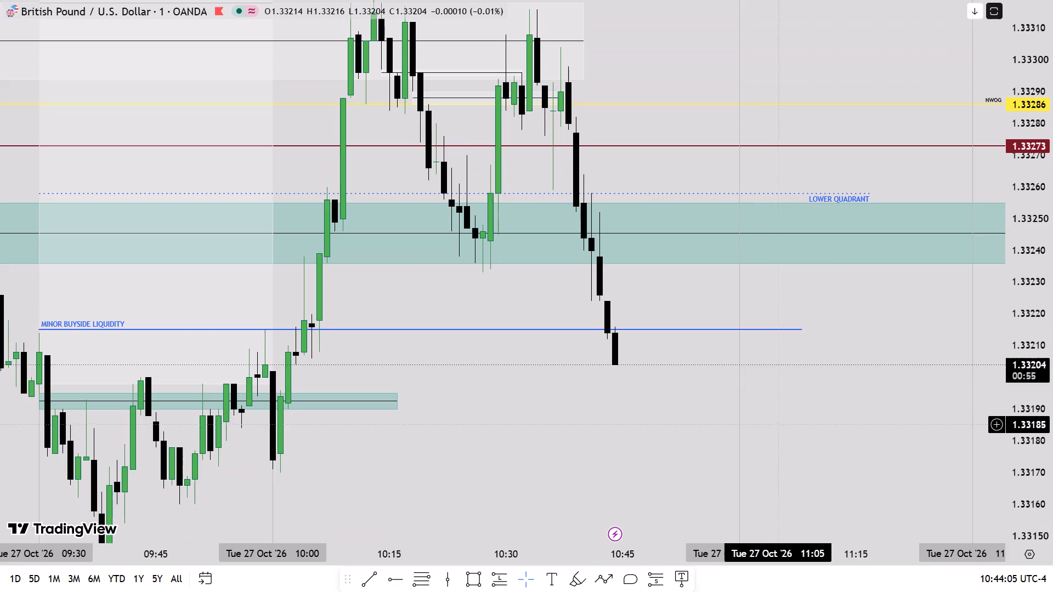
{"action": "left_click_drag", "start_coordinate": [659, 431], "coordinate": [641, 383]}
{"action": "scroll", "coordinate": [1052, 378], "scroll_direction": "up", "scroll_amount": 2}
{"action": "scroll", "coordinate": [1052, 378], "scroll_direction": "down", "scroll_amount": 2}
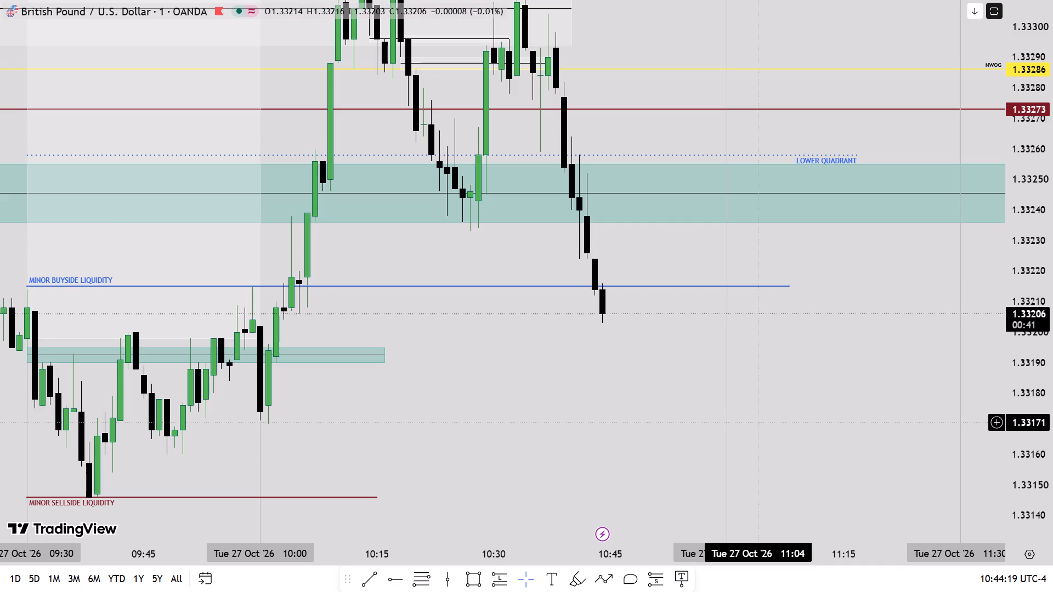
{"action": "left_click_drag", "start_coordinate": [548, 379], "coordinate": [548, 431]}
{"action": "scroll", "coordinate": [1052, 371], "scroll_direction": "up", "scroll_amount": 2}
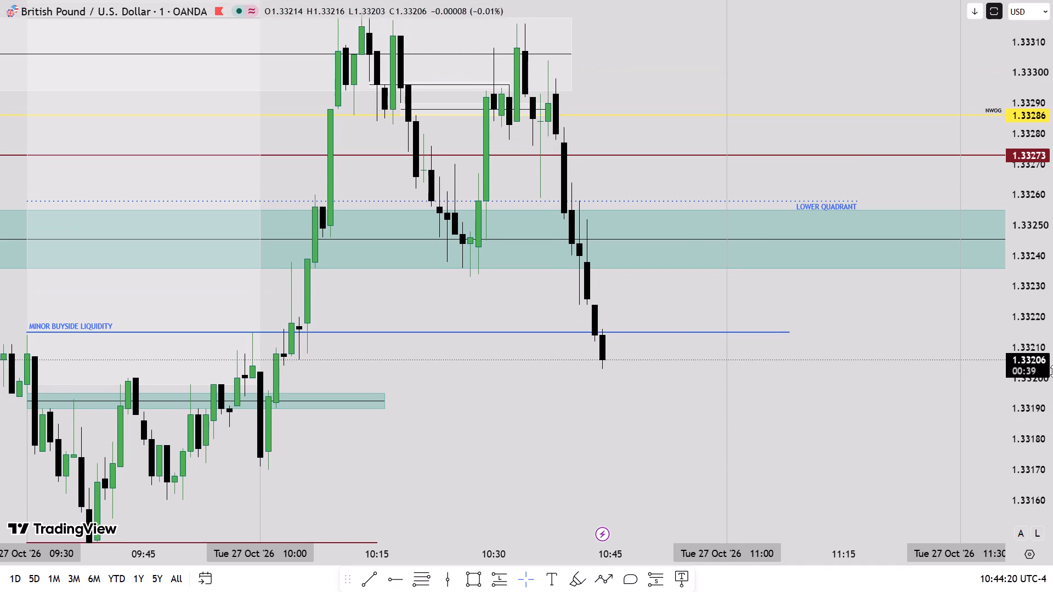
{"action": "scroll", "coordinate": [1052, 371], "scroll_direction": "down", "scroll_amount": 3}
{"action": "left_click_drag", "start_coordinate": [619, 430], "coordinate": [630, 408]}
{"action": "scroll", "coordinate": [1052, 402], "scroll_direction": "up", "scroll_amount": 3}
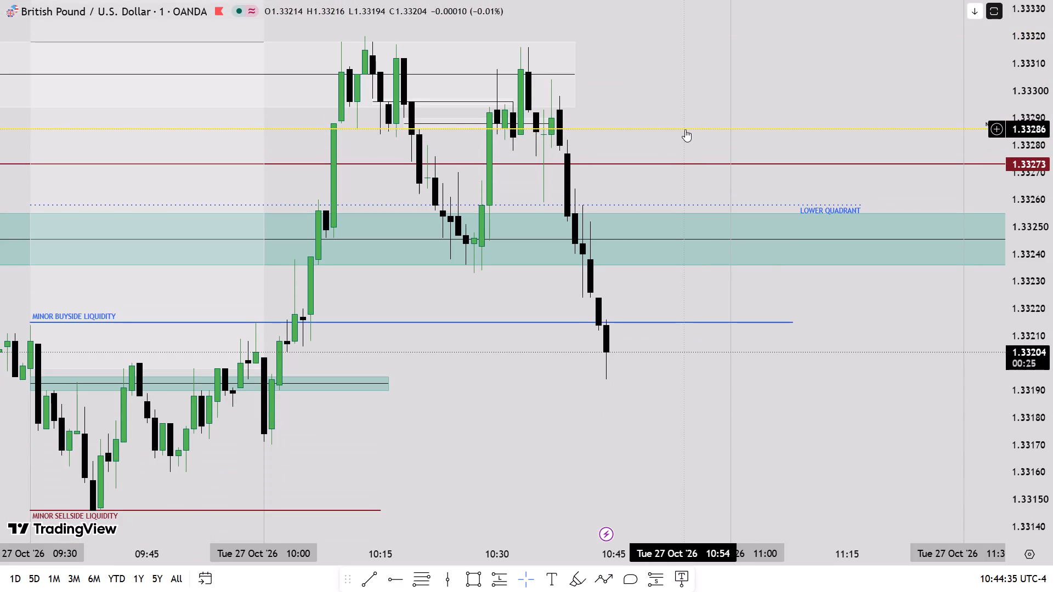
{"action": "left_click", "coordinate": [685, 129], "text": "shift"}
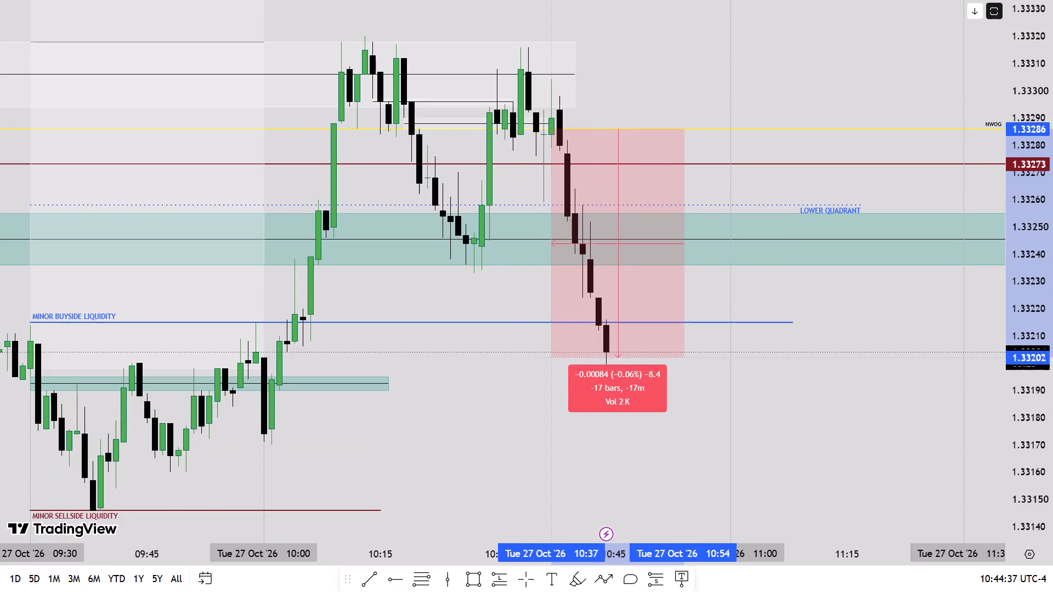
{"action": "left_click", "coordinate": [494, 401], "text": "shift"}
{"action": "scroll", "coordinate": [1052, 406], "scroll_direction": "up", "scroll_amount": 2}
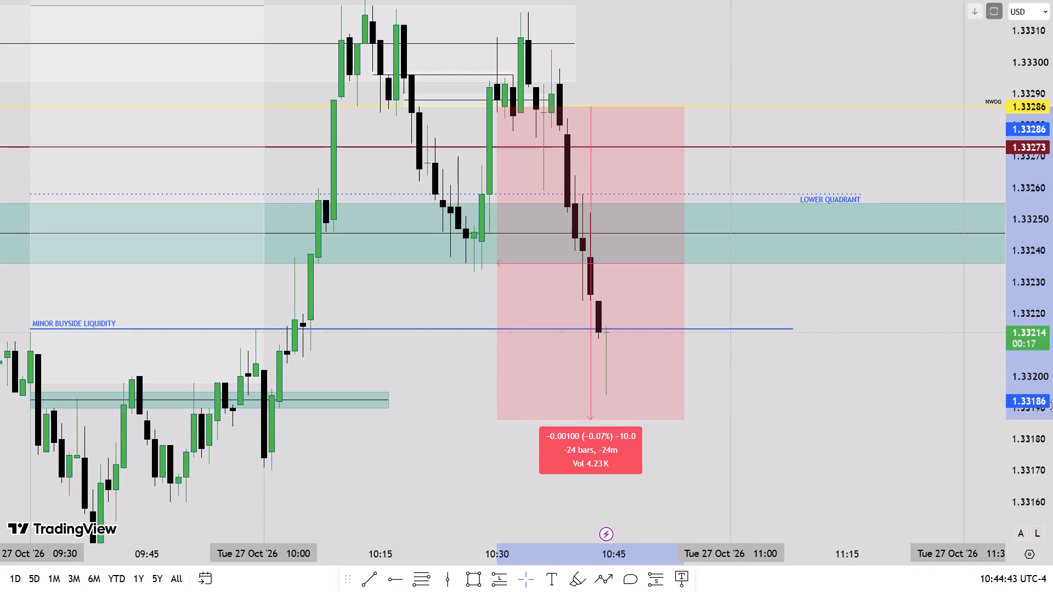
{"action": "left_click", "coordinate": [572, 434]}
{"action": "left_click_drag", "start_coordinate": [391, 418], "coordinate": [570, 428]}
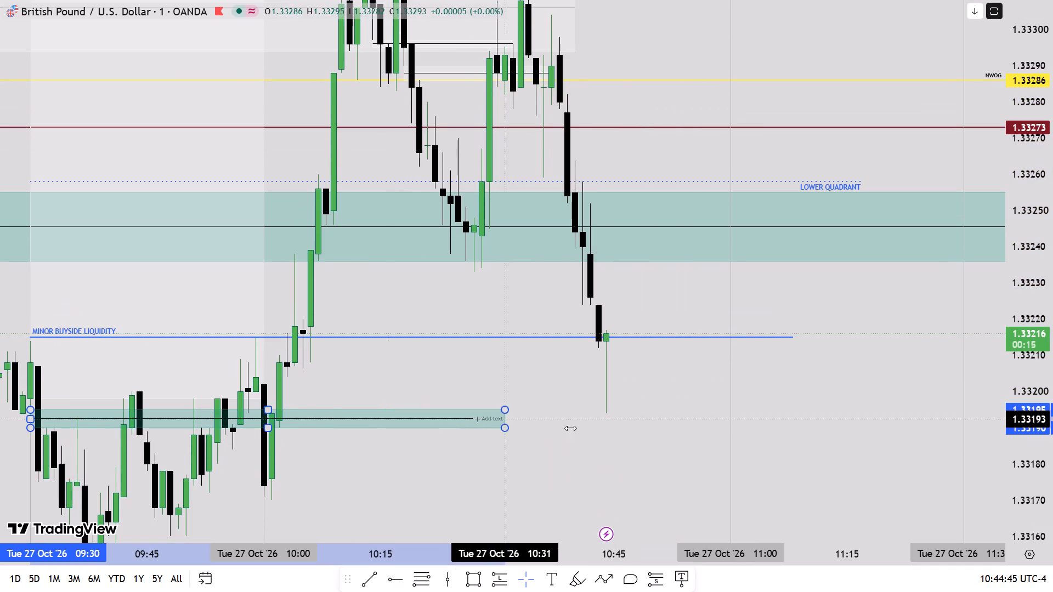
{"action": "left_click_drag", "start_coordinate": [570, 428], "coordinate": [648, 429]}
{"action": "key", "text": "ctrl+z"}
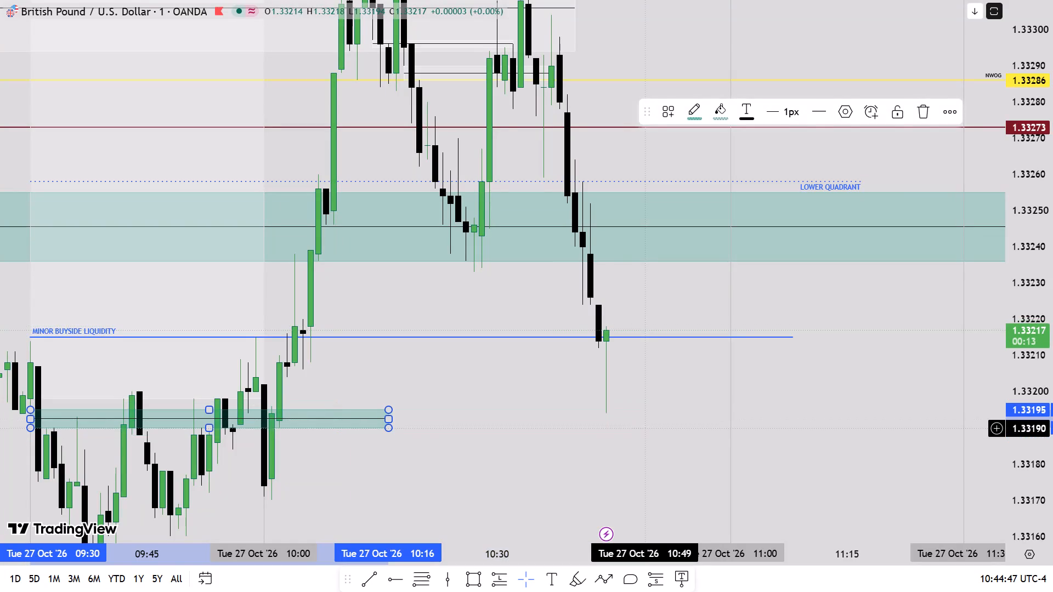
Extend the small green zone below minor buyside liquidity past the current candle to 10:50.
{"action": "left_click_drag", "start_coordinate": [393, 419], "coordinate": [653, 419]}
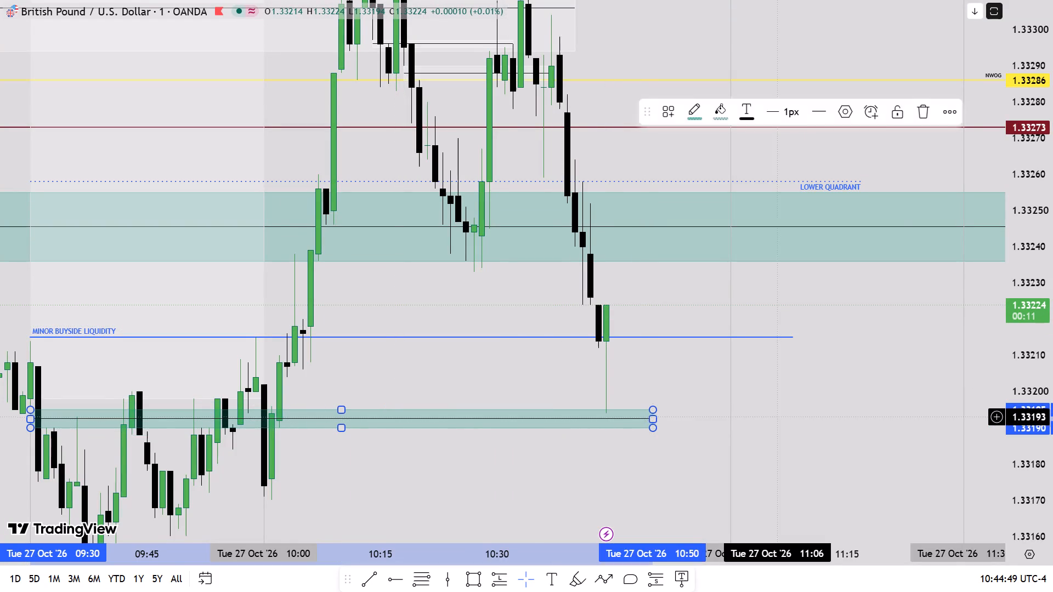
{"action": "left_click", "coordinate": [777, 417]}
Draw a Fib retracement from the 10:33 swing high at 1.33316 down to the latest candle's low at 1.33194.
{"action": "scroll", "coordinate": [1052, 400], "scroll_direction": "up", "scroll_amount": 3}
{"action": "scroll", "coordinate": [1052, 400], "scroll_direction": "down", "scroll_amount": 4}
{"action": "scroll", "coordinate": [1052, 400], "scroll_direction": "up", "scroll_amount": 3}
{"action": "scroll", "coordinate": [1052, 400], "scroll_direction": "down", "scroll_amount": 6}
{"action": "scroll", "coordinate": [1052, 288], "scroll_direction": "up", "scroll_amount": 3}
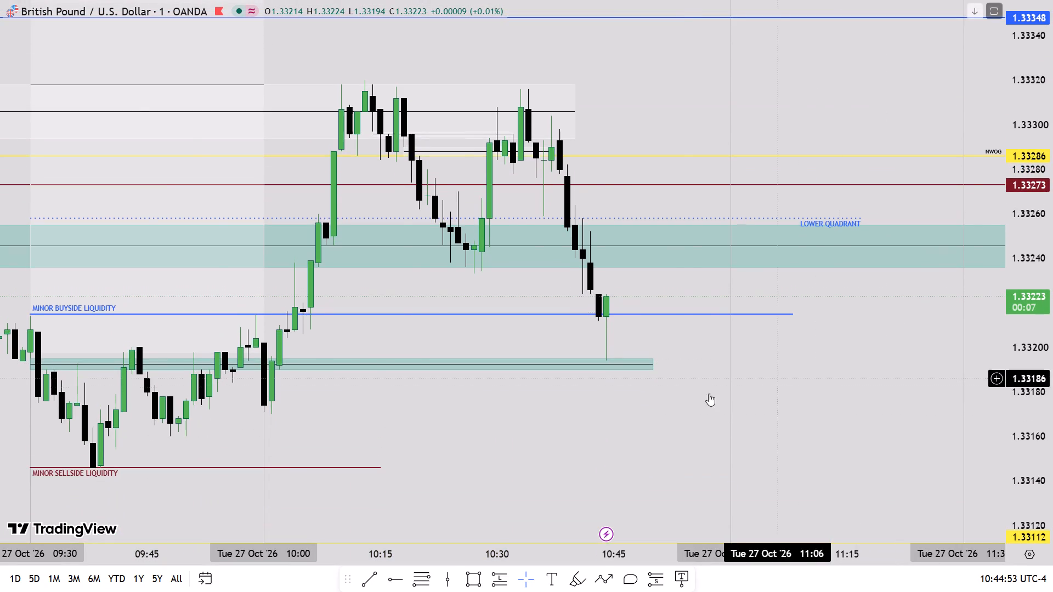
{"action": "scroll", "coordinate": [666, 402], "scroll_direction": "down", "scroll_amount": 2}
{"action": "left_click_drag", "start_coordinate": [649, 436], "coordinate": [523, 437]}
{"action": "left_click", "coordinate": [423, 580]}
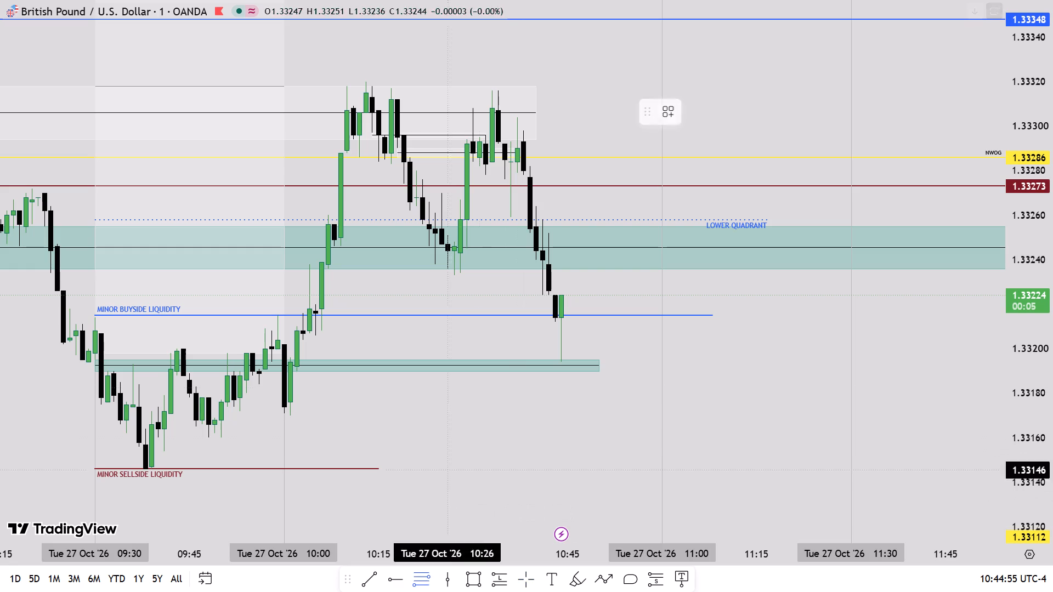
{"action": "left_click", "coordinate": [492, 90]}
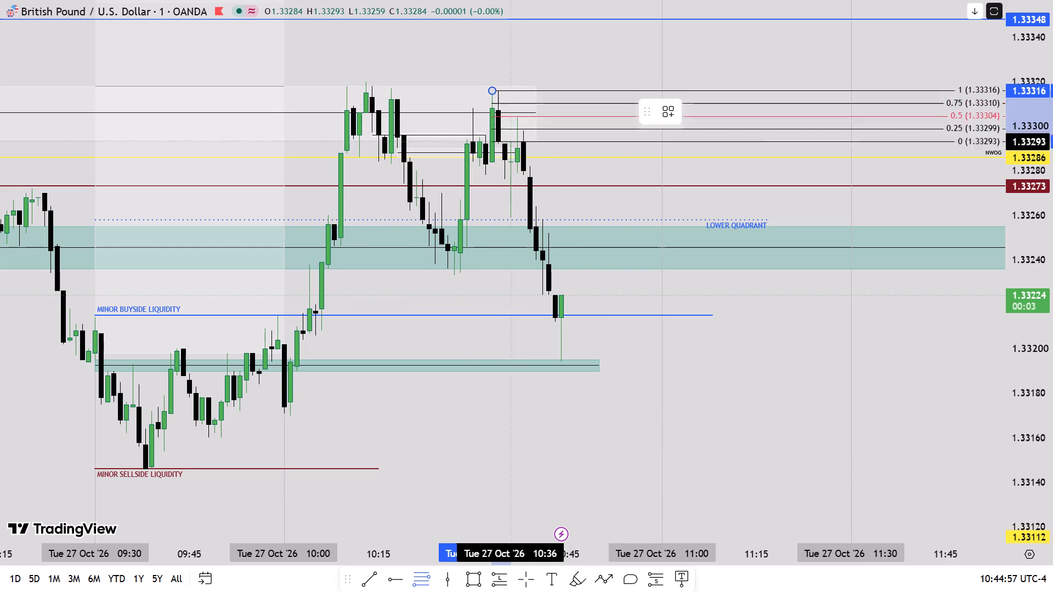
{"action": "left_click", "coordinate": [562, 361]}
Shorten the MON F.FVG zone so that its far edge ends at 12:01 instead of 13:00.
{"action": "left_click_drag", "start_coordinate": [580, 333], "coordinate": [590, 346]}
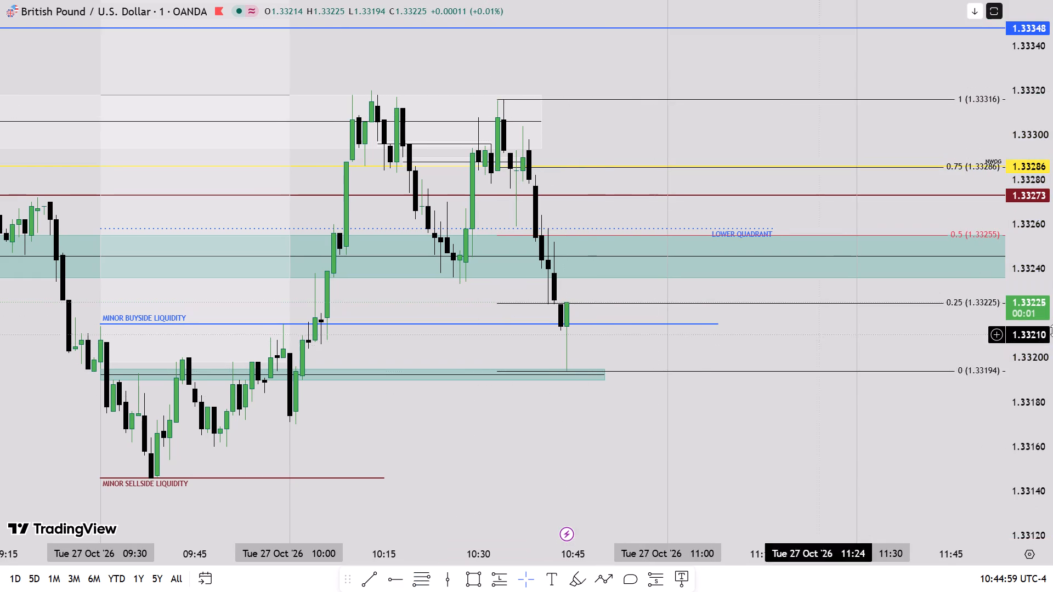
{"action": "scroll", "coordinate": [1052, 329], "scroll_direction": "up", "scroll_amount": 9}
{"action": "scroll", "coordinate": [1052, 329], "scroll_direction": "down", "scroll_amount": 3}
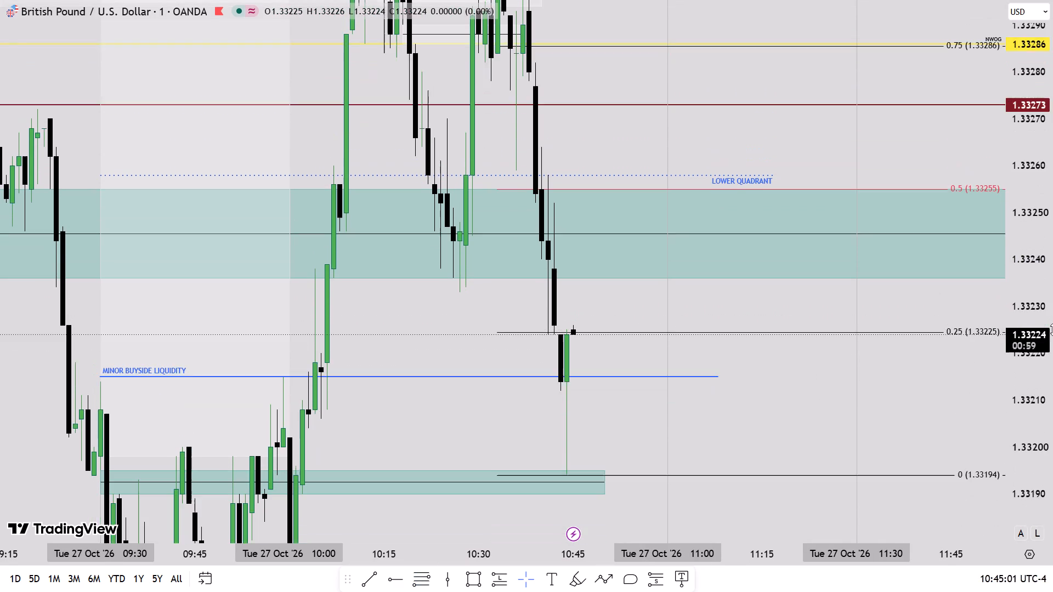
{"action": "scroll", "coordinate": [1052, 329], "scroll_direction": "down", "scroll_amount": 3}
{"action": "left_click_drag", "start_coordinate": [722, 372], "coordinate": [719, 373]}
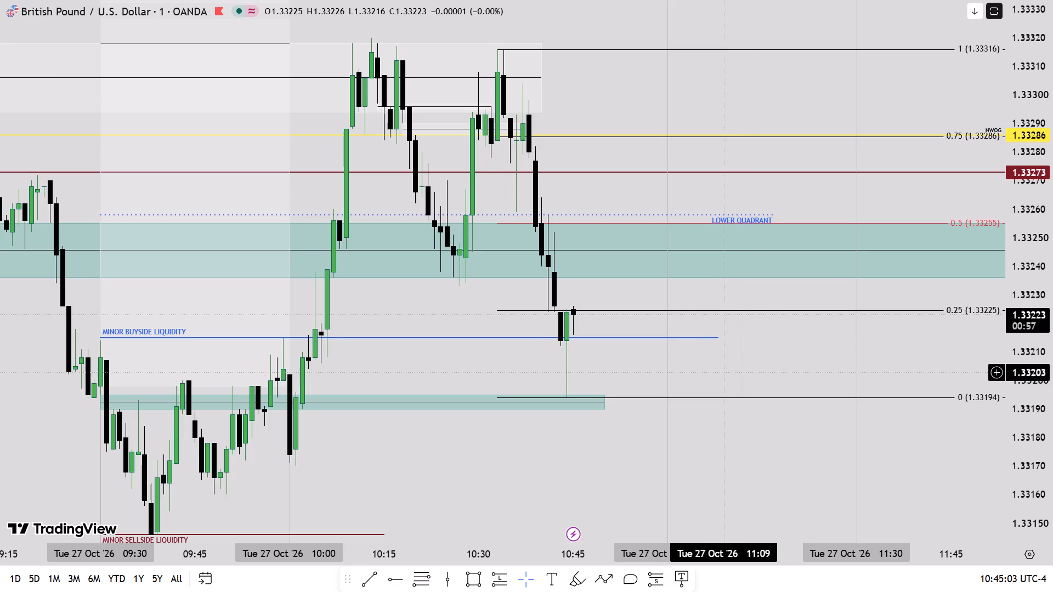
{"action": "left_click_drag", "start_coordinate": [719, 373], "coordinate": [662, 386]}
{"action": "left_click_drag", "start_coordinate": [726, 372], "coordinate": [479, 392]}
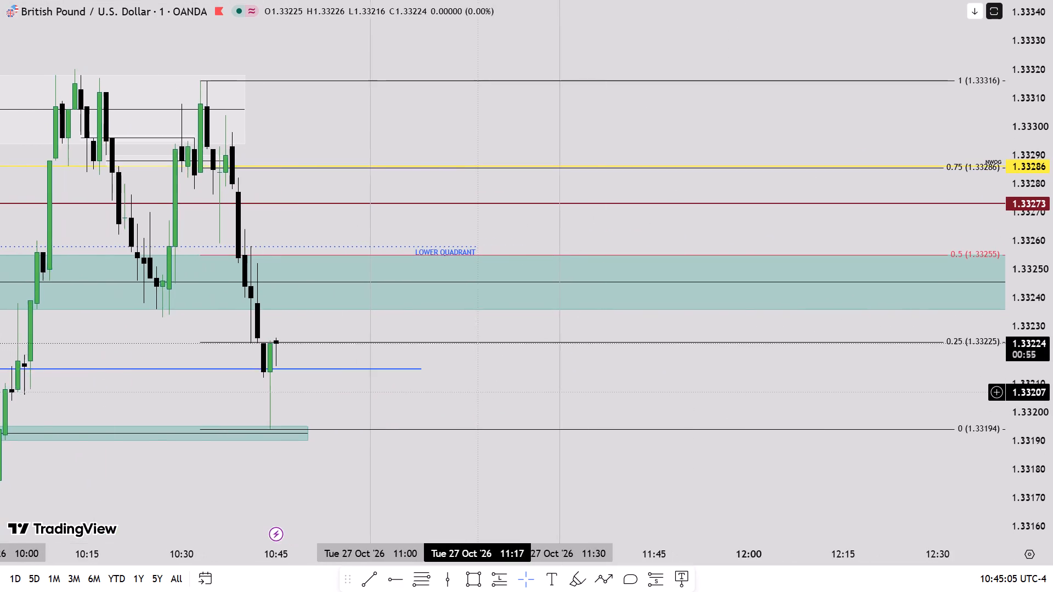
{"action": "scroll", "coordinate": [479, 392], "scroll_direction": "down", "scroll_amount": 9}
{"action": "left_click_drag", "start_coordinate": [785, 394], "coordinate": [449, 392]}
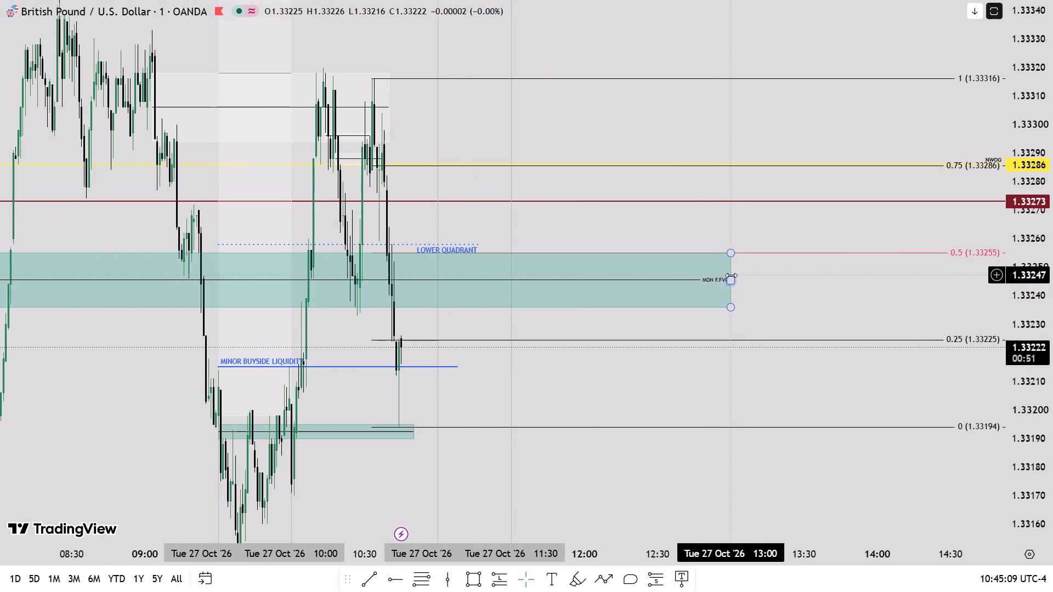
{"action": "left_click_drag", "start_coordinate": [731, 278], "coordinate": [587, 282]}
Mark the small gap from 1.33240 to 1.33224 with a rectangle starting at 10:41, and extend it to about 10:53.
{"action": "scroll", "coordinate": [584, 286], "scroll_direction": "up", "scroll_amount": 3}
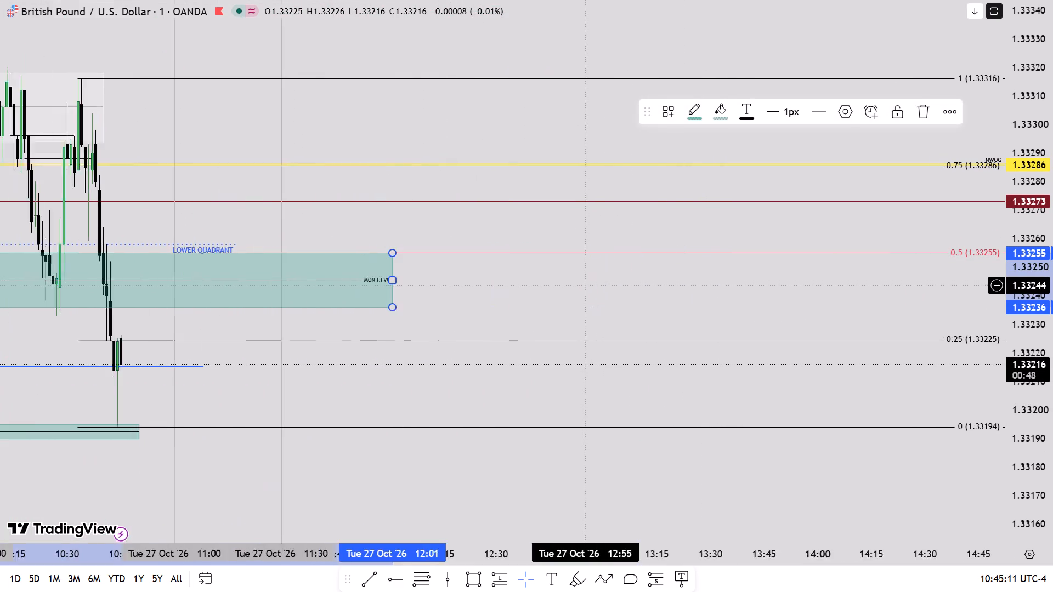
{"action": "scroll", "coordinate": [584, 286], "scroll_direction": "up", "scroll_amount": 5}
{"action": "left_click_drag", "start_coordinate": [507, 291], "coordinate": [869, 293]}
{"action": "scroll", "coordinate": [375, 315], "scroll_direction": "up", "scroll_amount": 3}
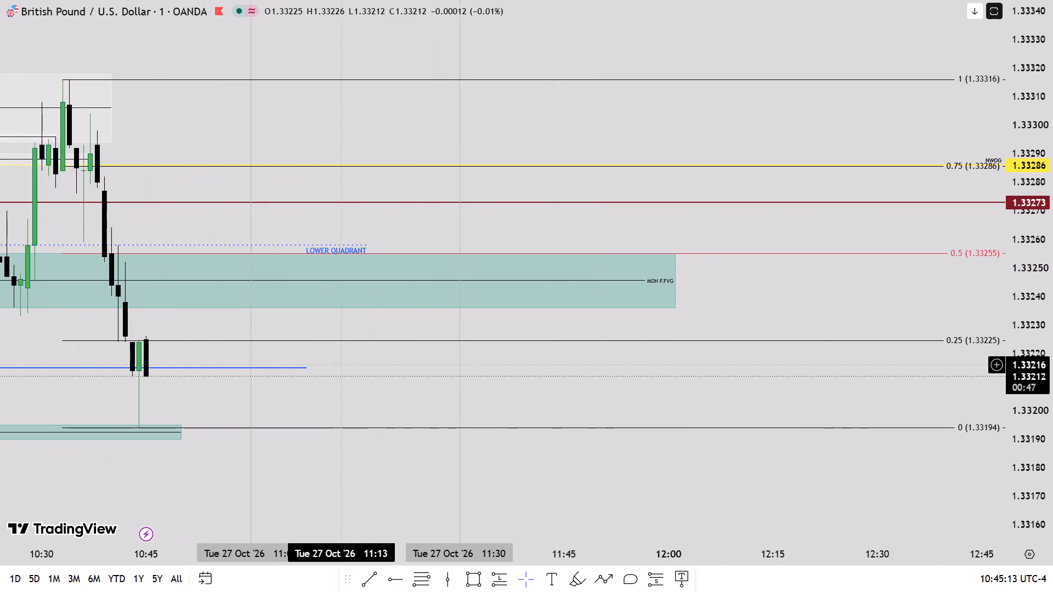
{"action": "left_click_drag", "start_coordinate": [343, 365], "coordinate": [732, 338]}
{"action": "scroll", "coordinate": [1052, 334], "scroll_direction": "up", "scroll_amount": 4}
{"action": "scroll", "coordinate": [1052, 334], "scroll_direction": "down", "scroll_amount": 3}
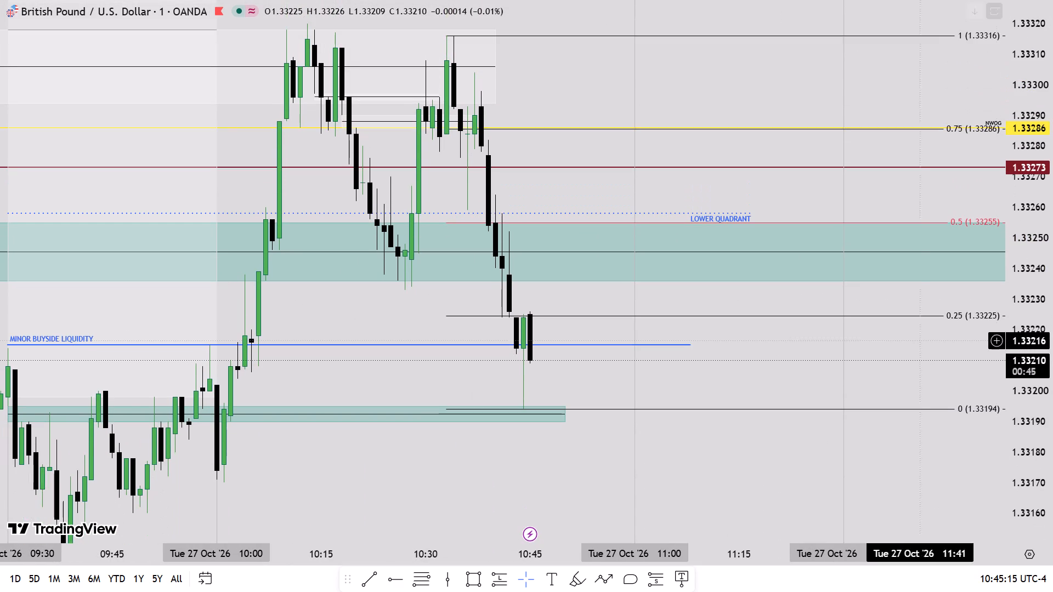
{"action": "scroll", "coordinate": [1052, 338], "scroll_direction": "up", "scroll_amount": 3}
{"action": "scroll", "coordinate": [1052, 338], "scroll_direction": "down", "scroll_amount": 2}
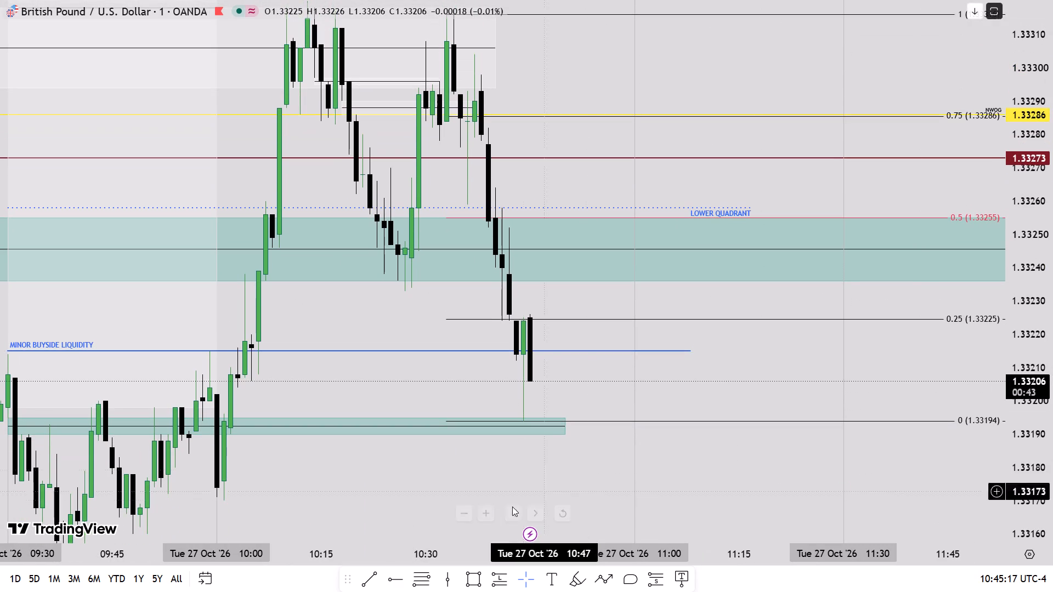
{"action": "left_click", "coordinate": [473, 572]}
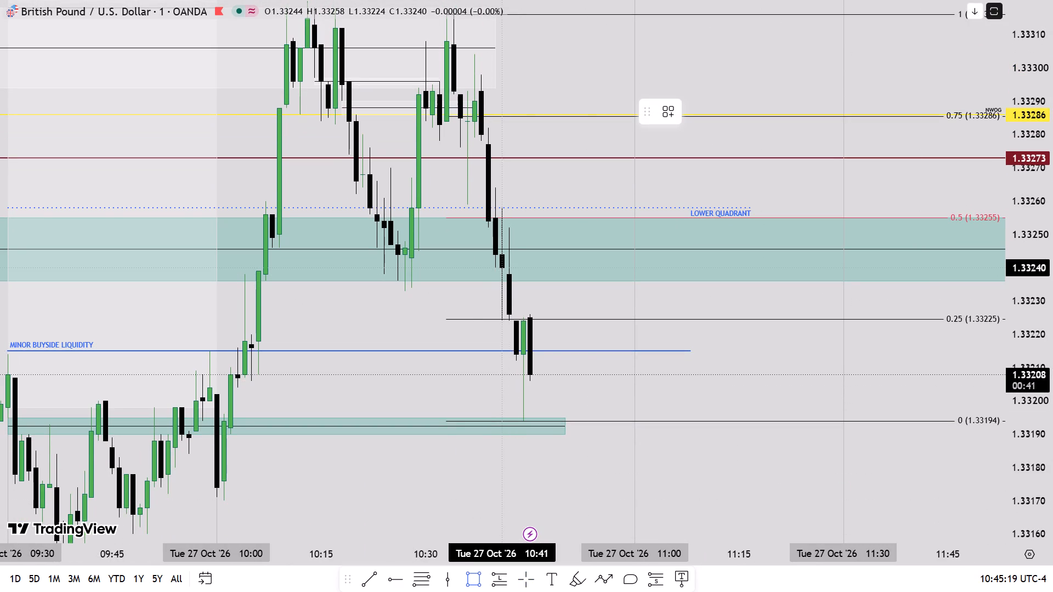
{"action": "left_click", "coordinate": [501, 269]}
{"action": "left_click", "coordinate": [519, 316]}
{"action": "left_click_drag", "start_coordinate": [518, 297], "coordinate": [584, 302]}
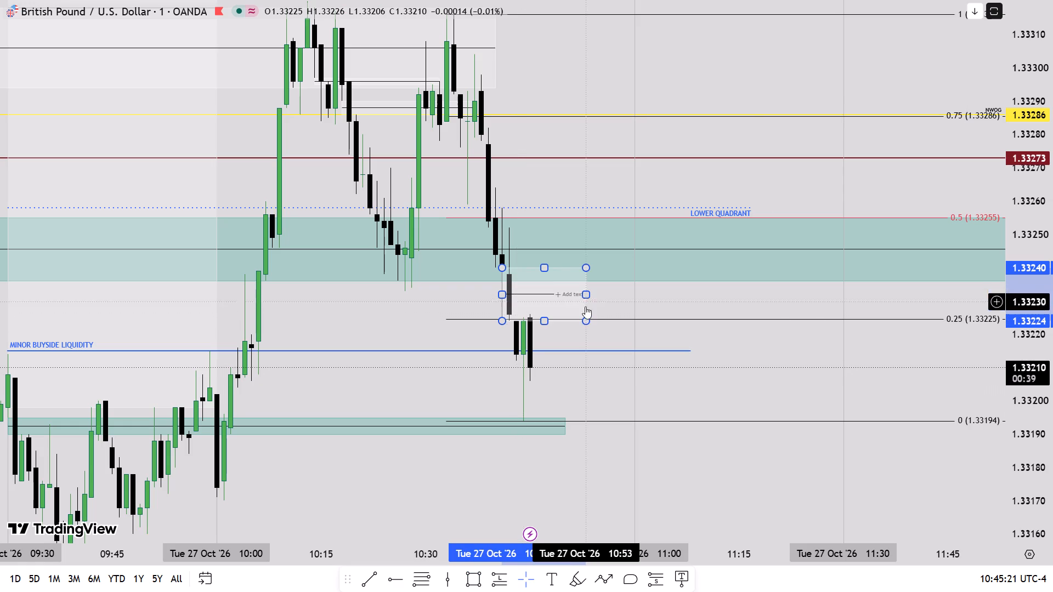
Examine the current GBPUSD candle against the new gap rectangle, the Fib levels and the small green zone.
{"action": "left_click_drag", "start_coordinate": [583, 381], "coordinate": [601, 372]}
{"action": "scroll", "coordinate": [1052, 363], "scroll_direction": "up", "scroll_amount": 2}
{"action": "scroll", "coordinate": [1052, 363], "scroll_direction": "down", "scroll_amount": 2}
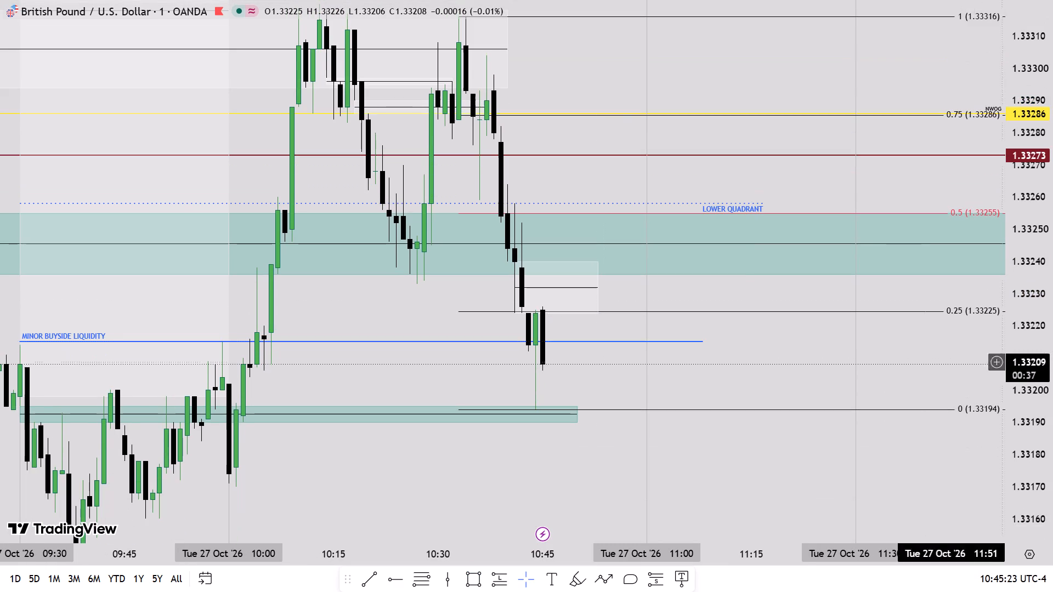
{"action": "left_click_drag", "start_coordinate": [548, 124], "coordinate": [553, 153]}
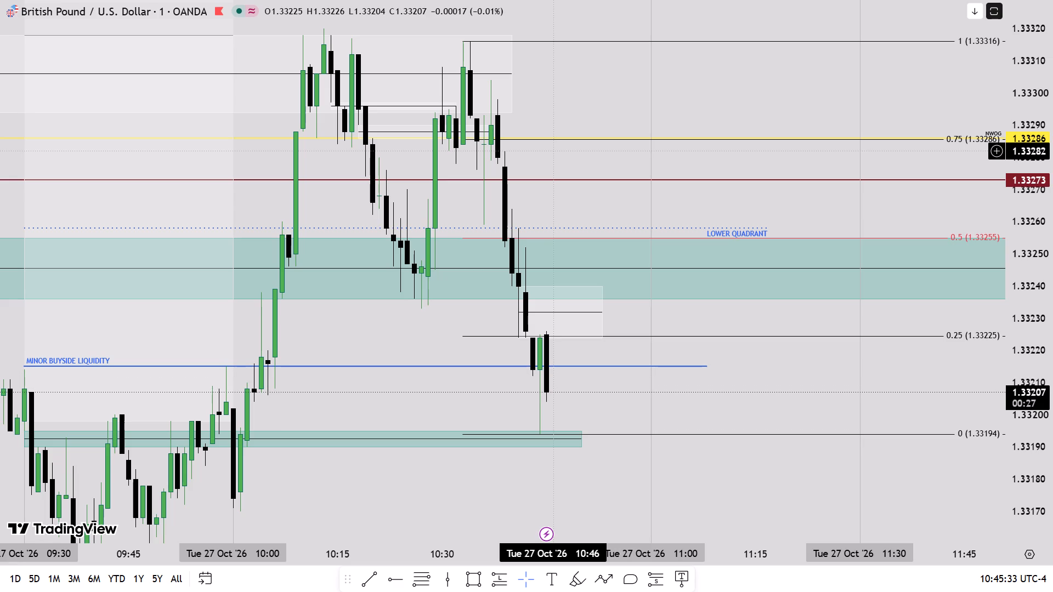
{"action": "left_click_drag", "start_coordinate": [593, 408], "coordinate": [600, 376]}
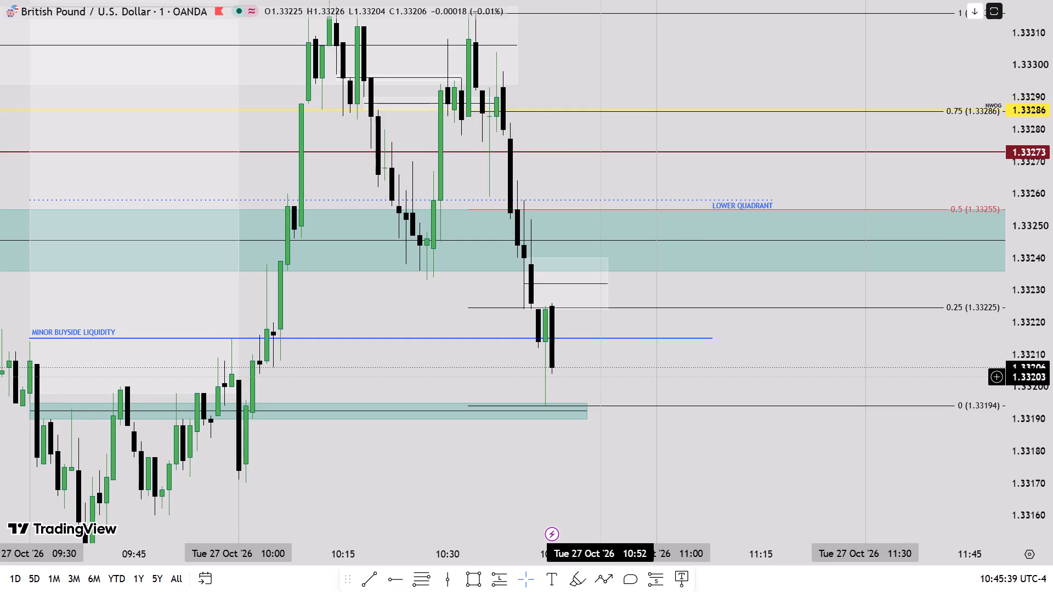
{"action": "left_click_drag", "start_coordinate": [552, 392], "coordinate": [554, 404]}
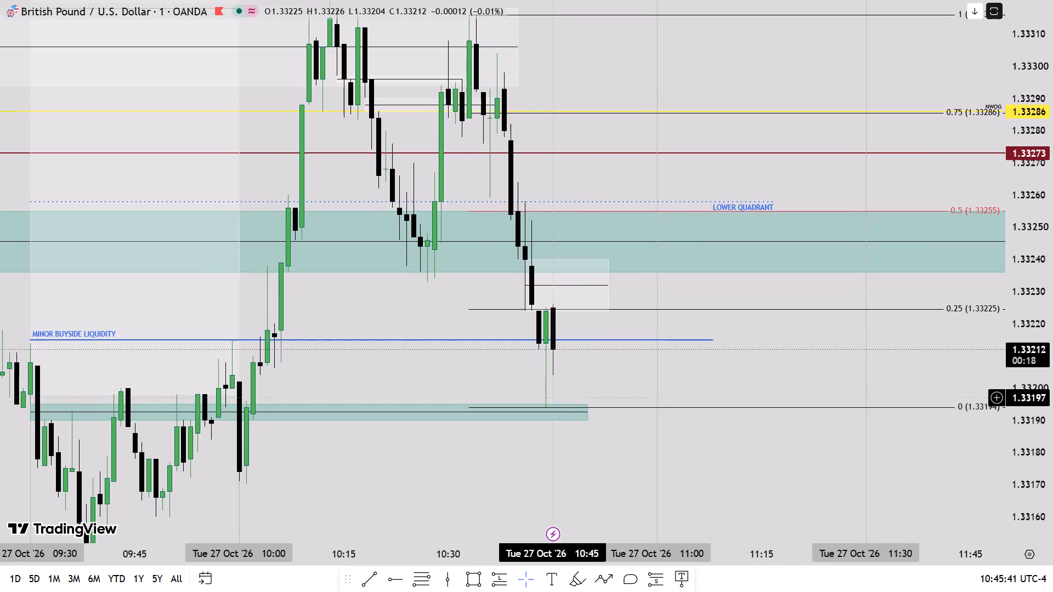
{"action": "left_click_drag", "start_coordinate": [554, 404], "coordinate": [557, 414]}
{"action": "left_click_drag", "start_coordinate": [581, 406], "coordinate": [565, 405]}
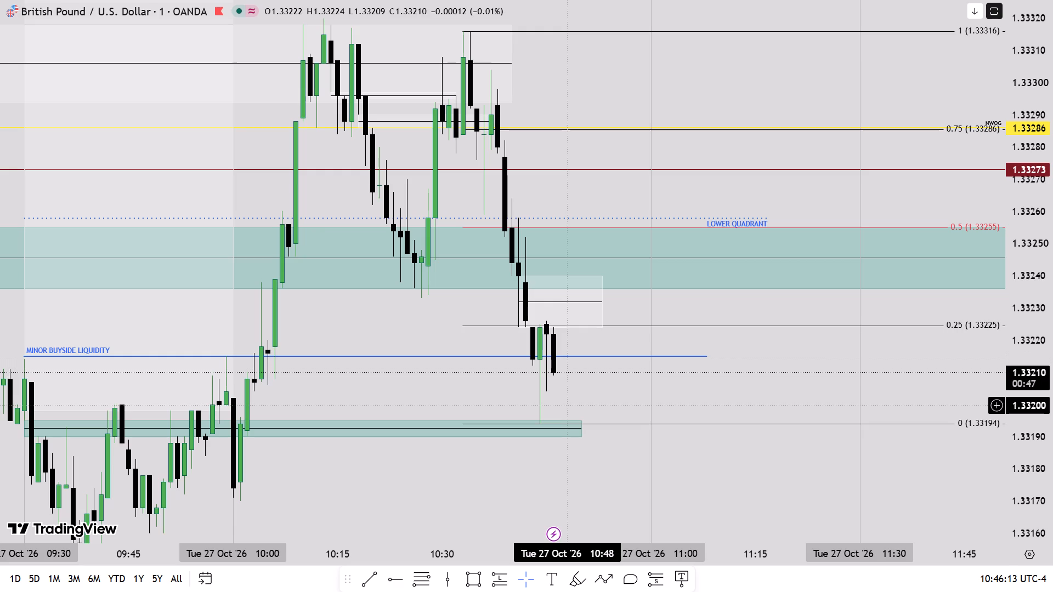
Examine the 10:46 GBPUSD candle more closely against minor buyside liquidity, the Fib low and the small green zone.
{"action": "left_click_drag", "start_coordinate": [733, 551], "coordinate": [614, 524]}
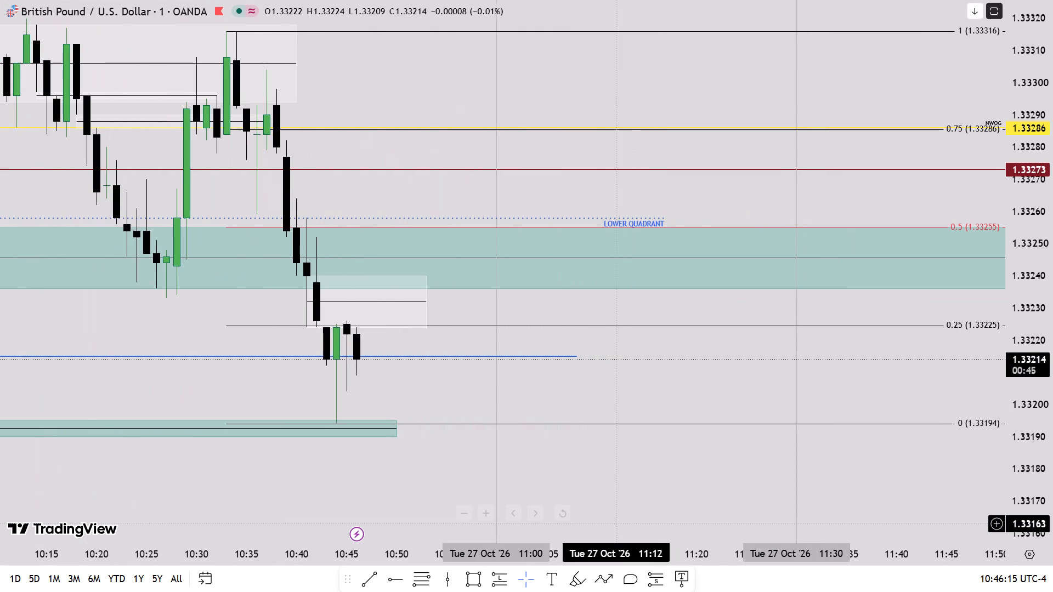
{"action": "left_click_drag", "start_coordinate": [401, 489], "coordinate": [605, 443]}
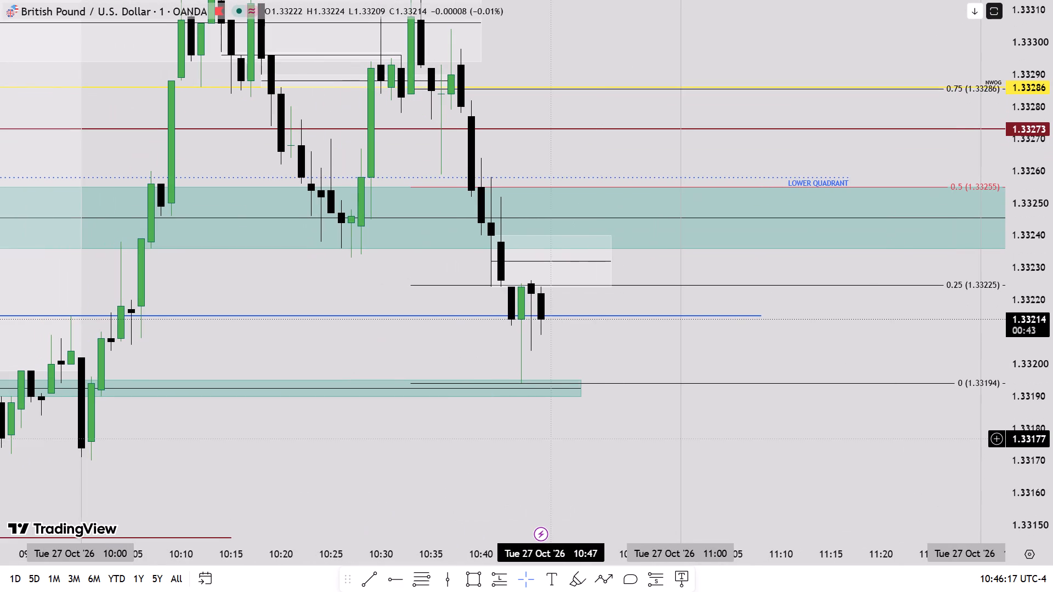
{"action": "left_click_drag", "start_coordinate": [544, 438], "coordinate": [550, 449]}
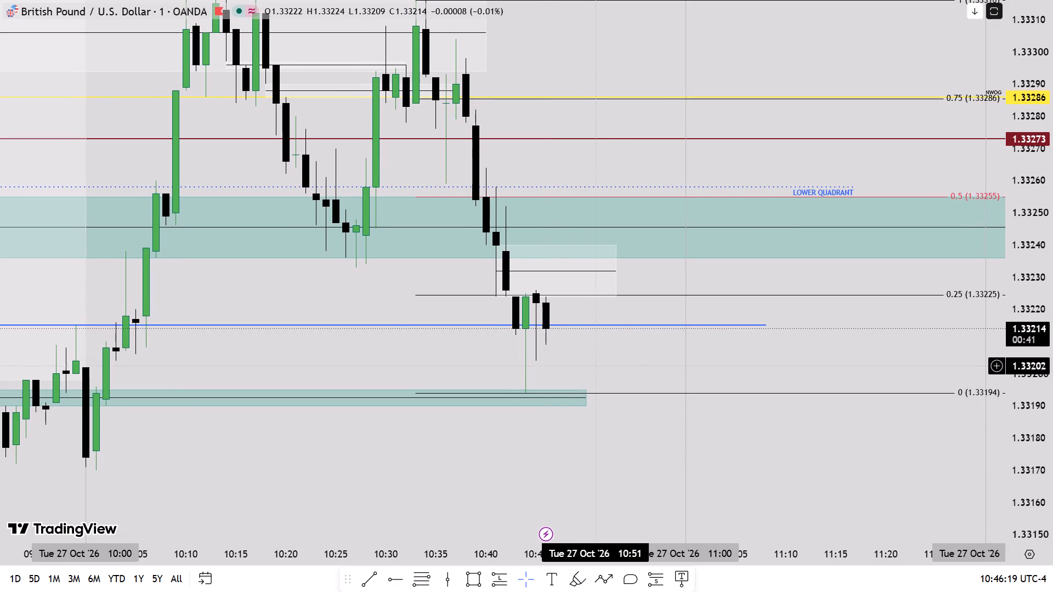
{"action": "left_click_drag", "start_coordinate": [598, 360], "coordinate": [605, 384]}
{"action": "left_click_drag", "start_coordinate": [567, 555], "coordinate": [590, 553]}
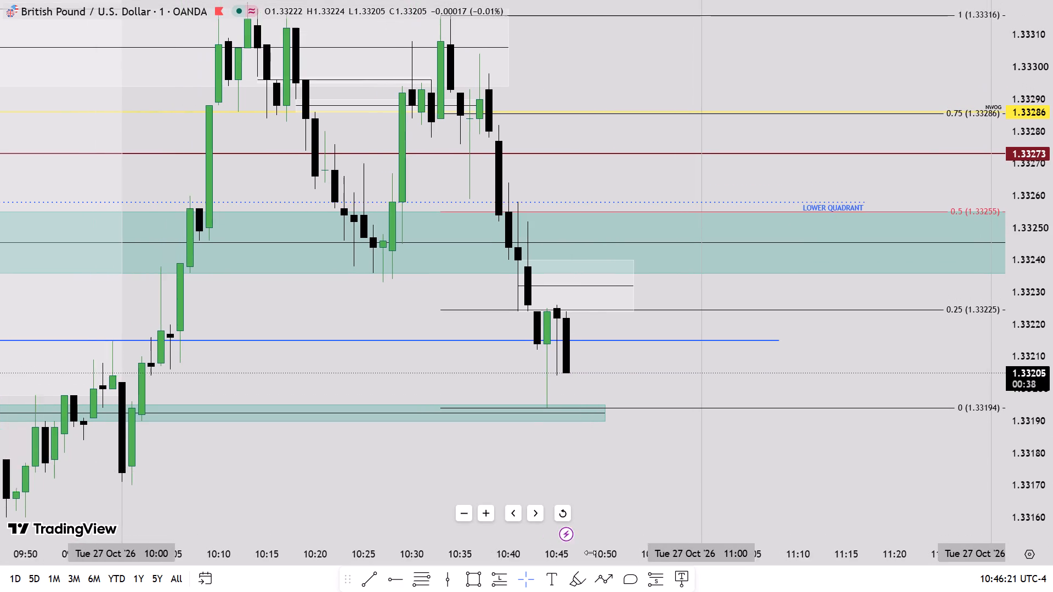
{"action": "left_click_drag", "start_coordinate": [590, 553], "coordinate": [623, 556]}
{"action": "left_click_drag", "start_coordinate": [659, 465], "coordinate": [620, 459]}
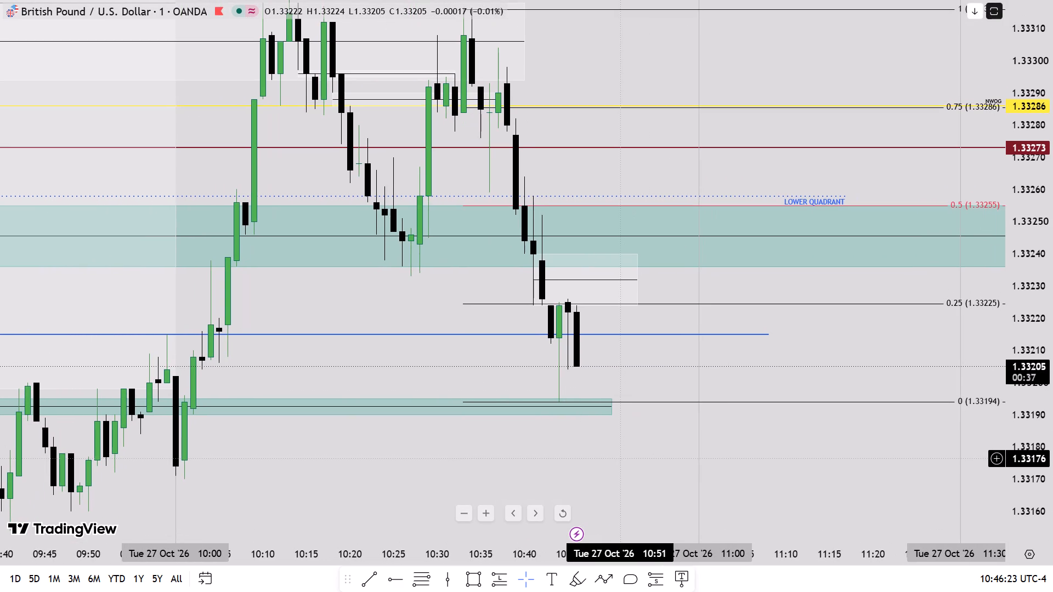
{"action": "left_click_drag", "start_coordinate": [627, 476], "coordinate": [660, 510]}
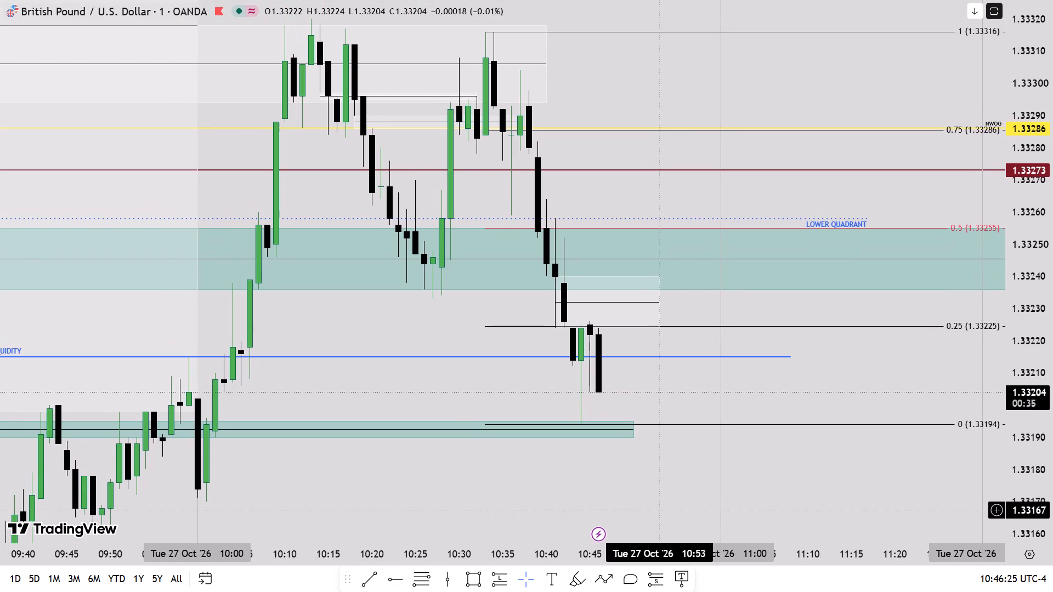
{"action": "left_click_drag", "start_coordinate": [656, 488], "coordinate": [697, 484]}
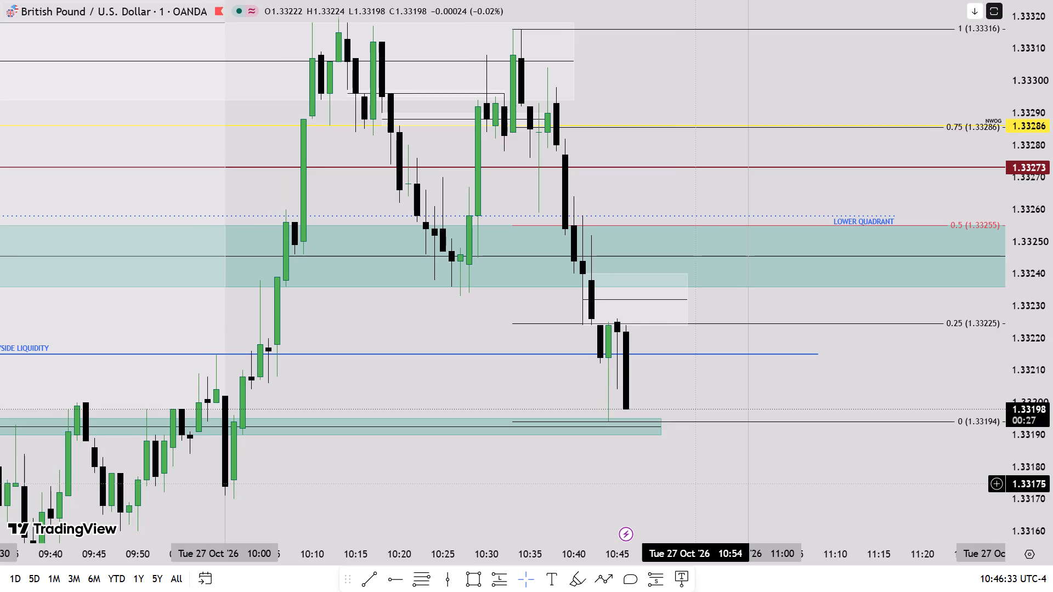
{"action": "scroll", "coordinate": [1052, 423], "scroll_direction": "down", "scroll_amount": 3}
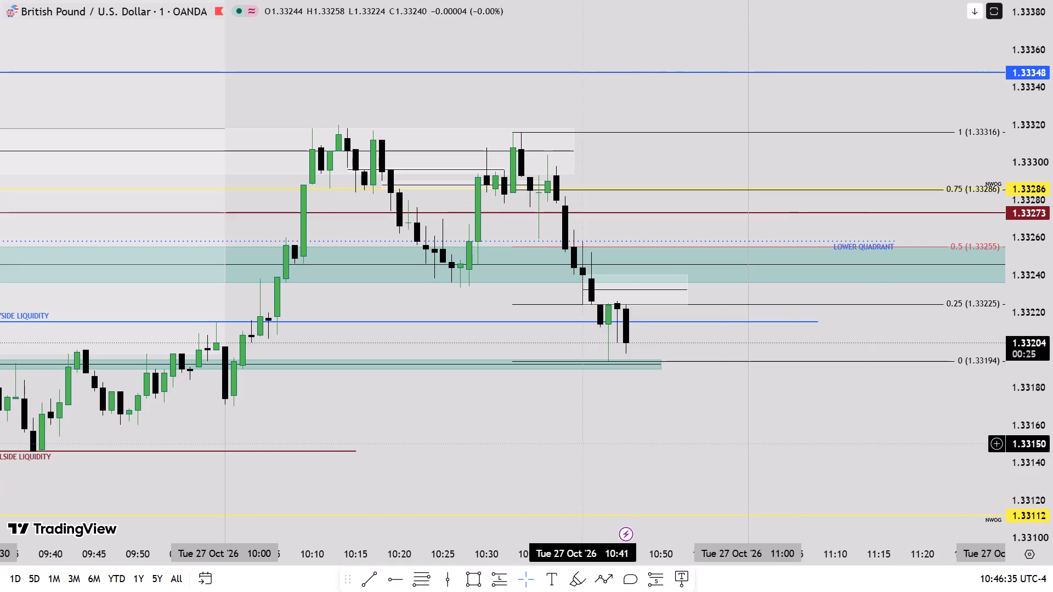
{"action": "left_click_drag", "start_coordinate": [629, 437], "coordinate": [624, 436]}
{"action": "scroll", "coordinate": [1052, 381], "scroll_direction": "up", "scroll_amount": 4}
{"action": "scroll", "coordinate": [1052, 381], "scroll_direction": "down", "scroll_amount": 1}
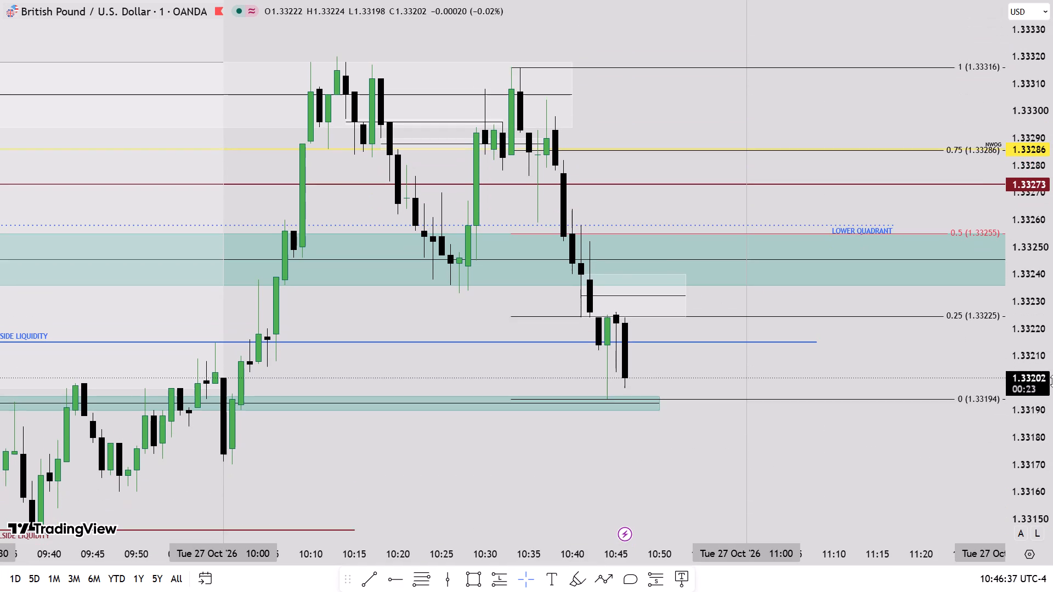
Examine the close of the 10:46 GBPUSD candle and the following open against the Fib low and the small green zone.
{"action": "scroll", "coordinate": [1052, 381], "scroll_direction": "up", "scroll_amount": 2}
{"action": "scroll", "coordinate": [1052, 381], "scroll_direction": "down", "scroll_amount": 3}
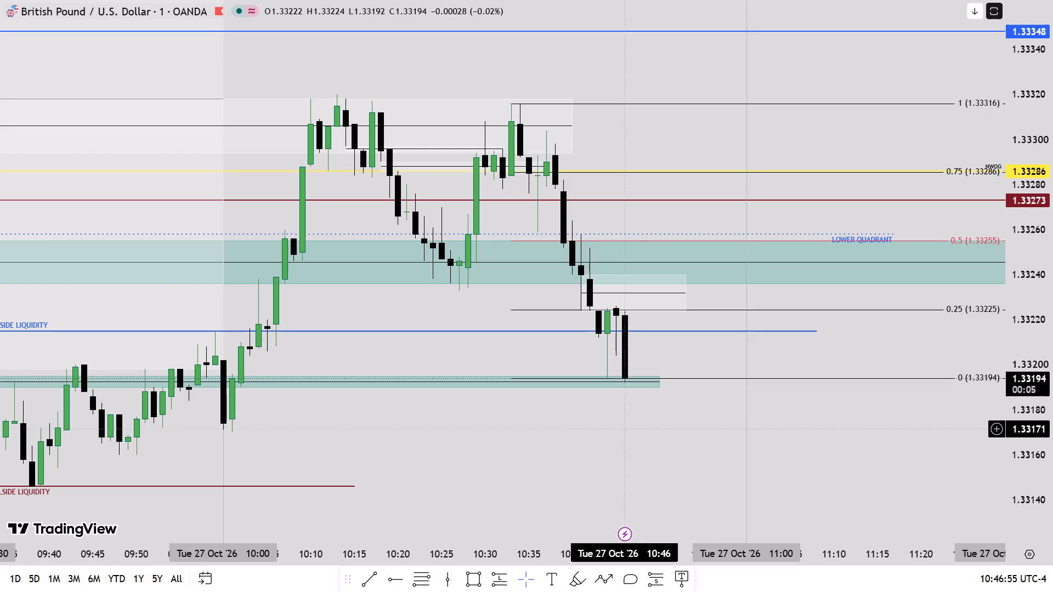
{"action": "scroll", "coordinate": [1052, 574], "scroll_direction": "up", "scroll_amount": 4}
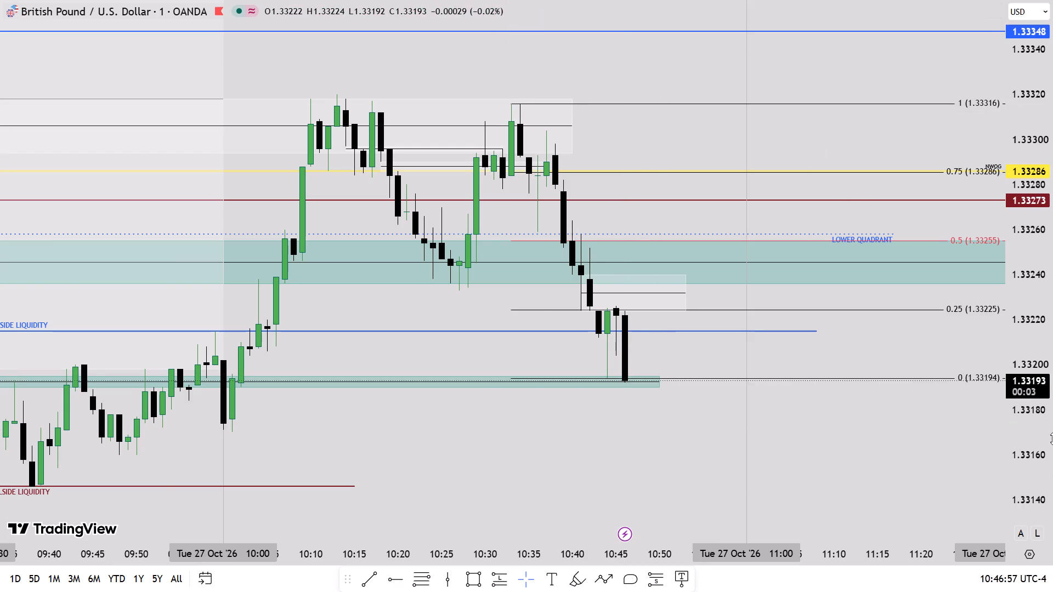
{"action": "scroll", "coordinate": [1052, 439], "scroll_direction": "up", "scroll_amount": 4}
{"action": "left_click_drag", "start_coordinate": [676, 509], "coordinate": [669, 357]}
{"action": "scroll", "coordinate": [1052, 357], "scroll_direction": "up", "scroll_amount": 4}
{"action": "scroll", "coordinate": [1052, 357], "scroll_direction": "down", "scroll_amount": 6}
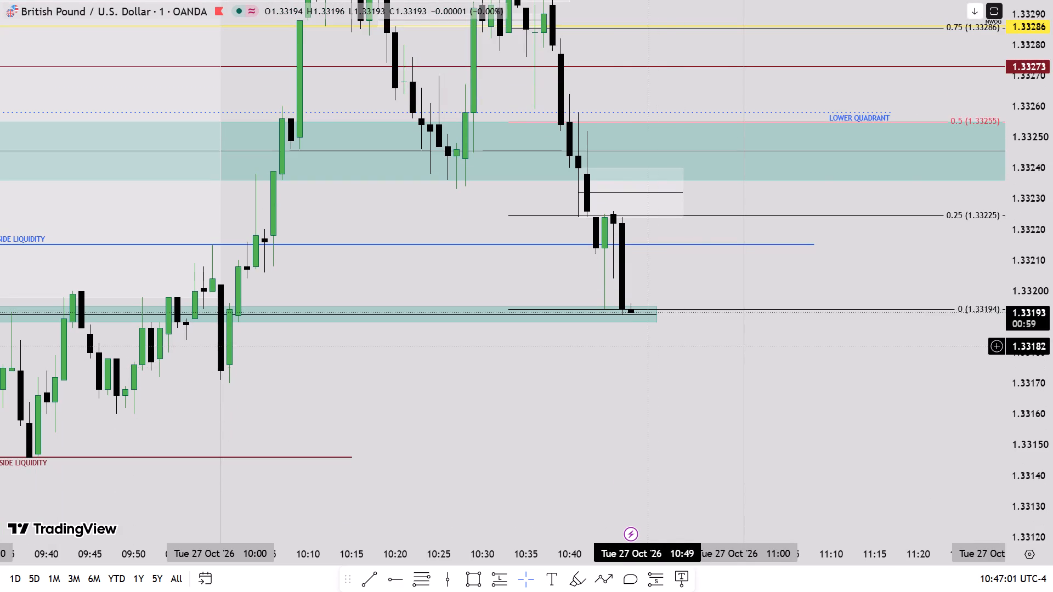
{"action": "left_click_drag", "start_coordinate": [622, 345], "coordinate": [620, 425]}
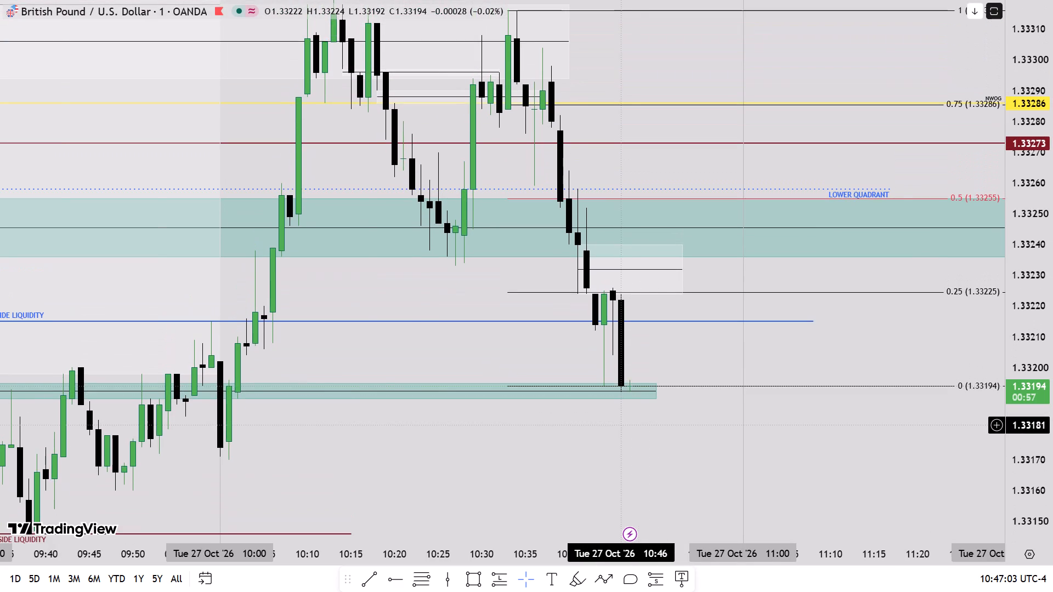
Examine GBPUSD's drop in the wider context of minor sellside liquidity and the NWOG level at 1.33112.
{"action": "scroll", "coordinate": [620, 425], "scroll_direction": "down", "scroll_amount": 2}
{"action": "left_click_drag", "start_coordinate": [609, 453], "coordinate": [534, 391]}
{"action": "scroll", "coordinate": [1052, 373], "scroll_direction": "down", "scroll_amount": 2}
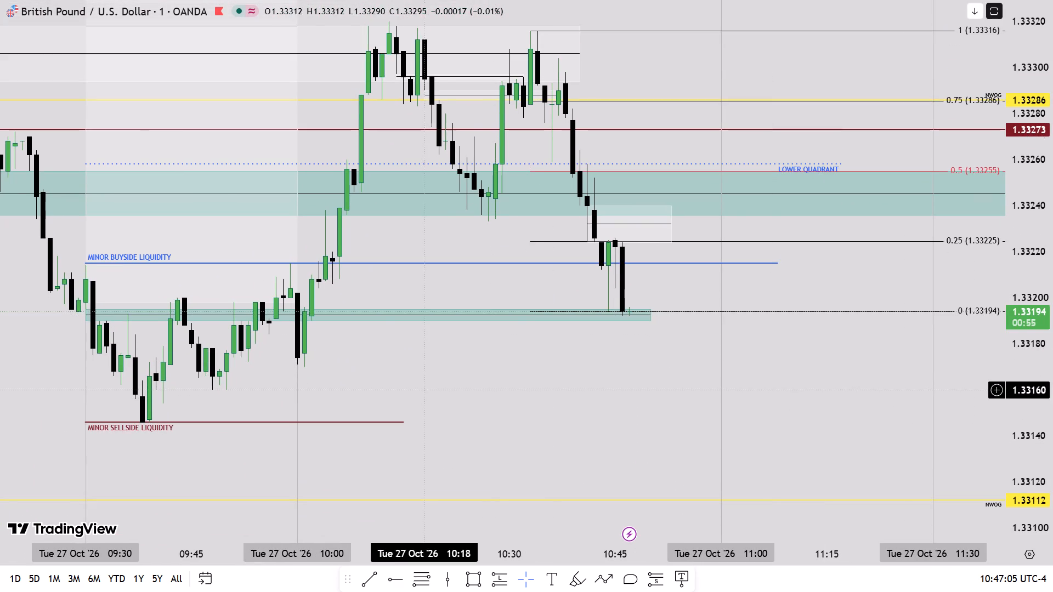
{"action": "left_click_drag", "start_coordinate": [439, 362], "coordinate": [451, 392]}
{"action": "left_click_drag", "start_coordinate": [451, 392], "coordinate": [479, 411]}
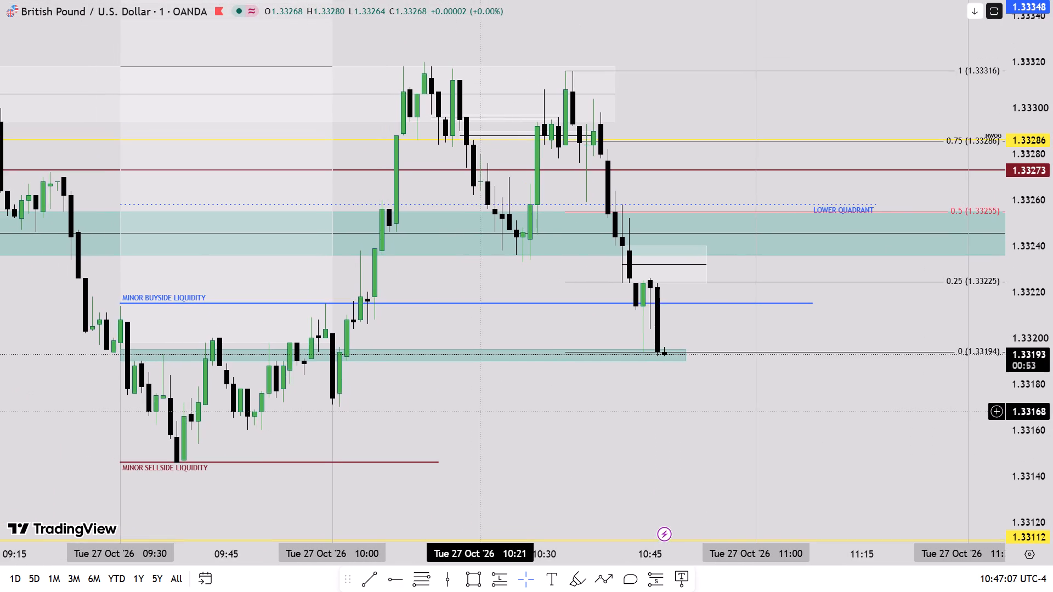
{"action": "scroll", "coordinate": [479, 411], "scroll_direction": "down", "scroll_amount": 3}
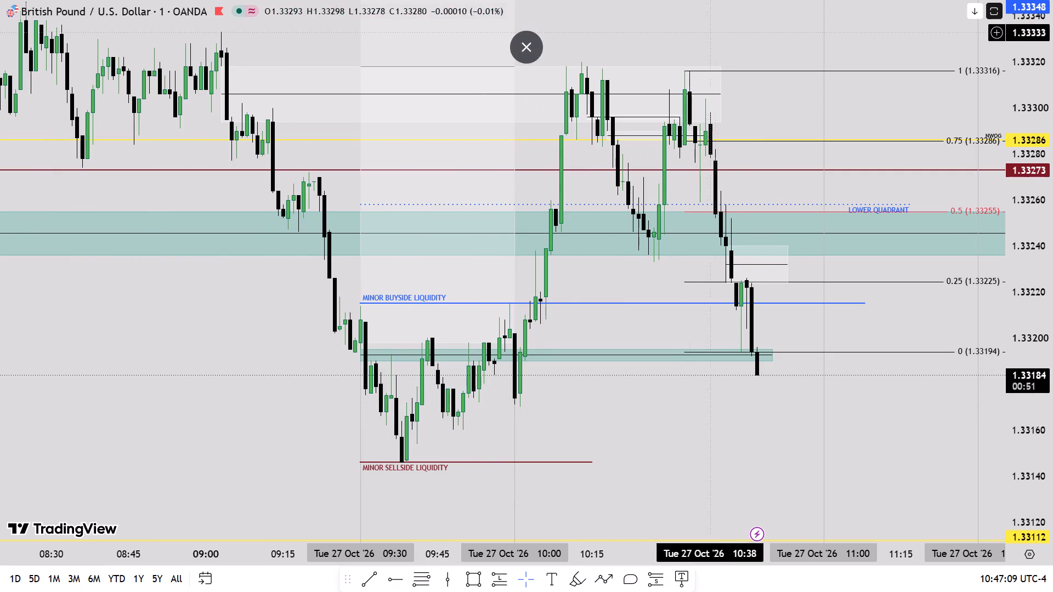
{"action": "scroll", "coordinate": [734, 423], "scroll_direction": "up", "scroll_amount": 2}
{"action": "left_click_drag", "start_coordinate": [590, 450], "coordinate": [585, 423]}
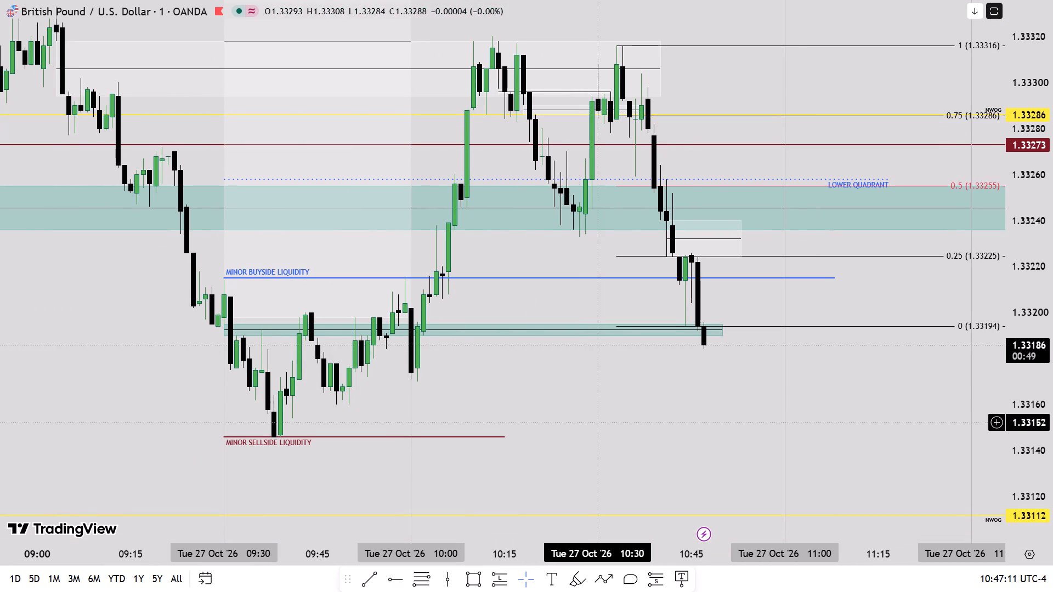
{"action": "scroll", "coordinate": [596, 423], "scroll_direction": "up", "scroll_amount": 2}
{"action": "scroll", "coordinate": [614, 422], "scroll_direction": "down", "scroll_amount": 1}
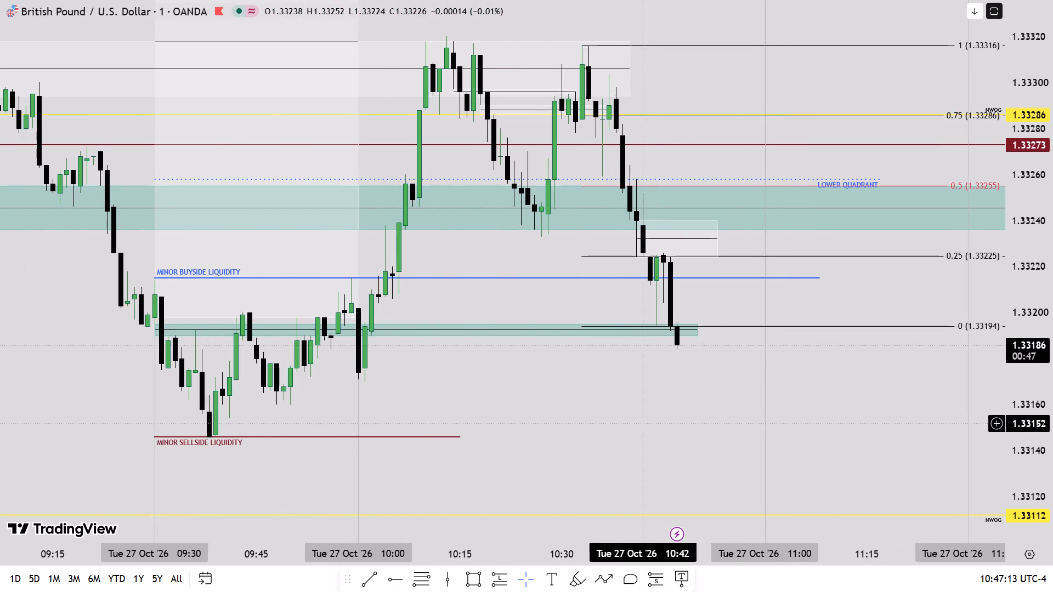
Measure the GBPUSD move from the sell entry at 1.33285 down to the current low at 1.33185.
{"action": "left_click_drag", "start_coordinate": [715, 382], "coordinate": [697, 428]}
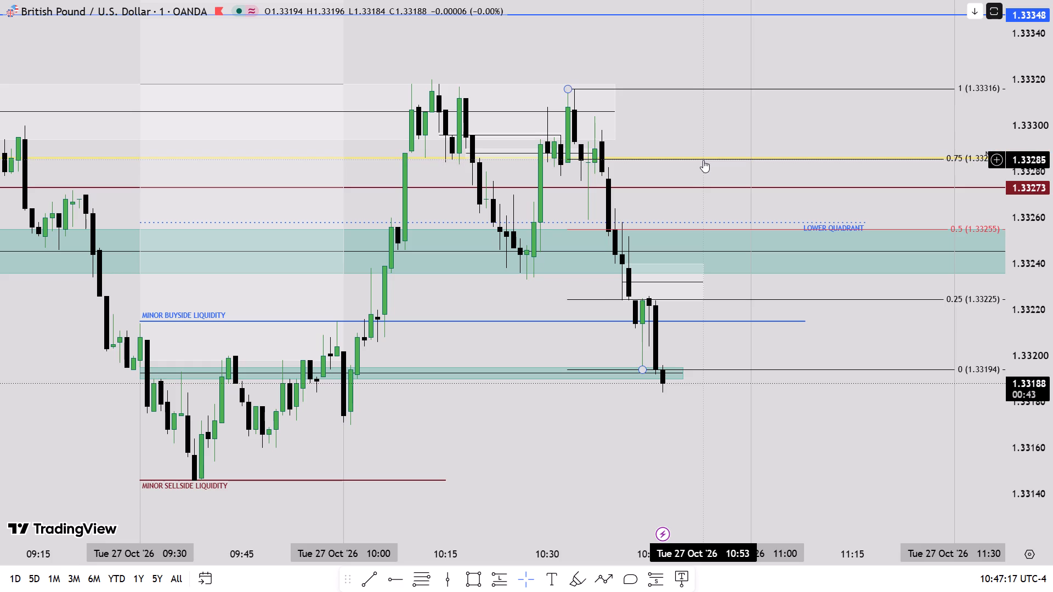
{"action": "left_click", "coordinate": [703, 160], "text": "shift"}
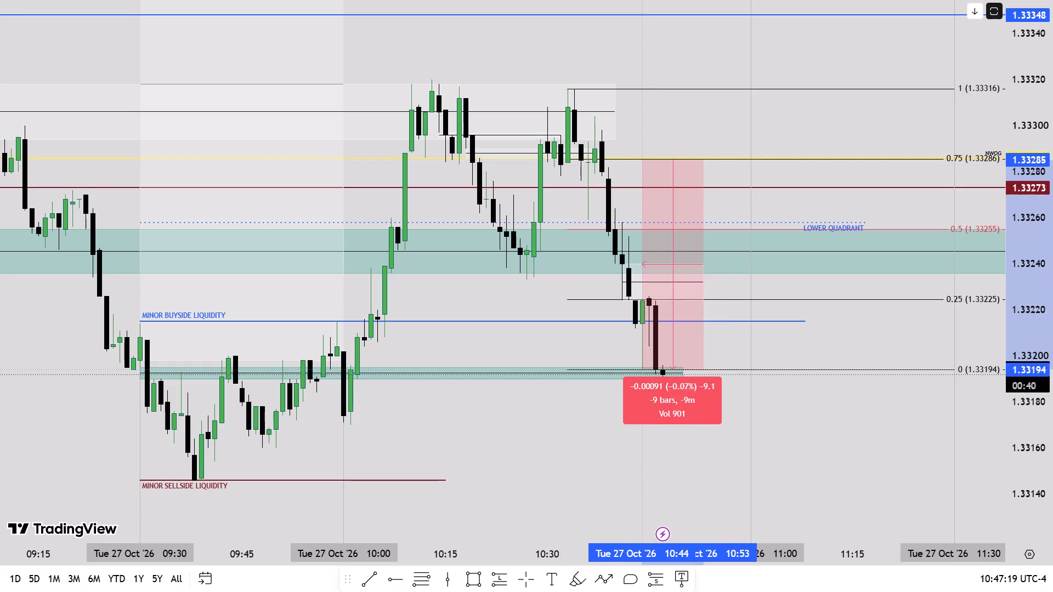
{"action": "left_click", "coordinate": [586, 391], "text": "shift"}
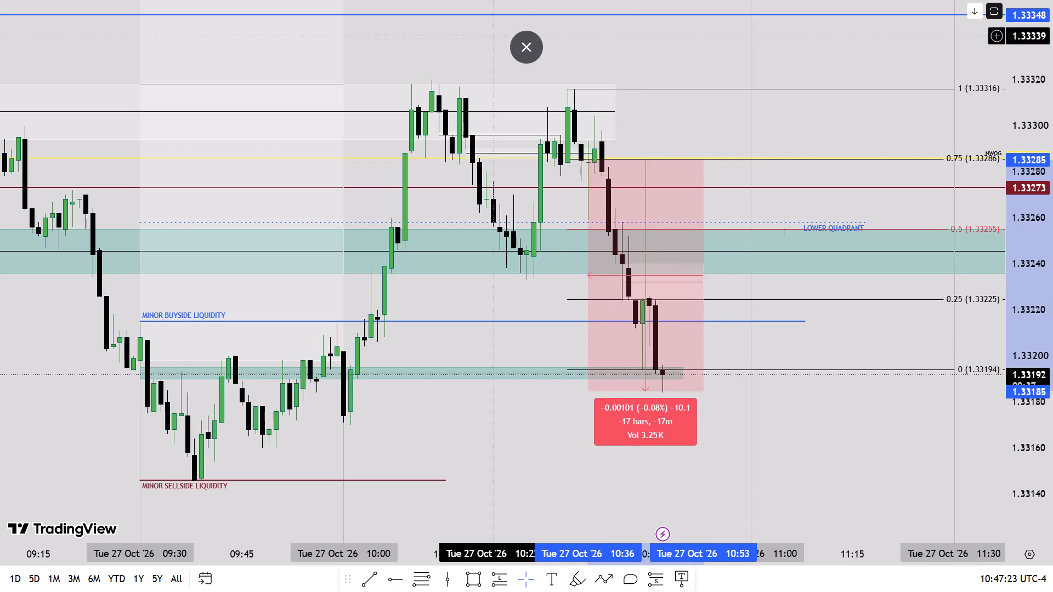
Exit the full-screen chart, switch to Fundingpips and collapse the account metrics list.
{"action": "left_click", "coordinate": [534, 38]}
{"action": "left_click", "coordinate": [295, 0]}
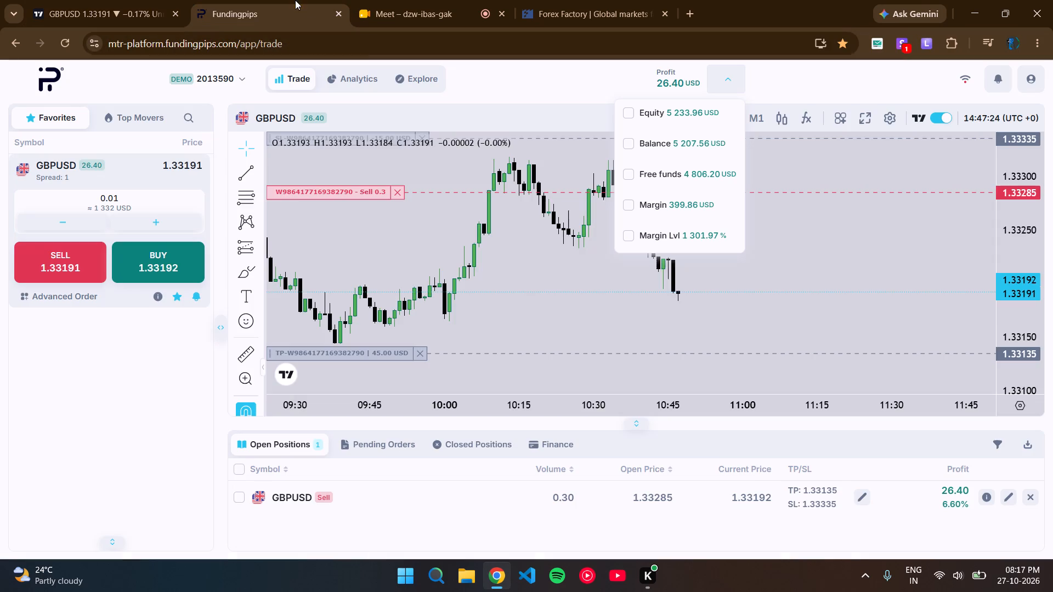
{"action": "left_click", "coordinate": [763, 294]}
{"action": "left_click", "coordinate": [776, 295]}
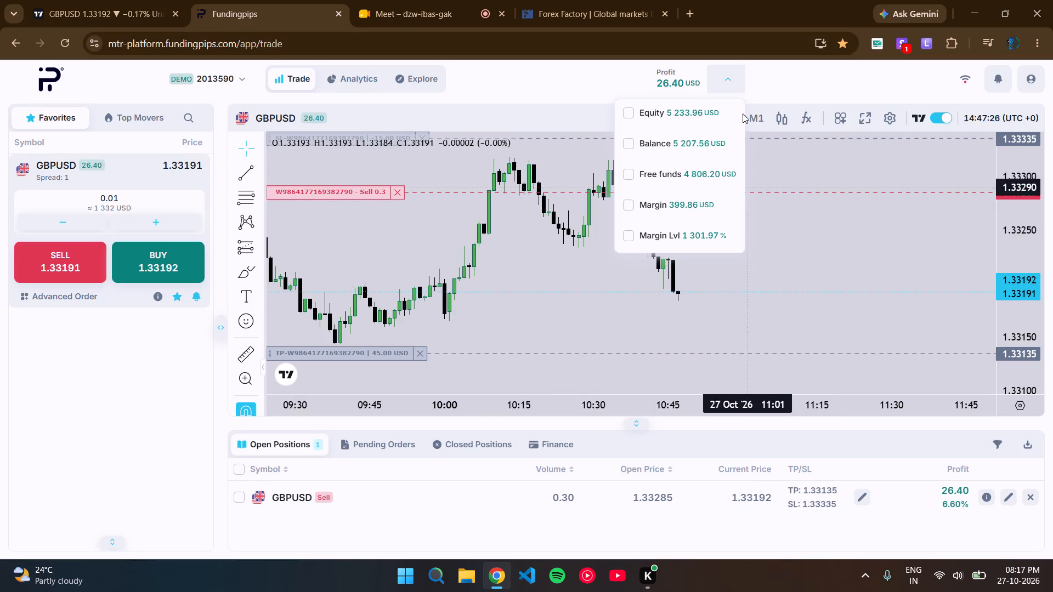
{"action": "left_click", "coordinate": [733, 77]}
Set the stop loss of the 0.30-lot GBPUSD sell to 1.33280 and save the change.
{"action": "left_click", "coordinate": [864, 498]}
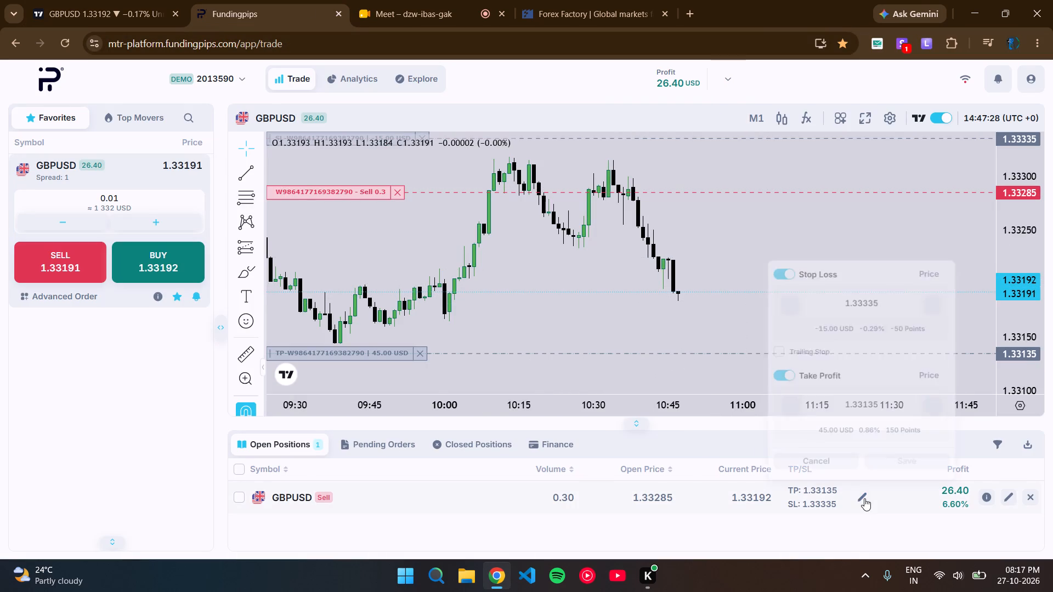
{"action": "double_click", "coordinate": [890, 300]}
{"action": "left_click", "coordinate": [890, 300]}
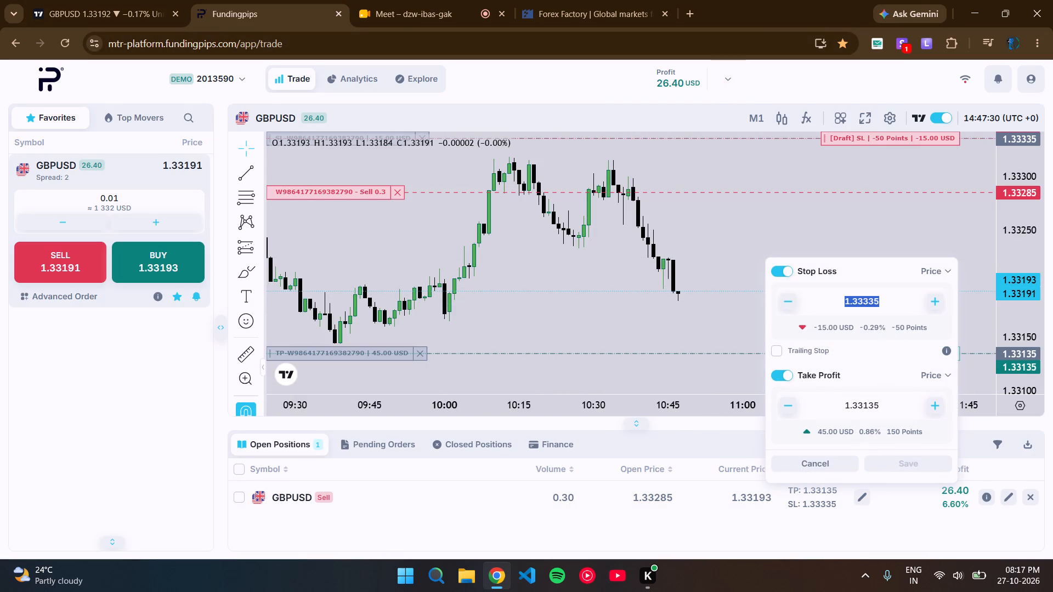
{"action": "left_click", "coordinate": [887, 298]}
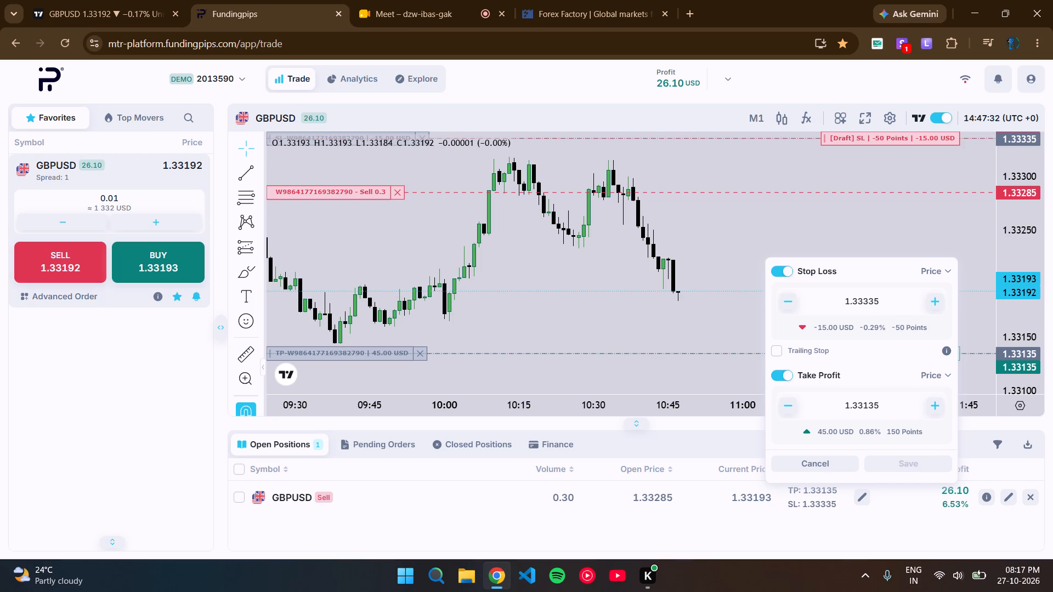
{"action": "left_click", "coordinate": [874, 301]}
{"action": "key", "text": "BackSpace"}
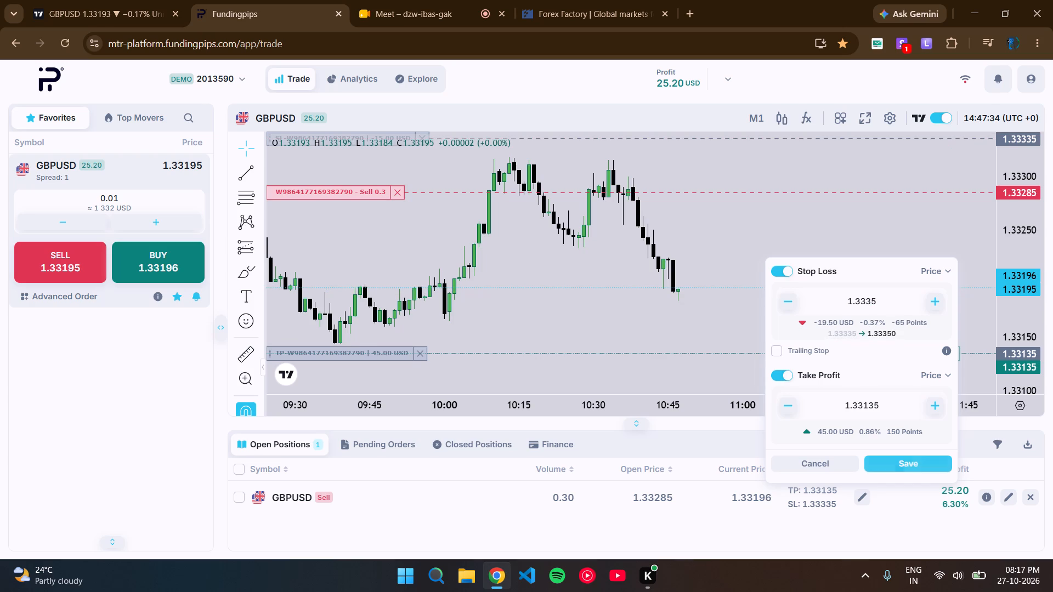
{"action": "key", "text": "BackSpace"}
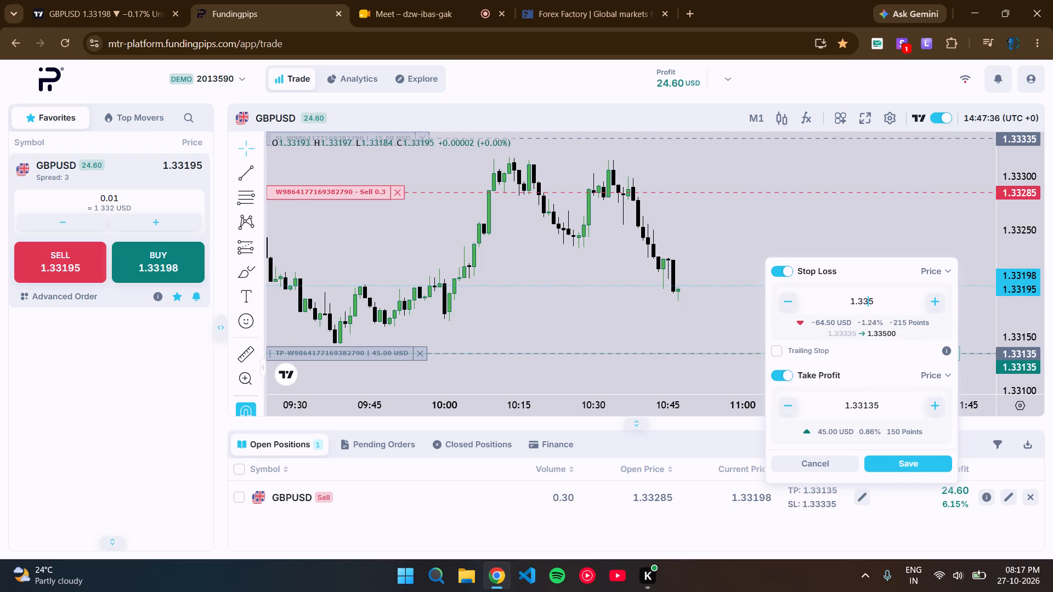
{"action": "key", "text": "2"}
{"action": "key", "text": "8"}
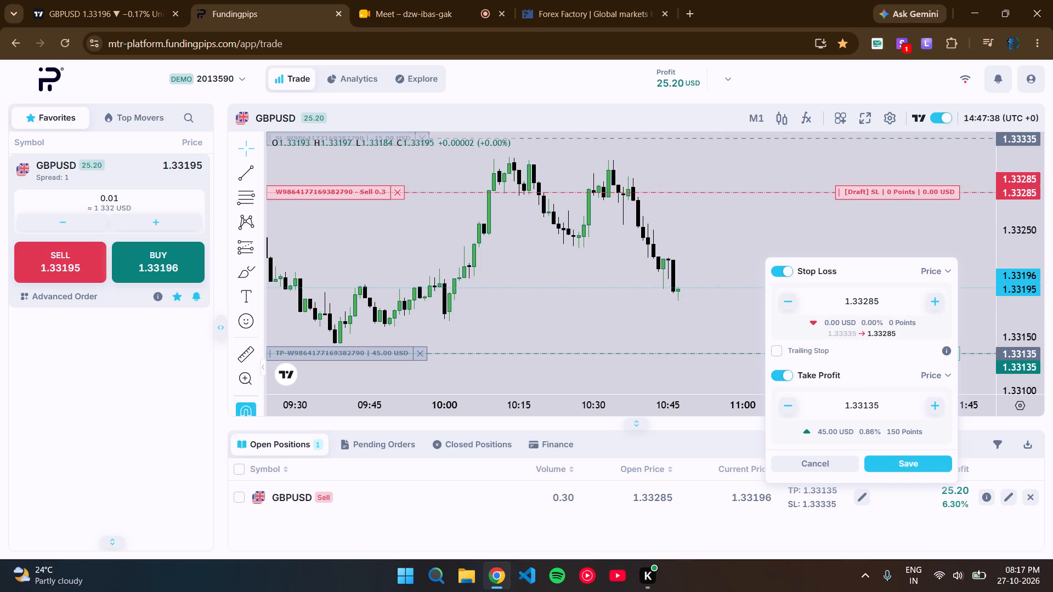
{"action": "left_click", "coordinate": [885, 302]}
{"action": "key", "text": "BackSpace"}
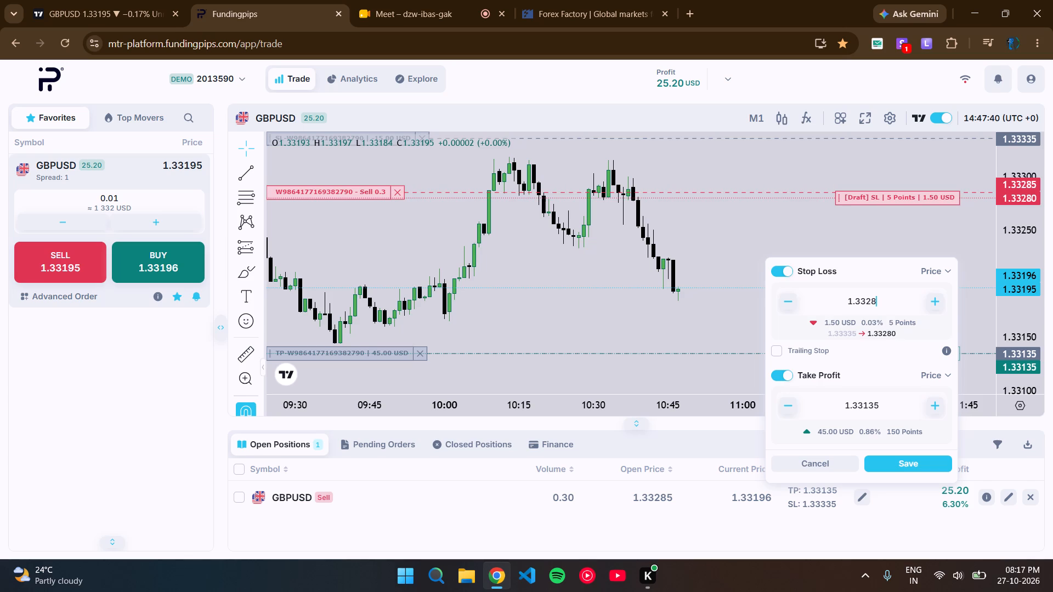
{"action": "key", "text": "2"}
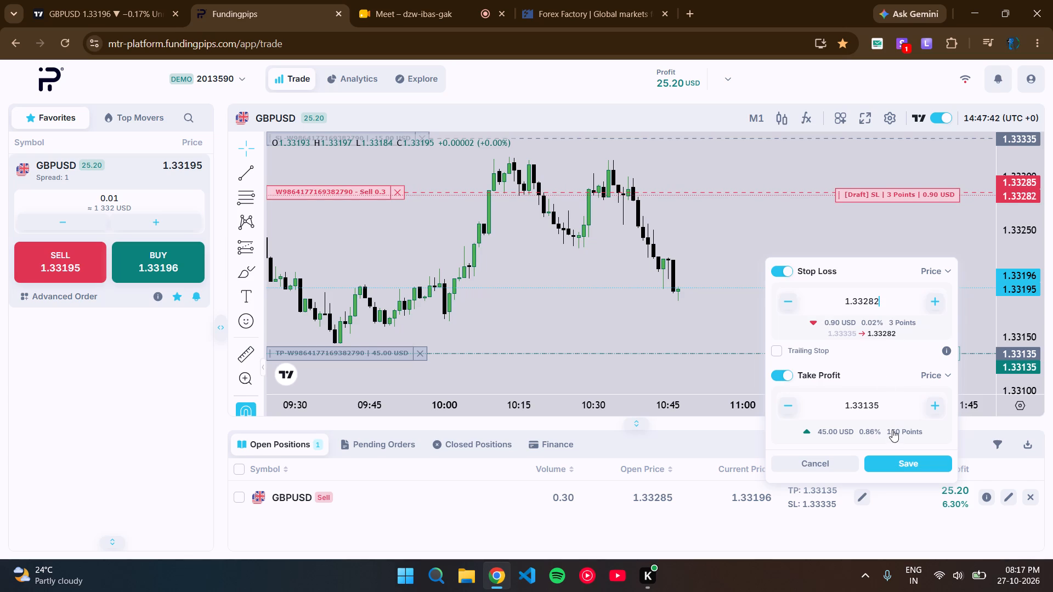
{"action": "left_click", "coordinate": [890, 304]}
{"action": "key", "text": "BackSpace"}
{"action": "key", "text": "0"}
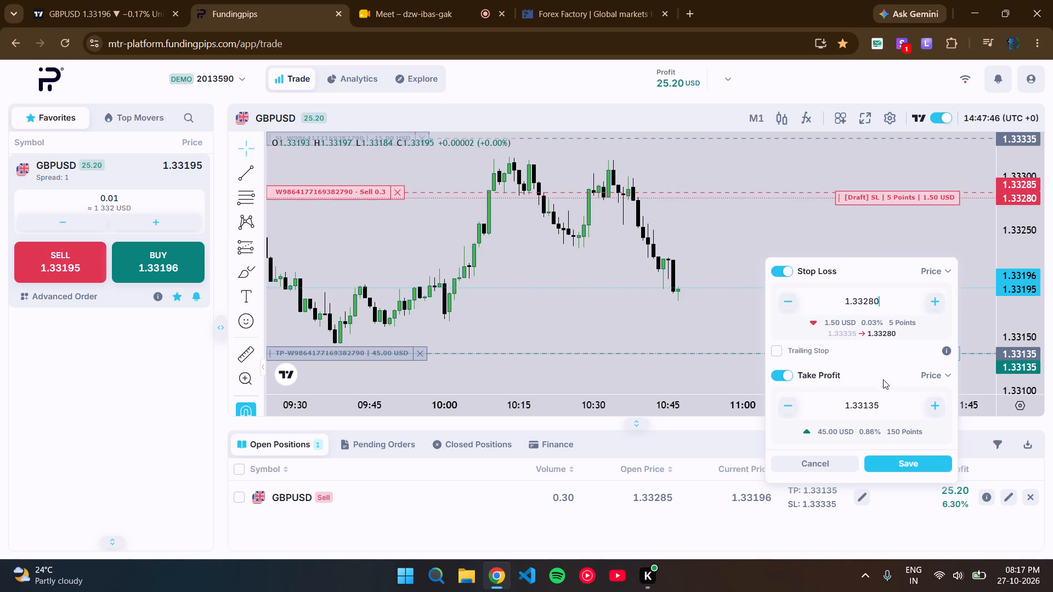
{"action": "left_click", "coordinate": [890, 462]}
{"action": "left_click", "coordinate": [608, 373]}
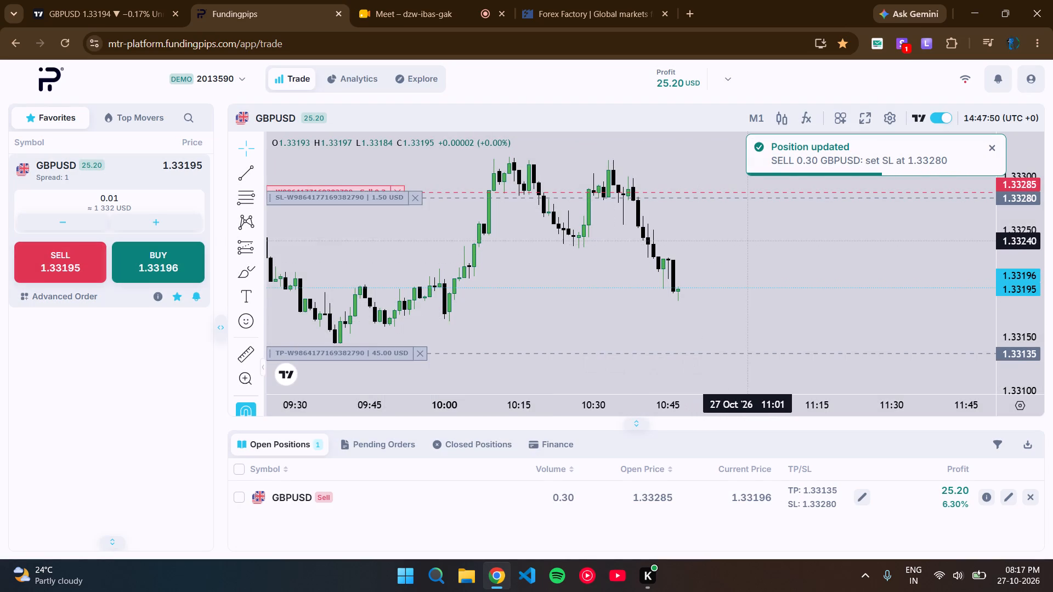
Review the GBPUSD sell's stop loss and take profit on the chart and in the position's settings, without changing them.
{"action": "left_click_drag", "start_coordinate": [749, 234], "coordinate": [750, 263]}
{"action": "left_click", "coordinate": [750, 263]}
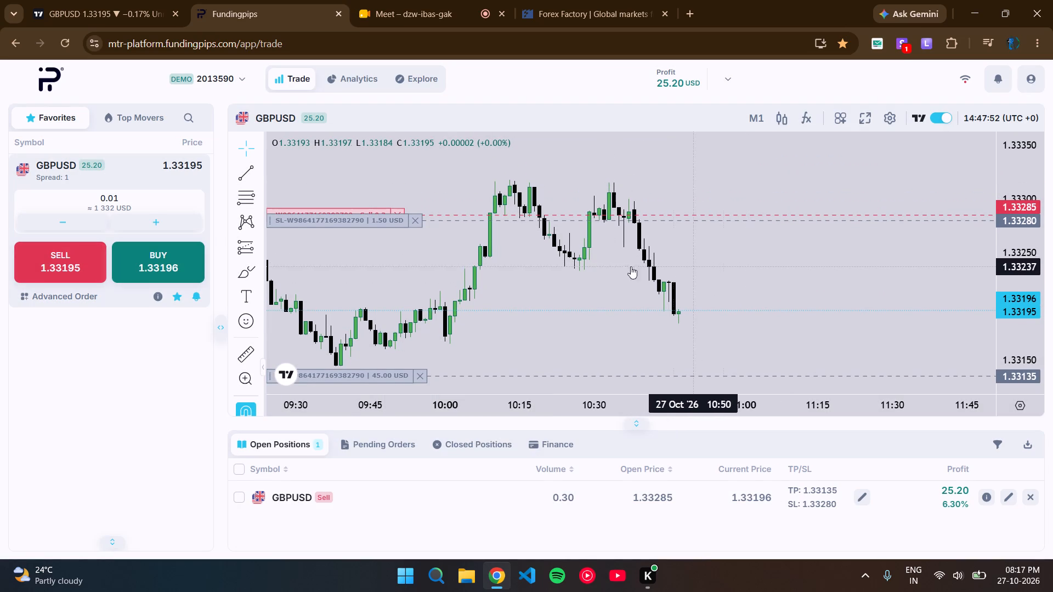
{"action": "left_click_drag", "start_coordinate": [791, 298], "coordinate": [778, 264]}
{"action": "left_click", "coordinate": [865, 496]}
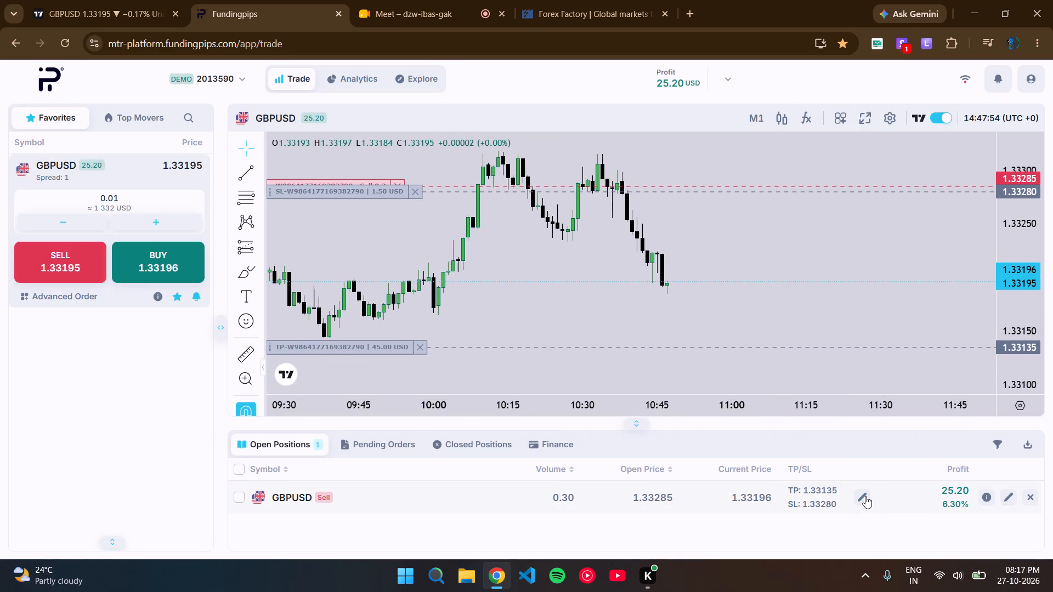
{"action": "left_click", "coordinate": [865, 496]}
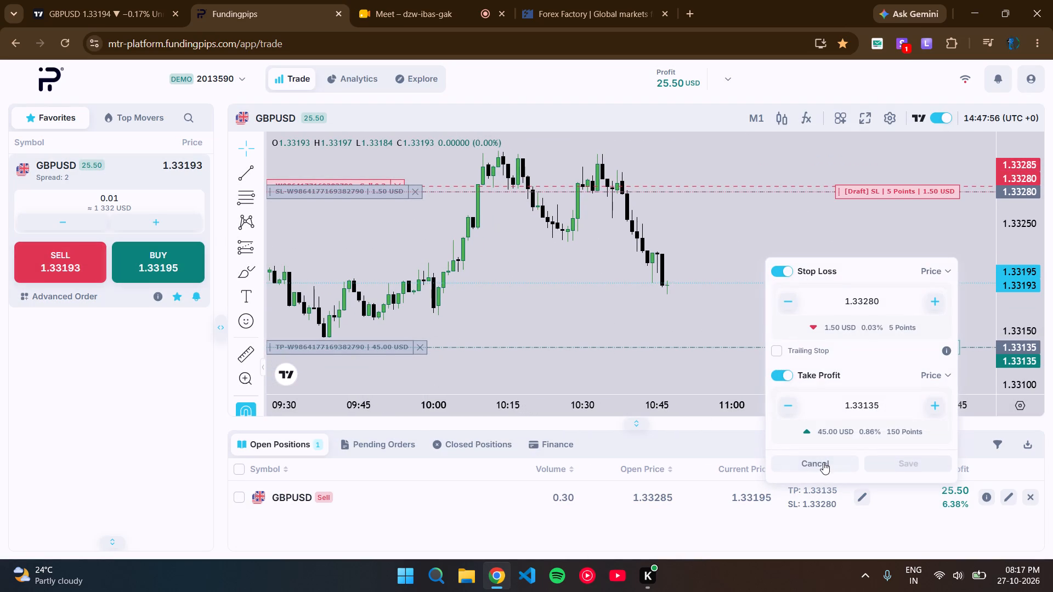
{"action": "left_click", "coordinate": [823, 462]}
{"action": "left_click", "coordinate": [56, 0]}
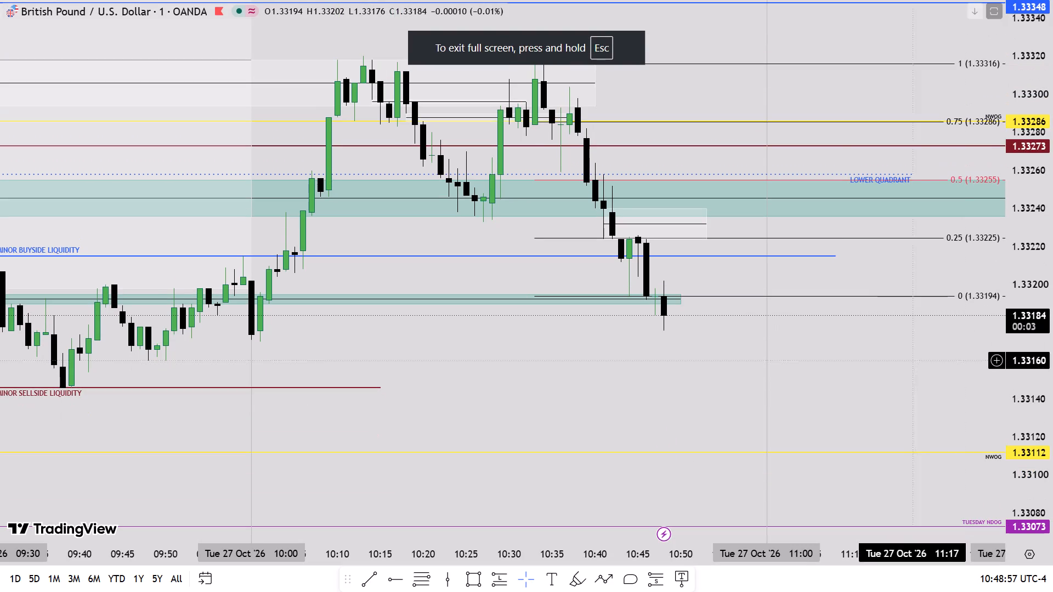
Extend the end of the minor sellside liquidity line at 1.33146 forward to about 11:05.
{"action": "left_click_drag", "start_coordinate": [665, 391], "coordinate": [665, 401]}
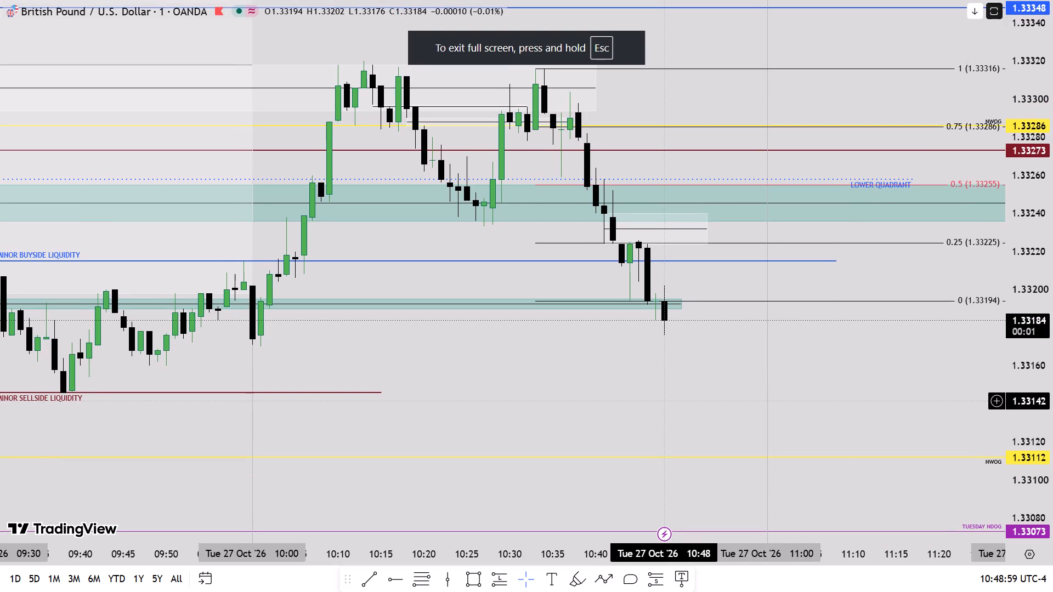
{"action": "scroll", "coordinate": [1052, 411], "scroll_direction": "up", "scroll_amount": 6}
{"action": "scroll", "coordinate": [1052, 412], "scroll_direction": "down", "scroll_amount": 4}
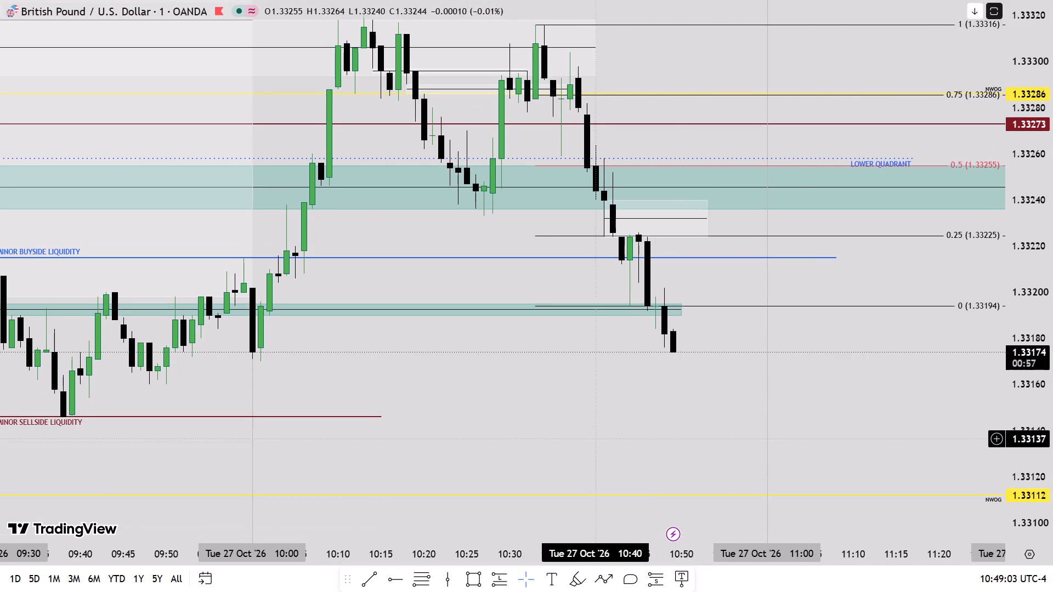
{"action": "left_click_drag", "start_coordinate": [584, 442], "coordinate": [637, 445]}
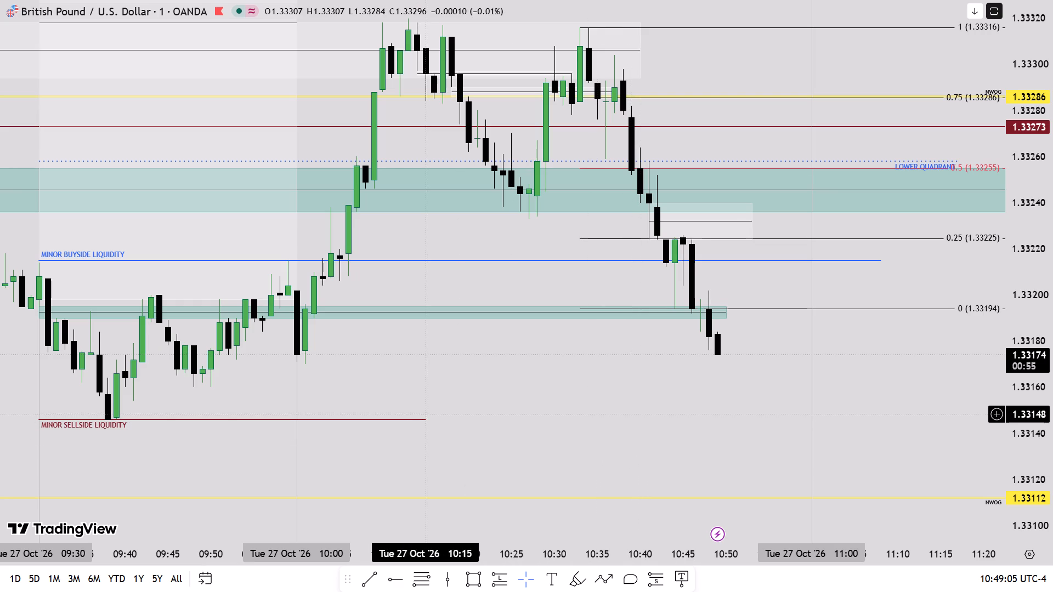
{"action": "left_click_drag", "start_coordinate": [425, 423], "coordinate": [475, 426], "text": "shift"}
{"action": "left_click", "coordinate": [554, 374]}
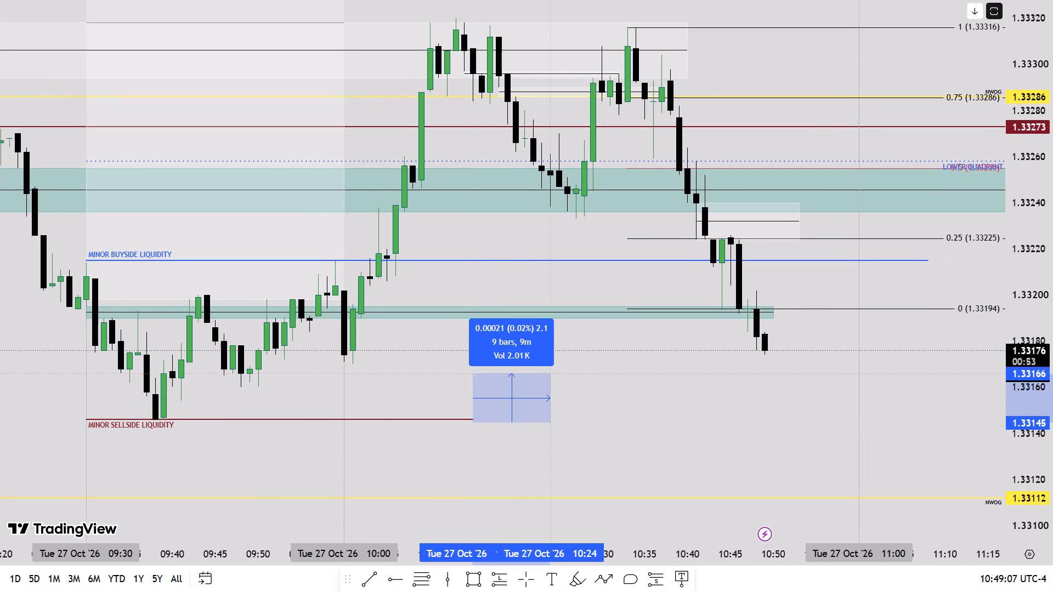
{"action": "left_click", "coordinate": [558, 436]}
{"action": "left_click_drag", "start_coordinate": [471, 423], "coordinate": [935, 429]}
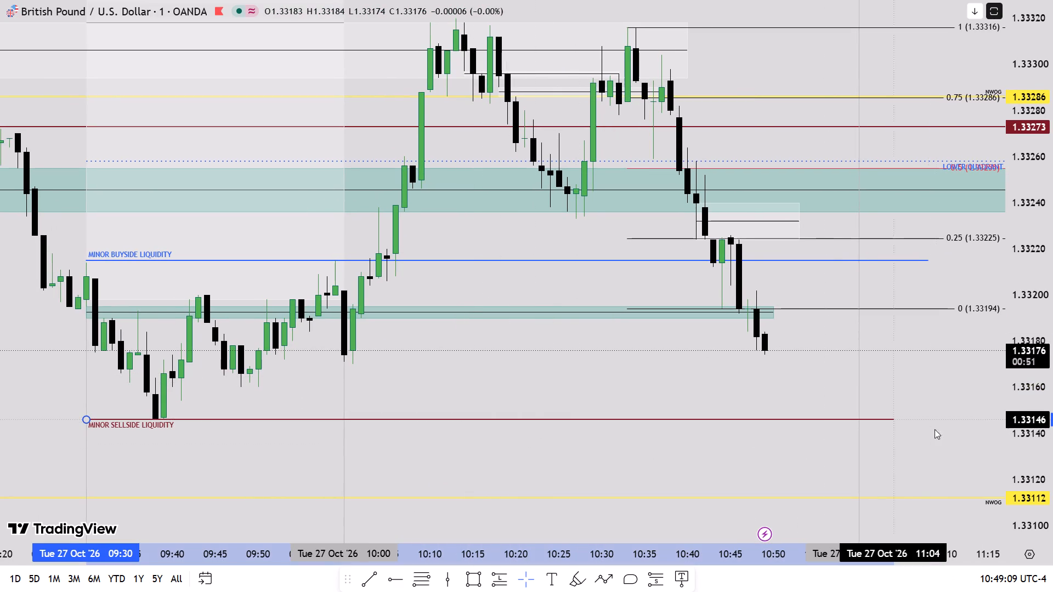
{"action": "left_click_drag", "start_coordinate": [935, 429], "coordinate": [902, 429]}
{"action": "left_click", "coordinate": [913, 453]}
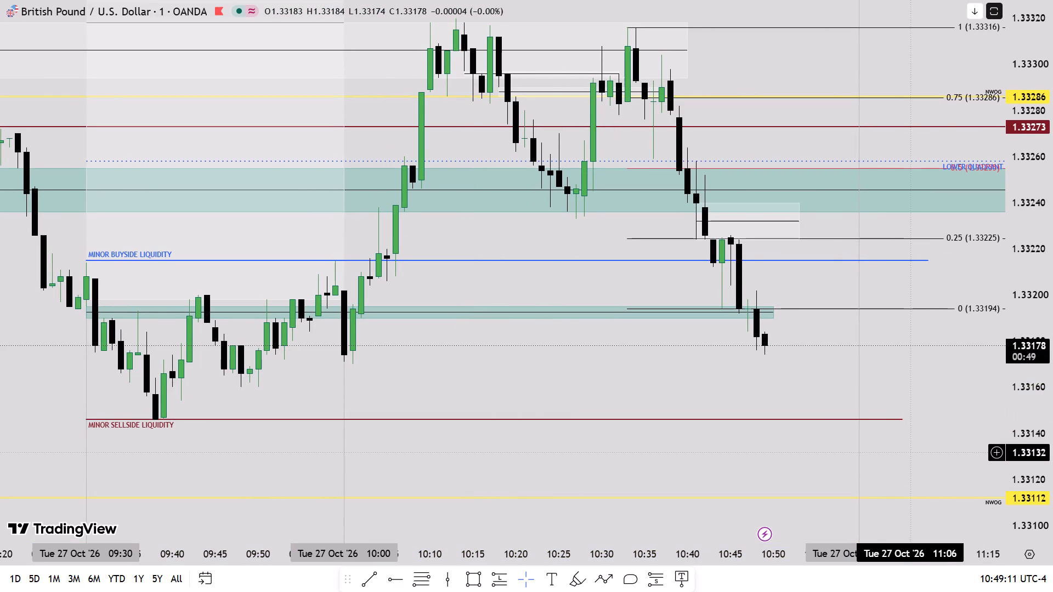
Measure the price move from the 1.33285 entry down to the 1.33135 take-profit level, and clear the measurement.
{"action": "scroll", "coordinate": [1052, 373], "scroll_direction": "up", "scroll_amount": 5}
{"action": "left_click_drag", "start_coordinate": [734, 479], "coordinate": [647, 402]}
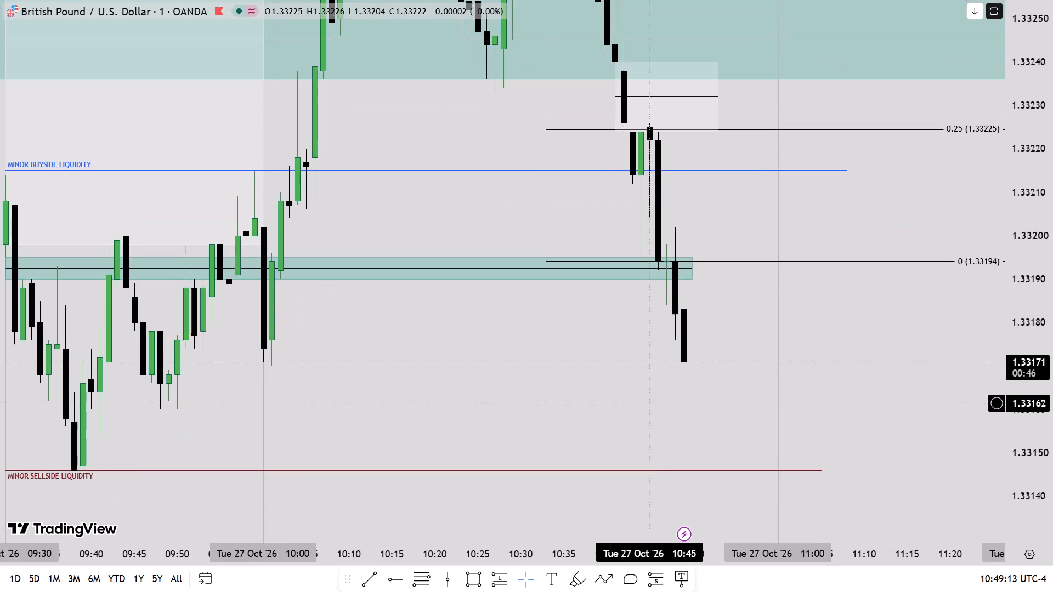
{"action": "scroll", "coordinate": [1052, 392], "scroll_direction": "down", "scroll_amount": 2}
{"action": "scroll", "coordinate": [763, 424], "scroll_direction": "down", "scroll_amount": 2}
{"action": "left_click_drag", "start_coordinate": [785, 382], "coordinate": [752, 398]}
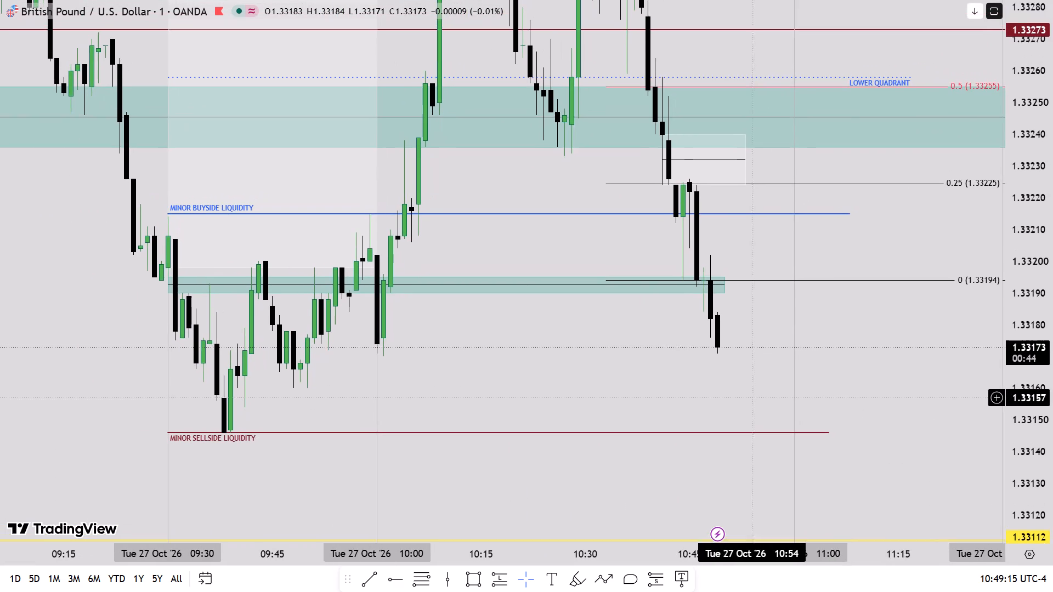
{"action": "scroll", "coordinate": [1052, 398], "scroll_direction": "down", "scroll_amount": 2}
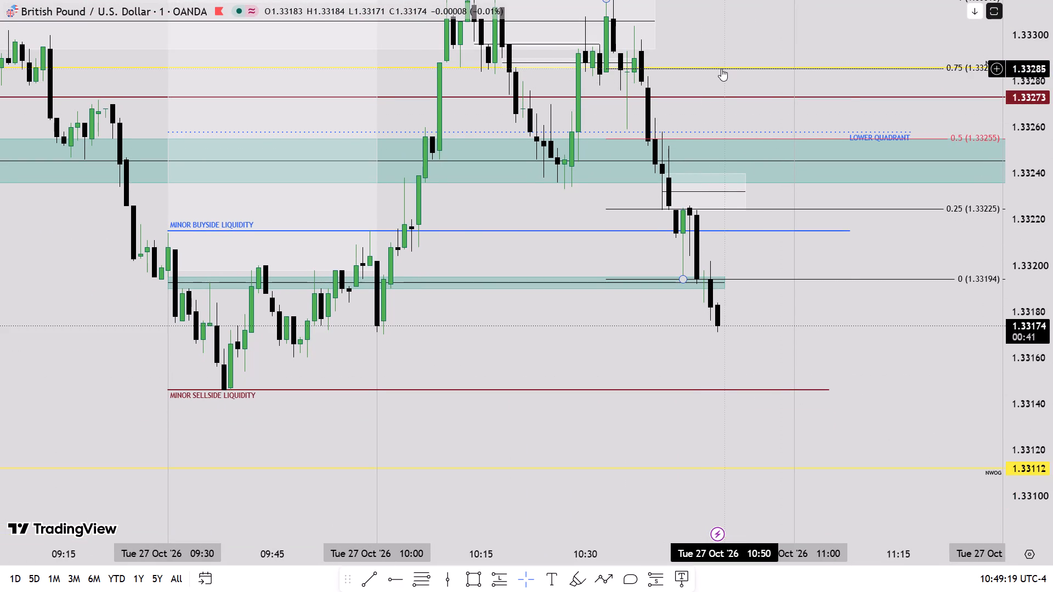
{"action": "left_click", "coordinate": [721, 69], "text": "shift"}
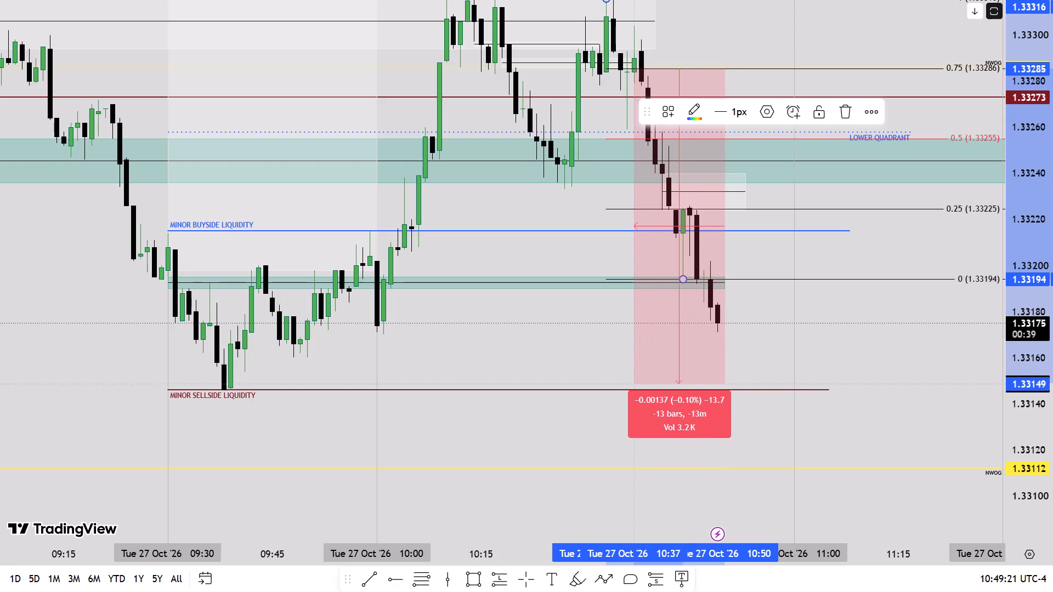
{"action": "left_click", "coordinate": [627, 416], "text": "shift"}
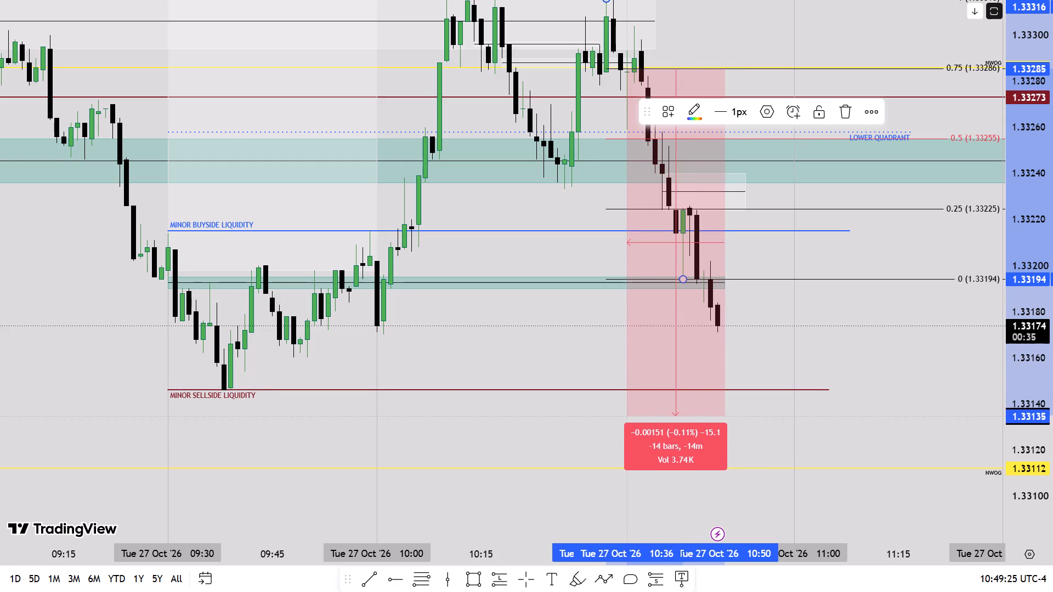
{"action": "scroll", "coordinate": [627, 416], "scroll_direction": "down", "scroll_amount": 11}
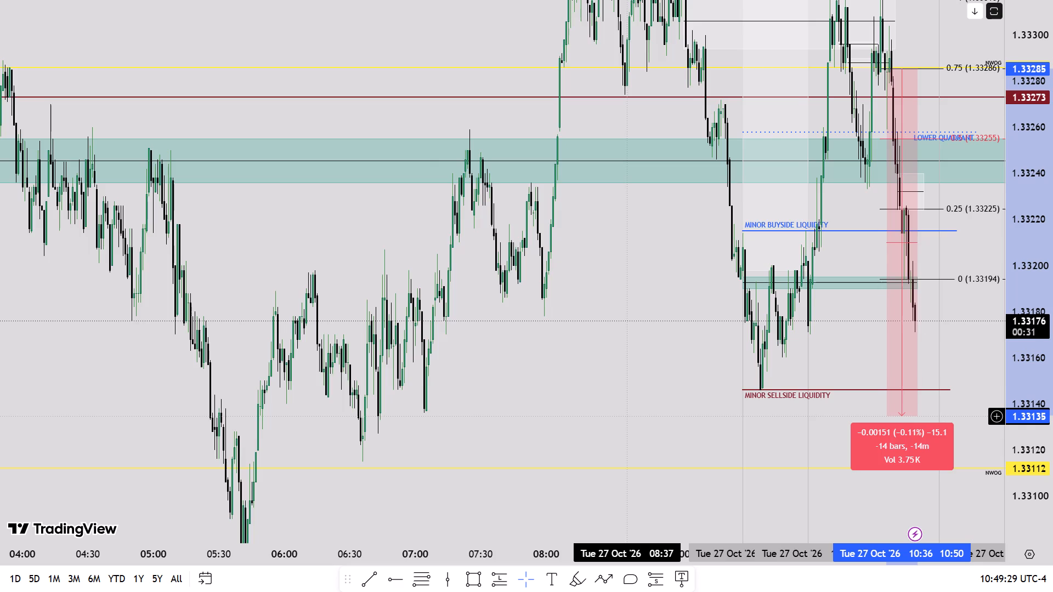
{"action": "scroll", "coordinate": [627, 416], "scroll_direction": "up", "scroll_amount": 14}
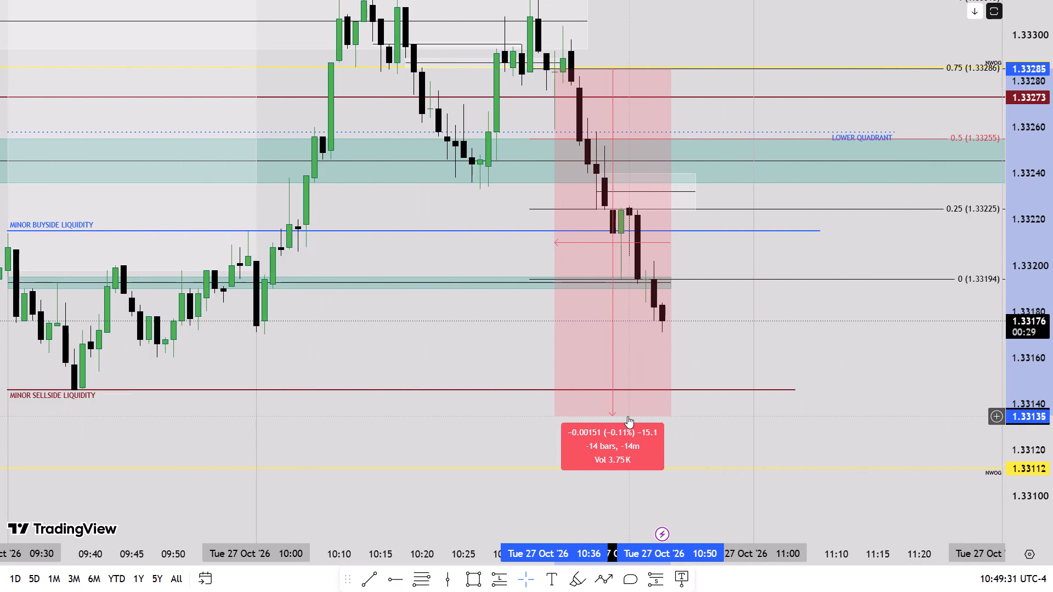
{"action": "left_click", "coordinate": [708, 412]}
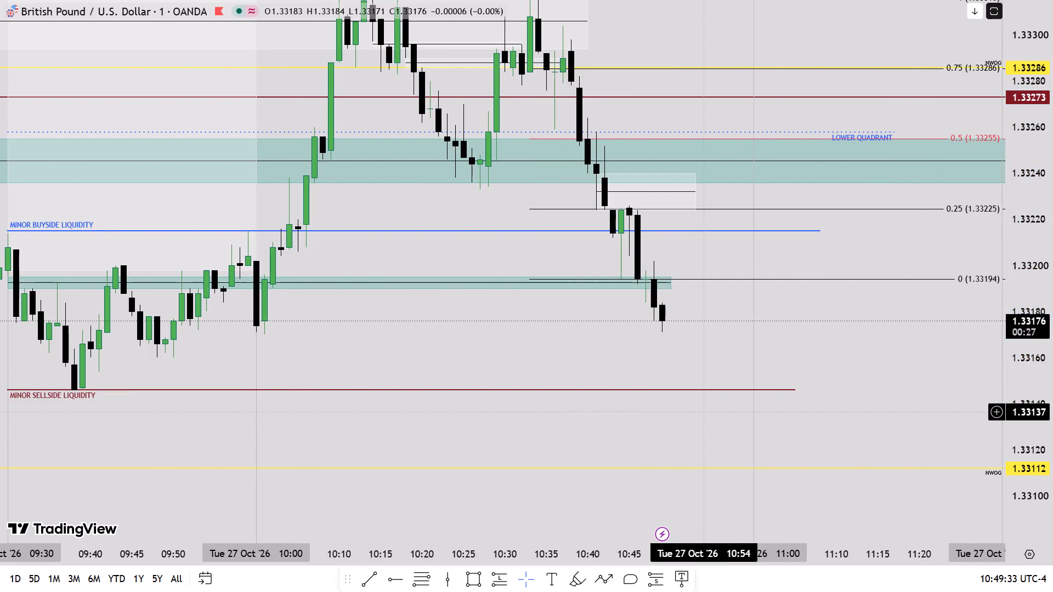
Examine the latest GBPUSD candles against the minor sellside liquidity line and the NWOG at 1.33112.
{"action": "left_click_drag", "start_coordinate": [710, 348], "coordinate": [704, 367]}
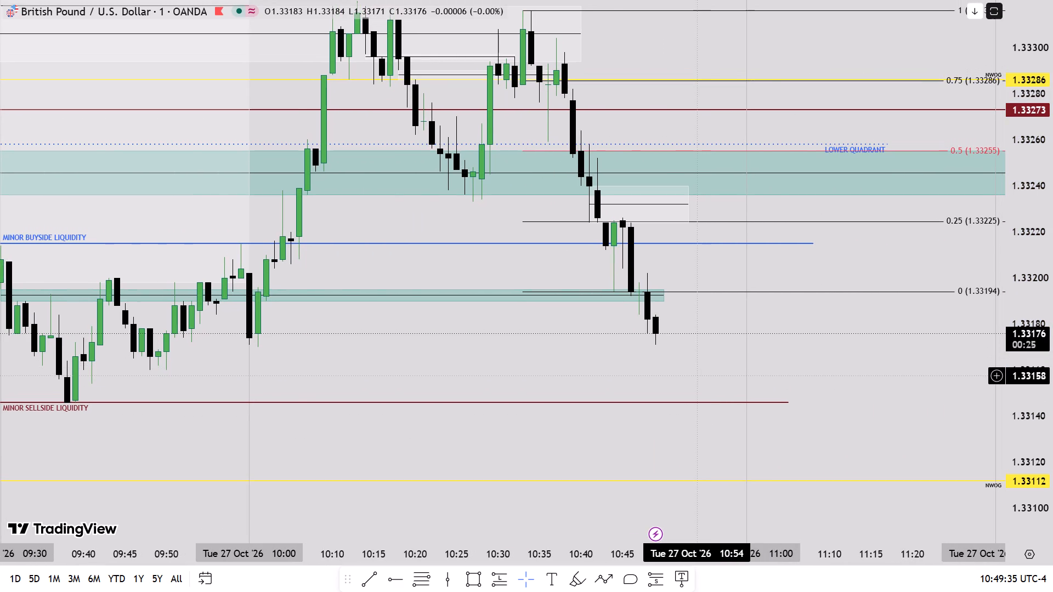
{"action": "scroll", "coordinate": [697, 376], "scroll_direction": "down", "scroll_amount": 2}
{"action": "scroll", "coordinate": [669, 427], "scroll_direction": "down", "scroll_amount": 3}
{"action": "scroll", "coordinate": [669, 428], "scroll_direction": "up", "scroll_amount": 2}
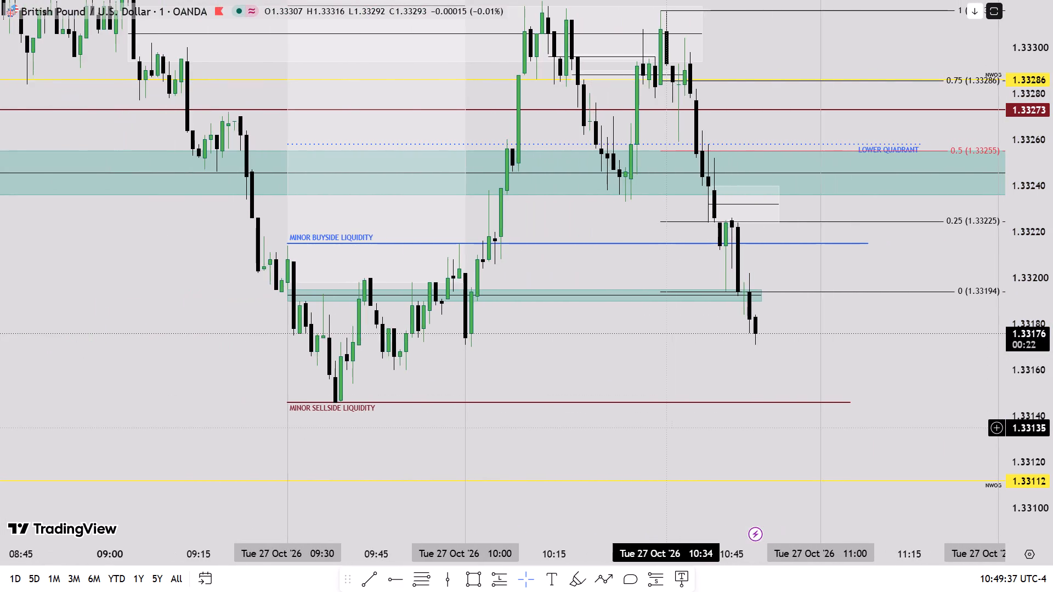
{"action": "scroll", "coordinate": [669, 428], "scroll_direction": "up", "scroll_amount": 3}
{"action": "scroll", "coordinate": [669, 428], "scroll_direction": "down", "scroll_amount": 4}
{"action": "scroll", "coordinate": [669, 426], "scroll_direction": "up", "scroll_amount": 5}
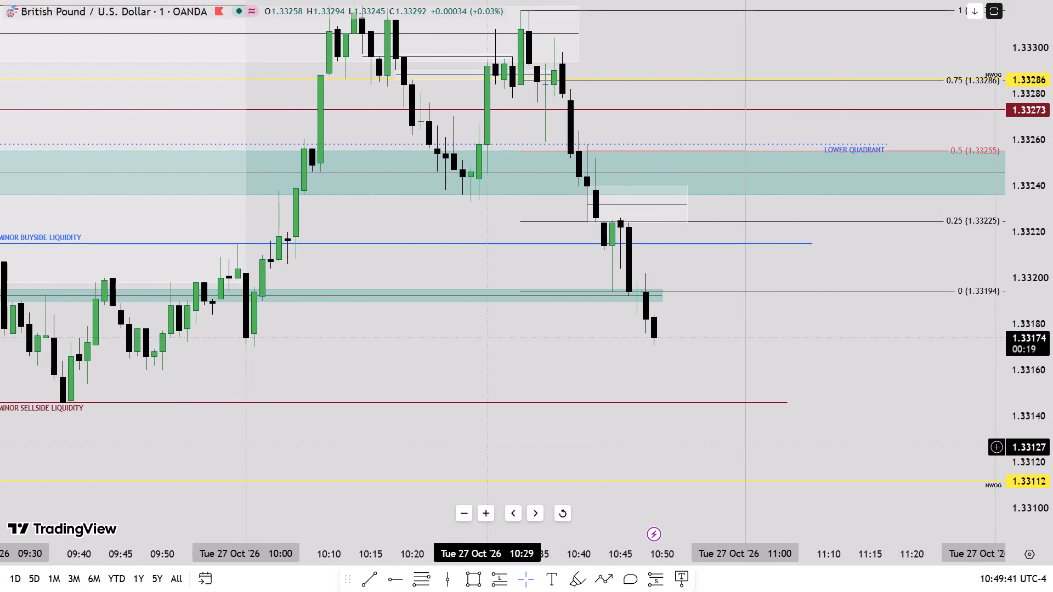
{"action": "scroll", "coordinate": [501, 429], "scroll_direction": "down", "scroll_amount": 3}
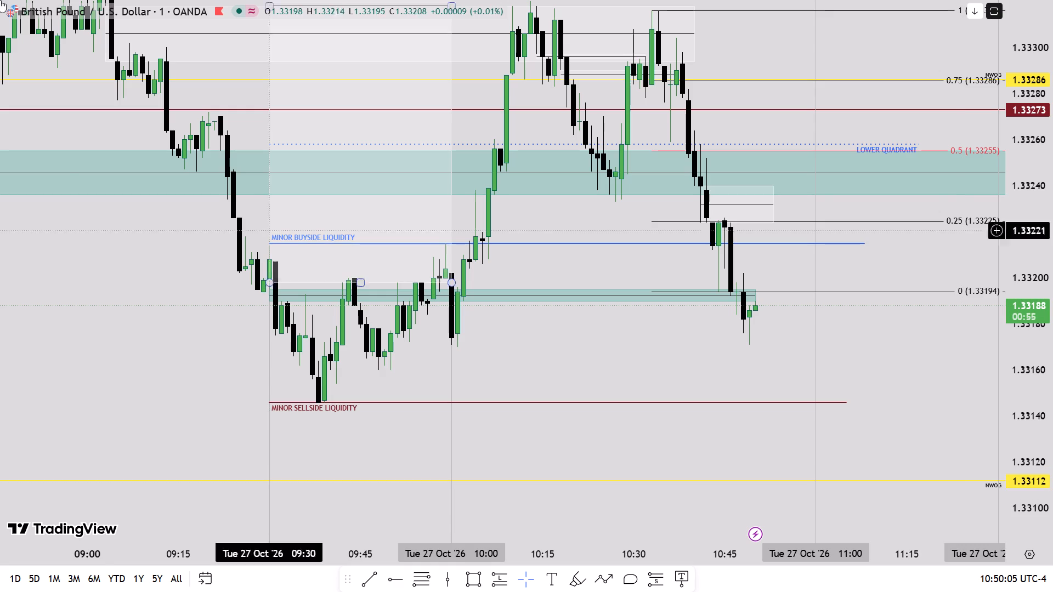
Extend the end of the small green zone beside the Fib low forward to about 10:54.
{"action": "scroll", "coordinate": [1052, 469], "scroll_direction": "up", "scroll_amount": 4}
{"action": "scroll", "coordinate": [718, 466], "scroll_direction": "up", "scroll_amount": 4}
{"action": "scroll", "coordinate": [1052, 358], "scroll_direction": "down", "scroll_amount": 3}
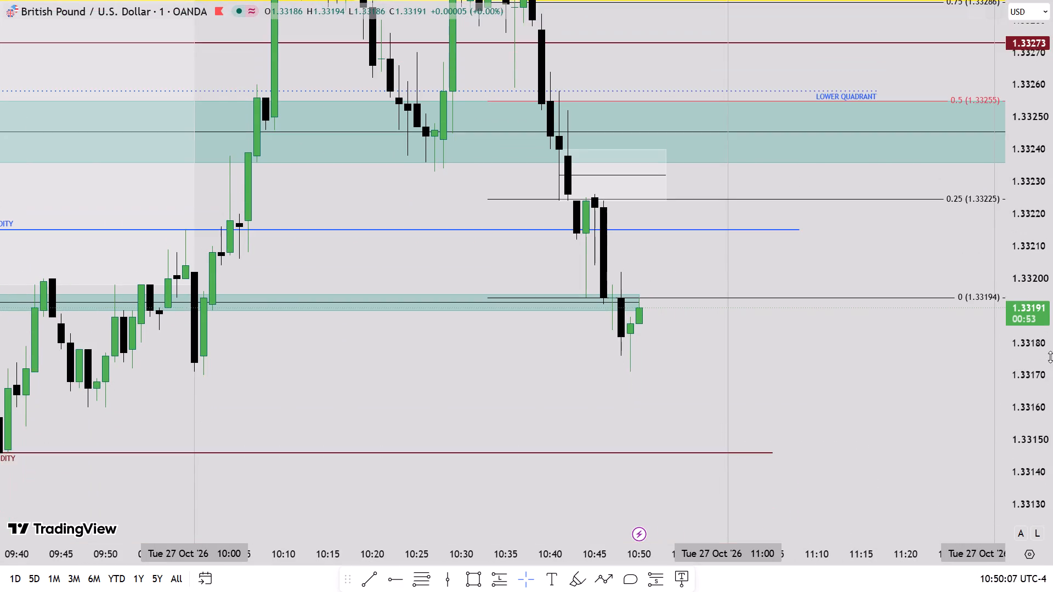
{"action": "scroll", "coordinate": [1052, 314], "scroll_direction": "up", "scroll_amount": 3}
{"action": "left_click_drag", "start_coordinate": [641, 311], "coordinate": [668, 314]}
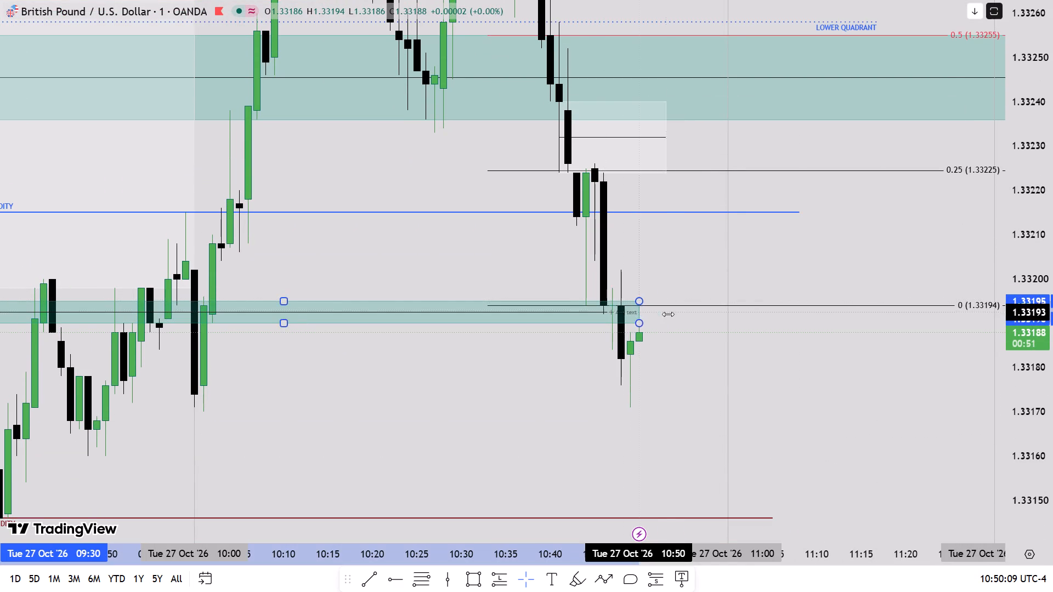
{"action": "left_click_drag", "start_coordinate": [668, 314], "coordinate": [675, 314]}
{"action": "left_click", "coordinate": [644, 410]}
{"action": "left_click", "coordinate": [638, 404]}
{"action": "scroll", "coordinate": [1052, 369], "scroll_direction": "up", "scroll_amount": 3}
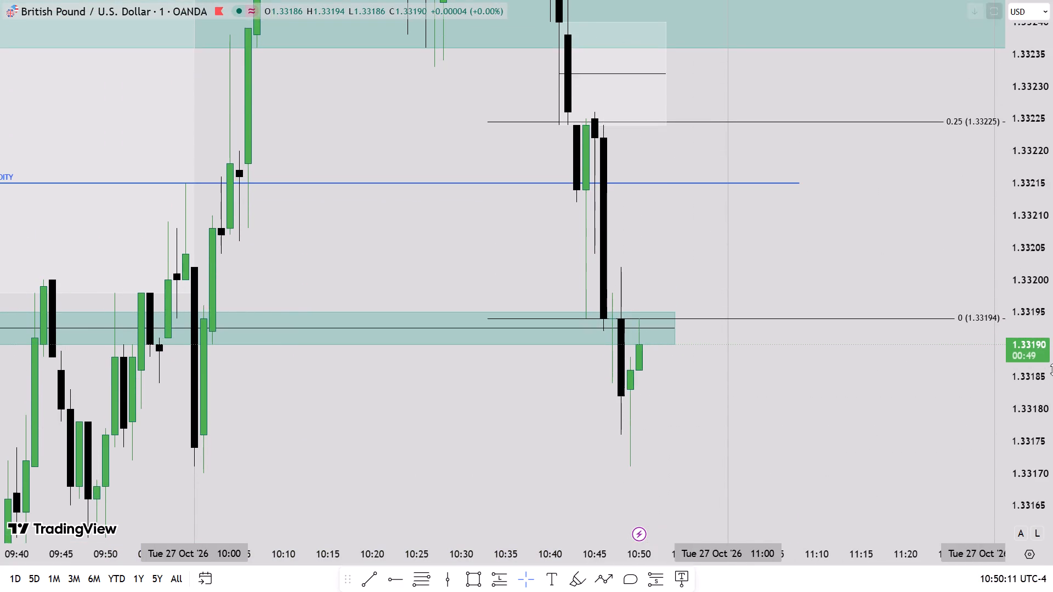
{"action": "scroll", "coordinate": [1052, 369], "scroll_direction": "down", "scroll_amount": 2}
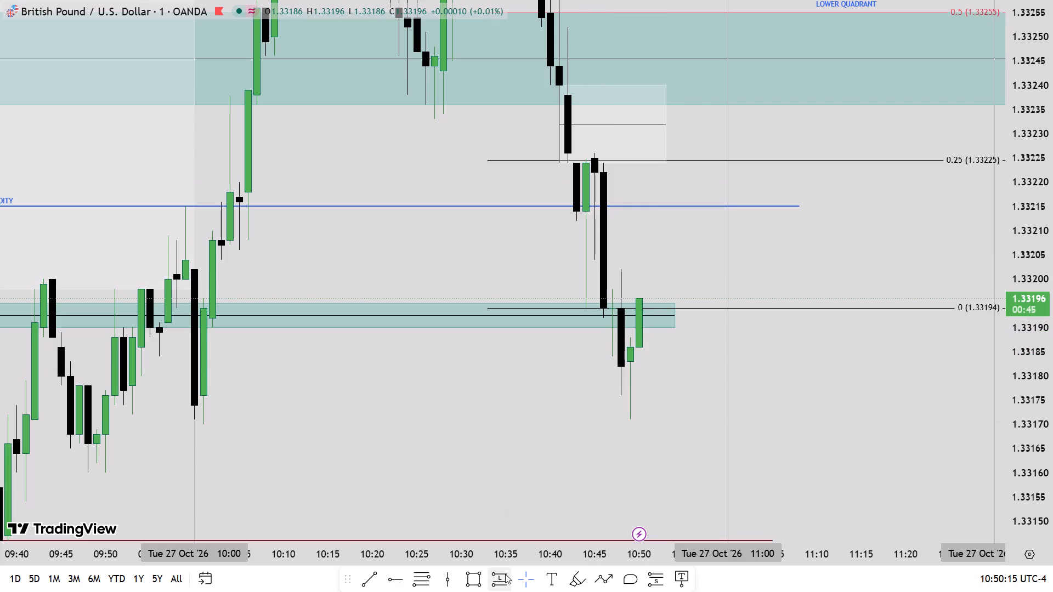
Draw a rectangle zone over the small gap between about 1.33204 and 1.33198, running from 10:45 to about 10:57.
{"action": "left_click", "coordinate": [477, 569]}
{"action": "left_click", "coordinate": [597, 261]}
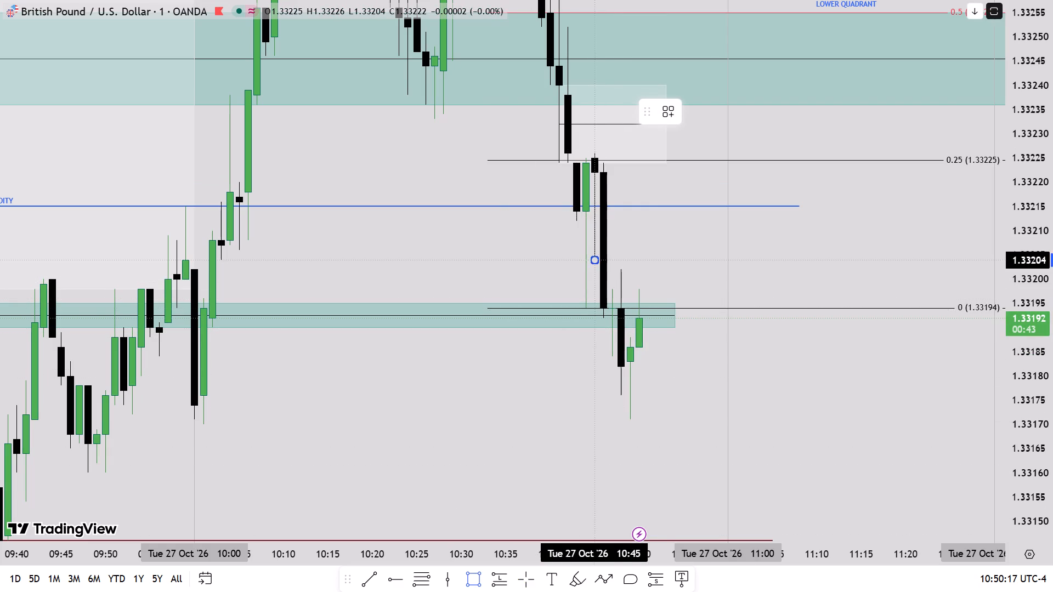
{"action": "left_click", "coordinate": [615, 283]}
{"action": "left_click_drag", "start_coordinate": [614, 274], "coordinate": [705, 276]}
{"action": "left_click_drag", "start_coordinate": [675, 383], "coordinate": [676, 383]}
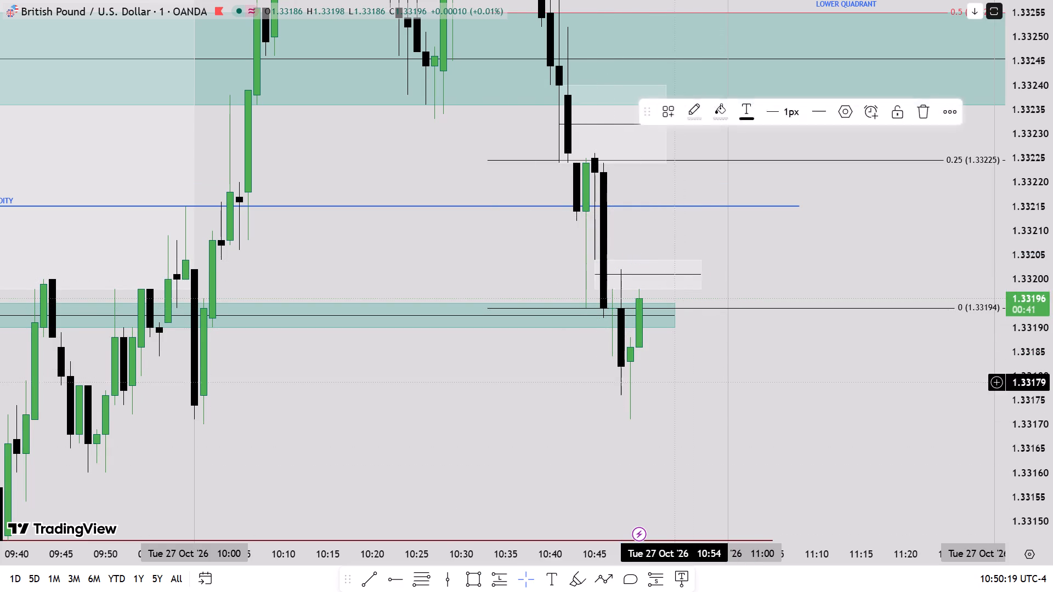
Examine the latest GBPUSD candles against the new small gap zone, the Fib low and the minor sellside liquidity line.
{"action": "left_click_drag", "start_coordinate": [676, 383], "coordinate": [690, 286]}
{"action": "scroll", "coordinate": [1052, 282], "scroll_direction": "down", "scroll_amount": 5}
{"action": "scroll", "coordinate": [1052, 282], "scroll_direction": "up", "scroll_amount": 4}
{"action": "scroll", "coordinate": [1052, 282], "scroll_direction": "down", "scroll_amount": 2}
{"action": "scroll", "coordinate": [1052, 282], "scroll_direction": "up", "scroll_amount": 2}
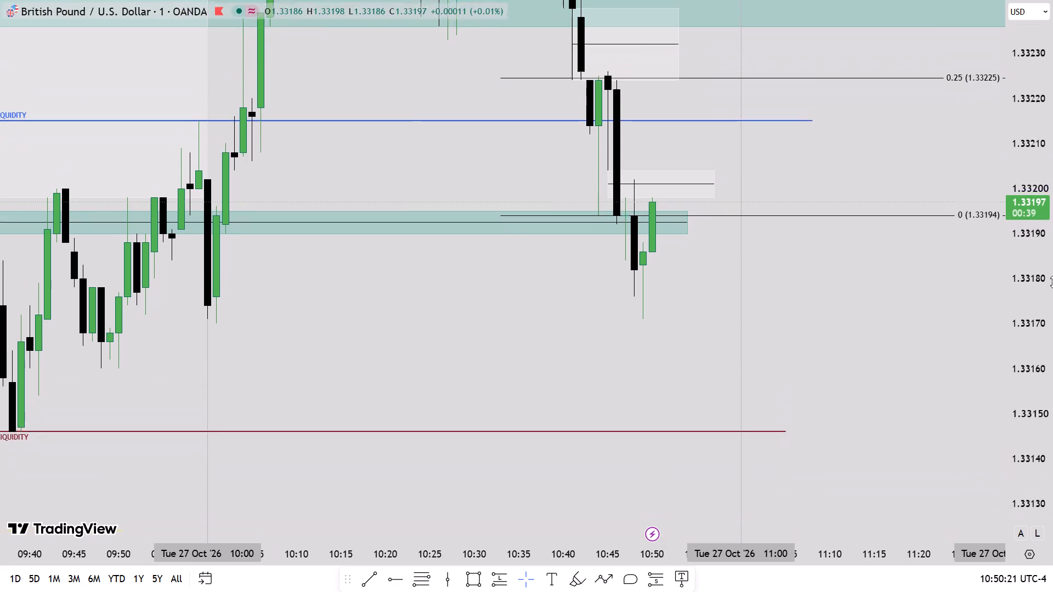
{"action": "scroll", "coordinate": [1052, 282], "scroll_direction": "up", "scroll_amount": 2}
{"action": "scroll", "coordinate": [1052, 282], "scroll_direction": "down", "scroll_amount": 4}
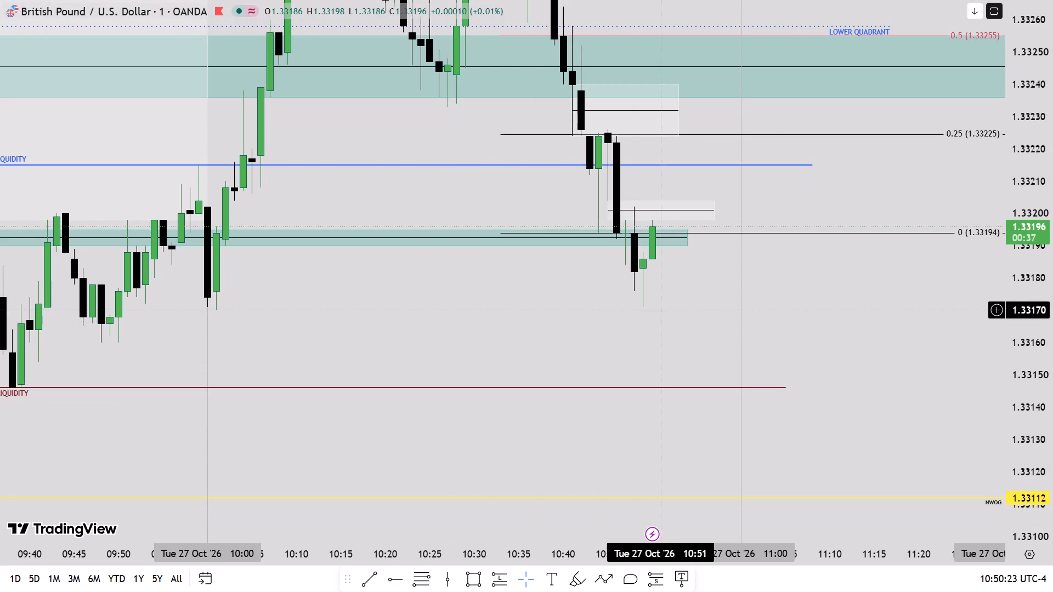
{"action": "left_click_drag", "start_coordinate": [662, 307], "coordinate": [648, 394]}
{"action": "scroll", "coordinate": [1052, 298], "scroll_direction": "down", "scroll_amount": 3}
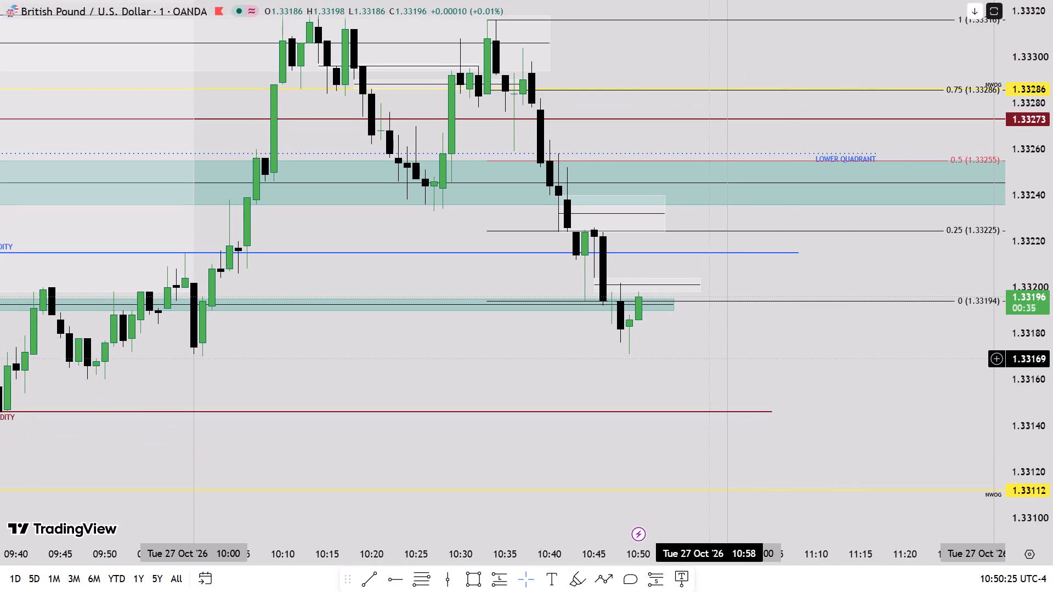
{"action": "left_click_drag", "start_coordinate": [710, 358], "coordinate": [687, 391]}
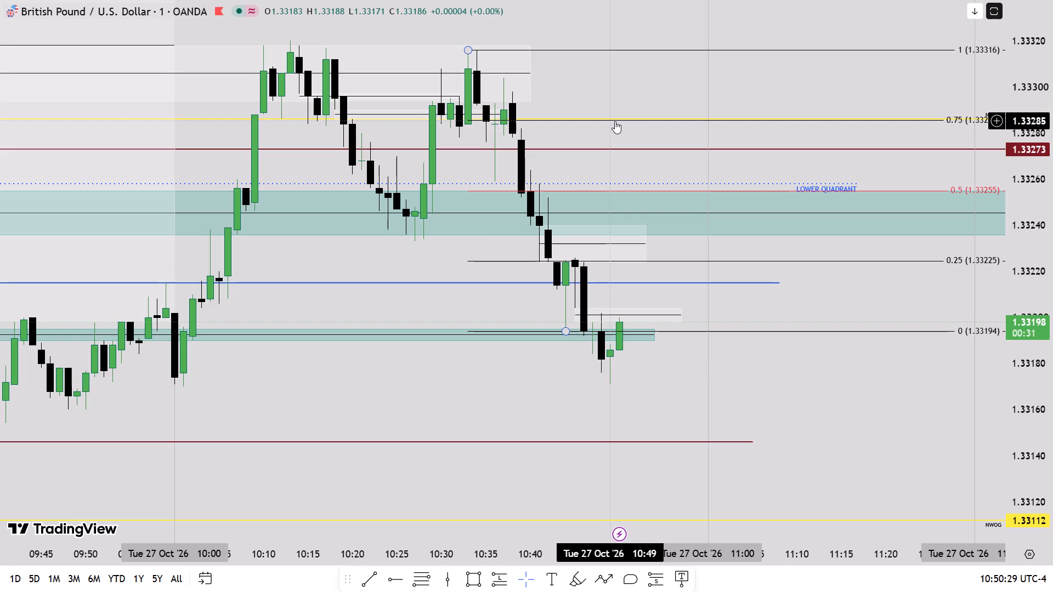
Measure the price move from the 1.33285 entry down to the 10:49 swing low at 1.33171, and clear the measurement.
{"action": "left_click", "coordinate": [615, 121], "text": "shift"}
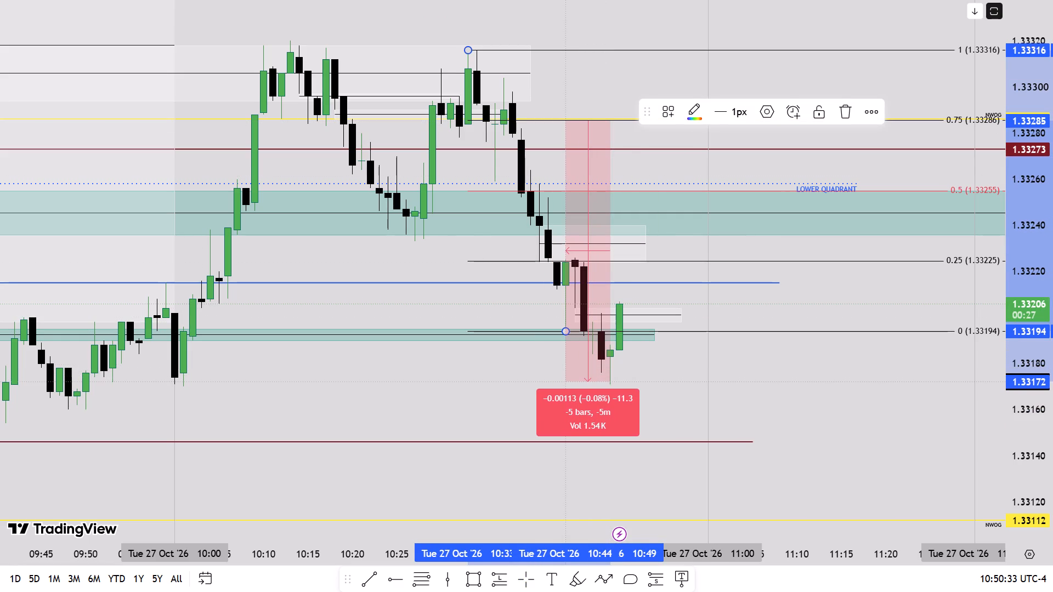
{"action": "left_click", "coordinate": [568, 384], "text": "shift"}
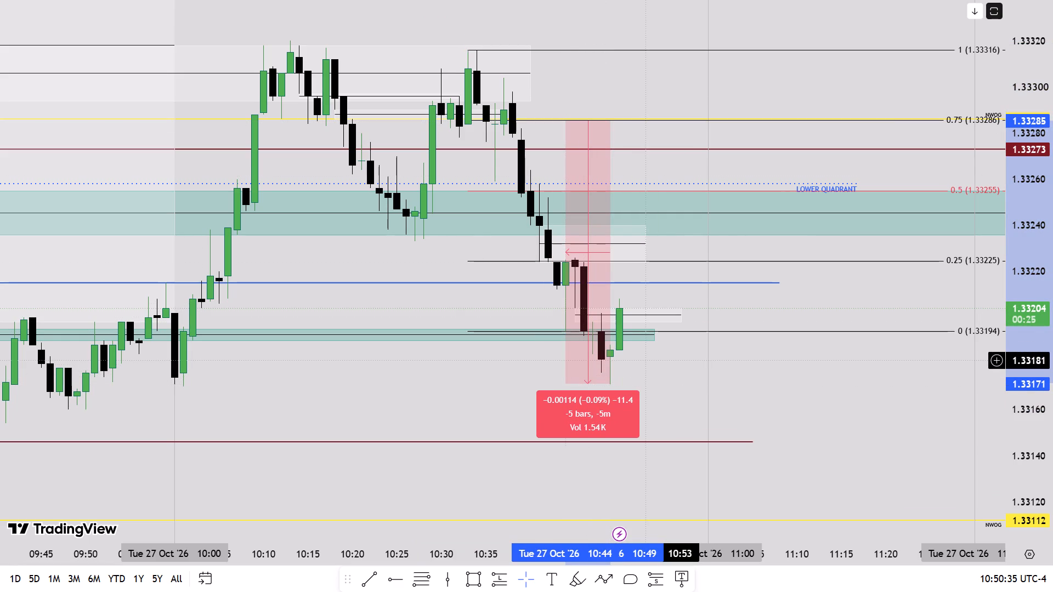
{"action": "left_click_drag", "start_coordinate": [647, 370], "coordinate": [647, 425]}
Examine the current candle against the minor buyside and sellside liquidity lines and the Fib levels.
{"action": "scroll", "coordinate": [635, 414], "scroll_direction": "down", "scroll_amount": 4}
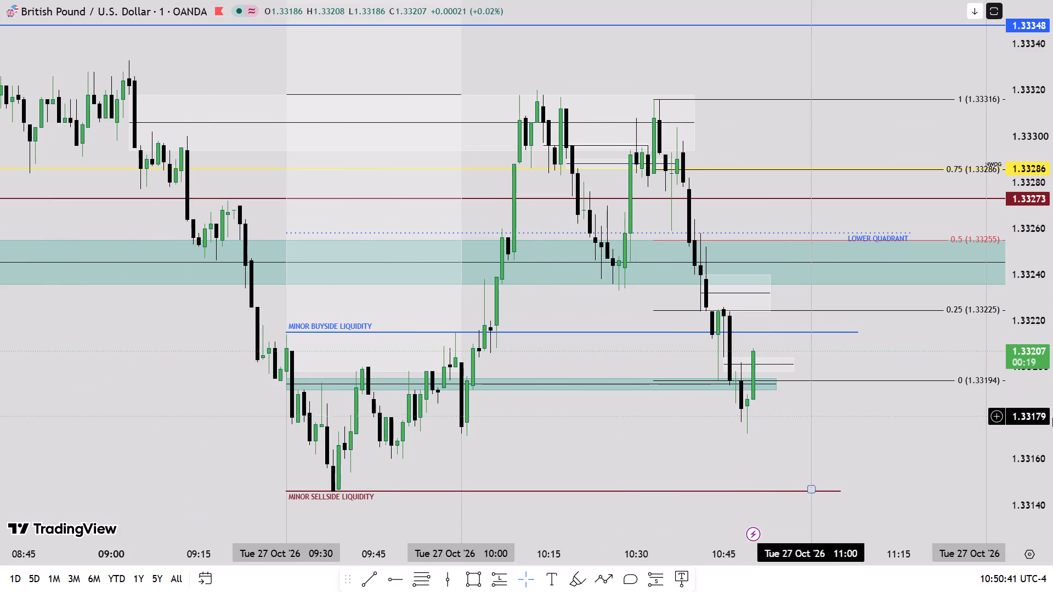
{"action": "scroll", "coordinate": [1052, 420], "scroll_direction": "up", "scroll_amount": 5}
{"action": "scroll", "coordinate": [1052, 420], "scroll_direction": "down", "scroll_amount": 5}
{"action": "scroll", "coordinate": [1052, 446], "scroll_direction": "up", "scroll_amount": 4}
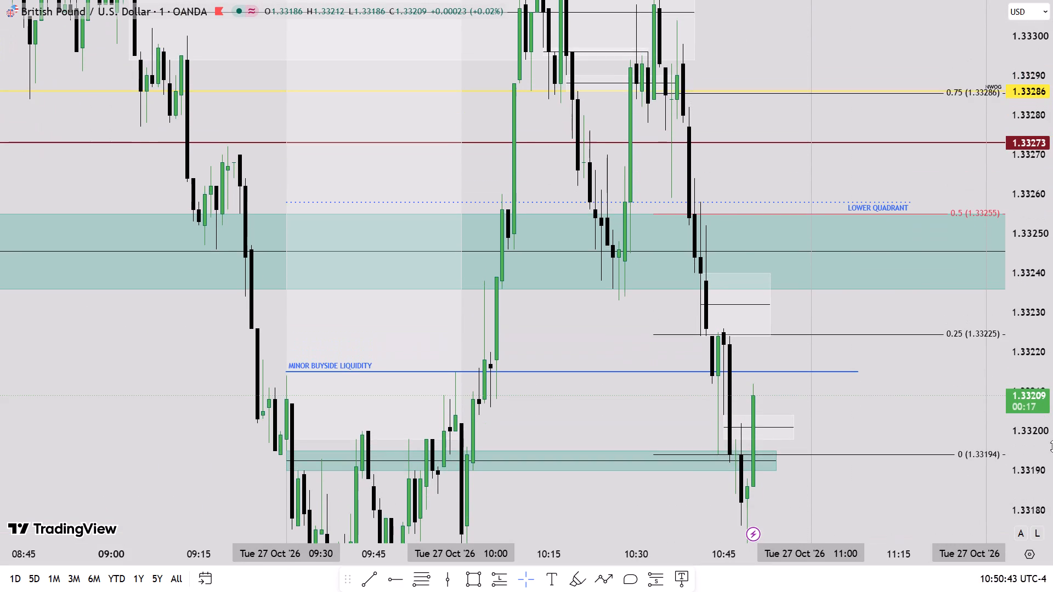
{"action": "scroll", "coordinate": [855, 461], "scroll_direction": "up", "scroll_amount": 3}
{"action": "left_click_drag", "start_coordinate": [821, 422], "coordinate": [757, 373]}
{"action": "scroll", "coordinate": [1052, 354], "scroll_direction": "down", "scroll_amount": 4}
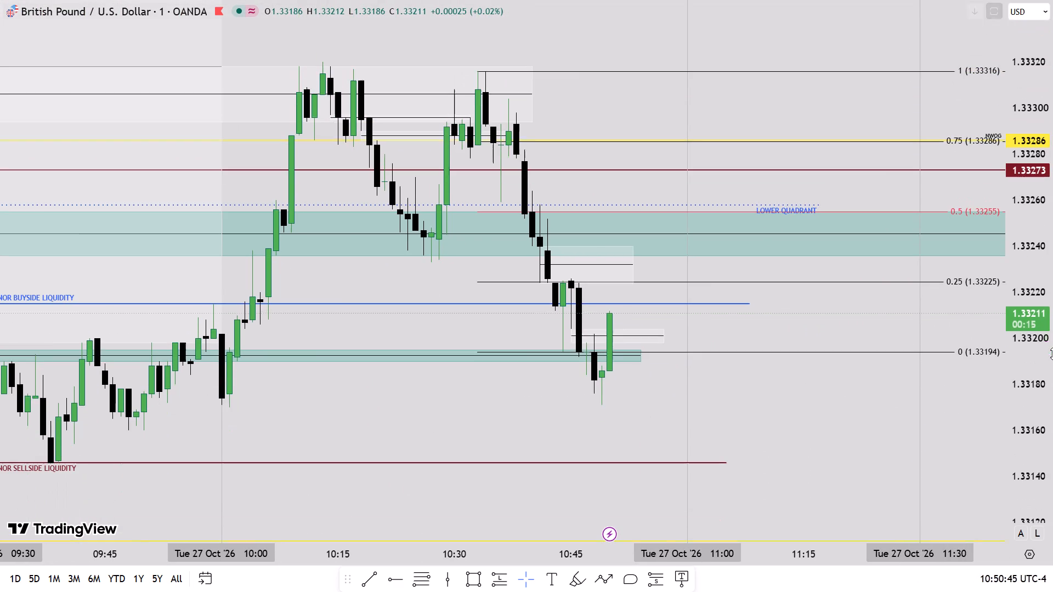
{"action": "scroll", "coordinate": [721, 402], "scroll_direction": "down", "scroll_amount": 1}
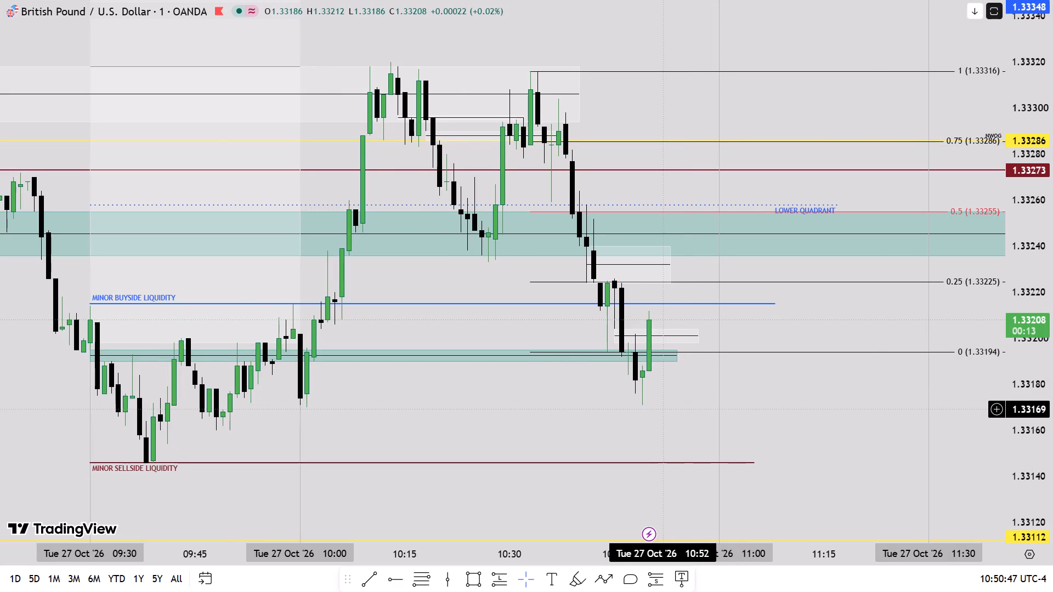
{"action": "left_click_drag", "start_coordinate": [660, 409], "coordinate": [626, 431]}
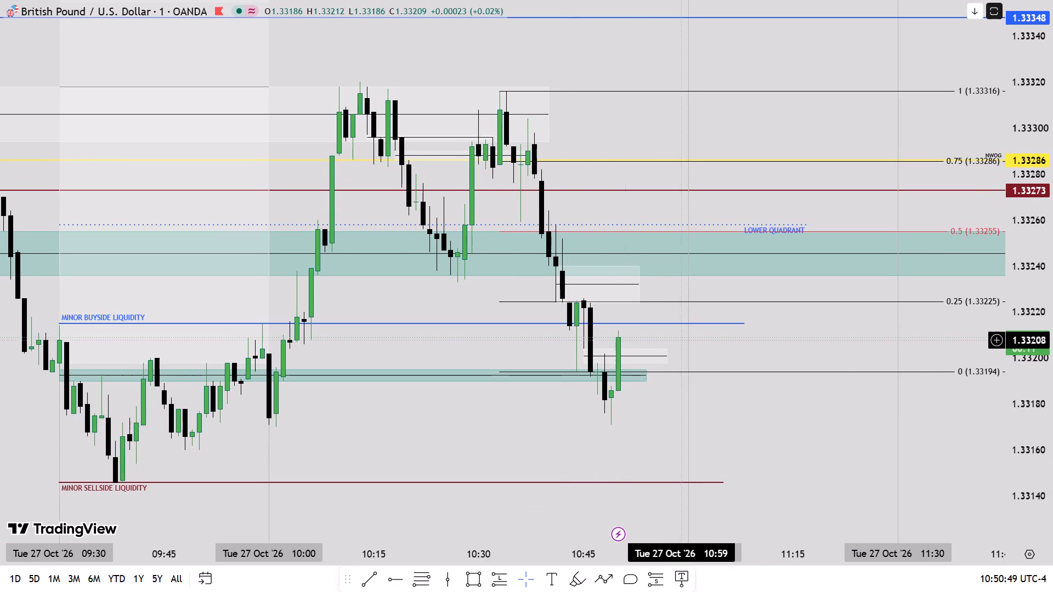
{"action": "left_click_drag", "start_coordinate": [641, 437], "coordinate": [596, 468]}
Move the Fib retracement's 0 anchor down to the 10:49 swing low at 1.33171.
{"action": "left_click", "coordinate": [418, 574]}
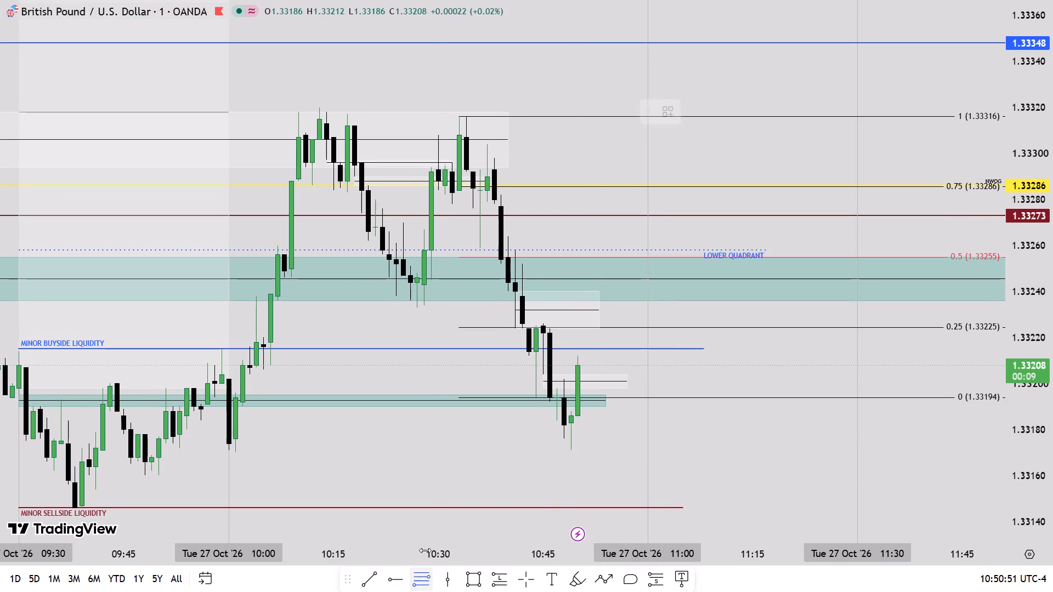
{"action": "right_click", "coordinate": [480, 337]}
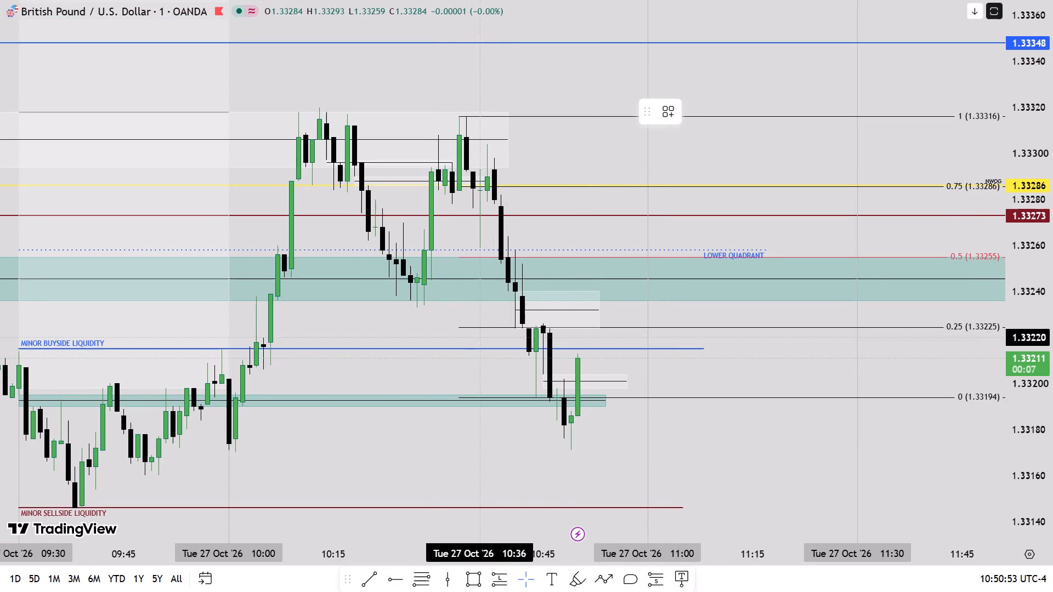
{"action": "left_click_drag", "start_coordinate": [535, 396], "coordinate": [535, 397]}
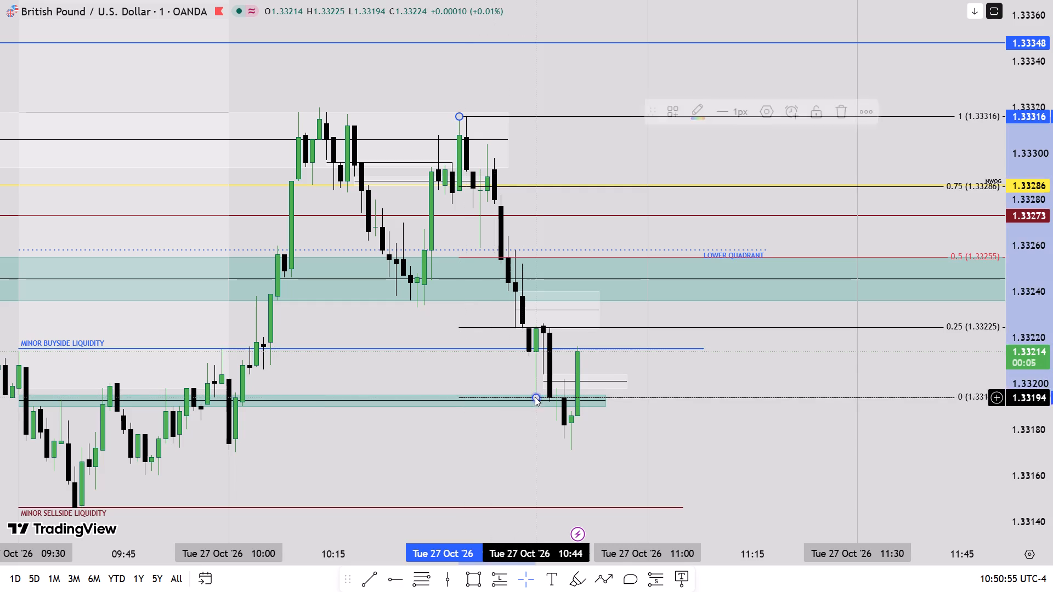
{"action": "left_click_drag", "start_coordinate": [535, 397], "coordinate": [573, 449]}
Examine price action against the adjusted Fib levels, the minor buyside liquidity line, the MON F.FVG zone and the lower NWOG.
{"action": "scroll", "coordinate": [1052, 430], "scroll_direction": "up", "scroll_amount": 2}
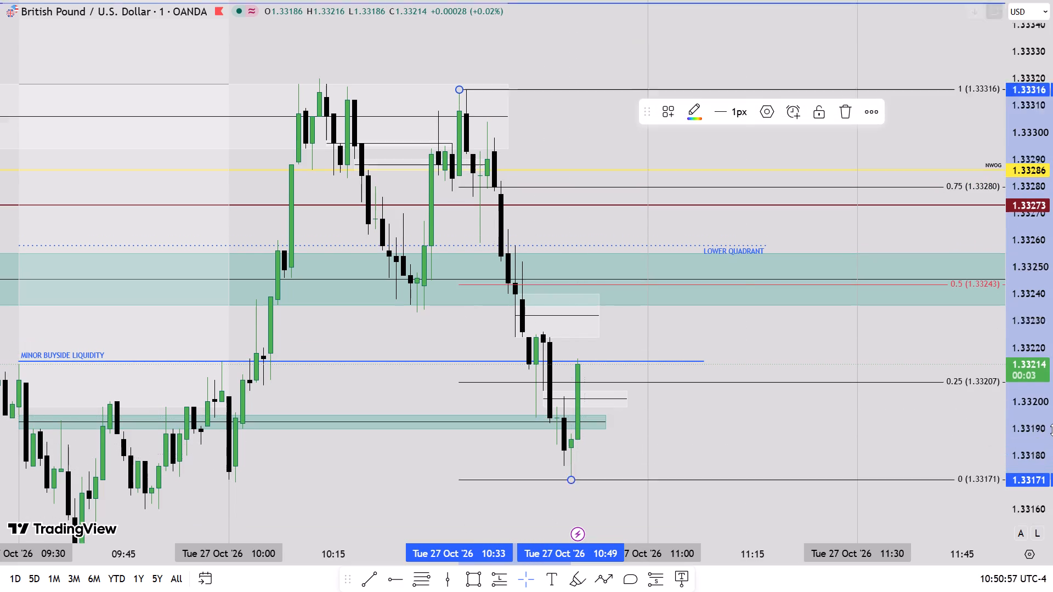
{"action": "scroll", "coordinate": [1052, 430], "scroll_direction": "up", "scroll_amount": 1}
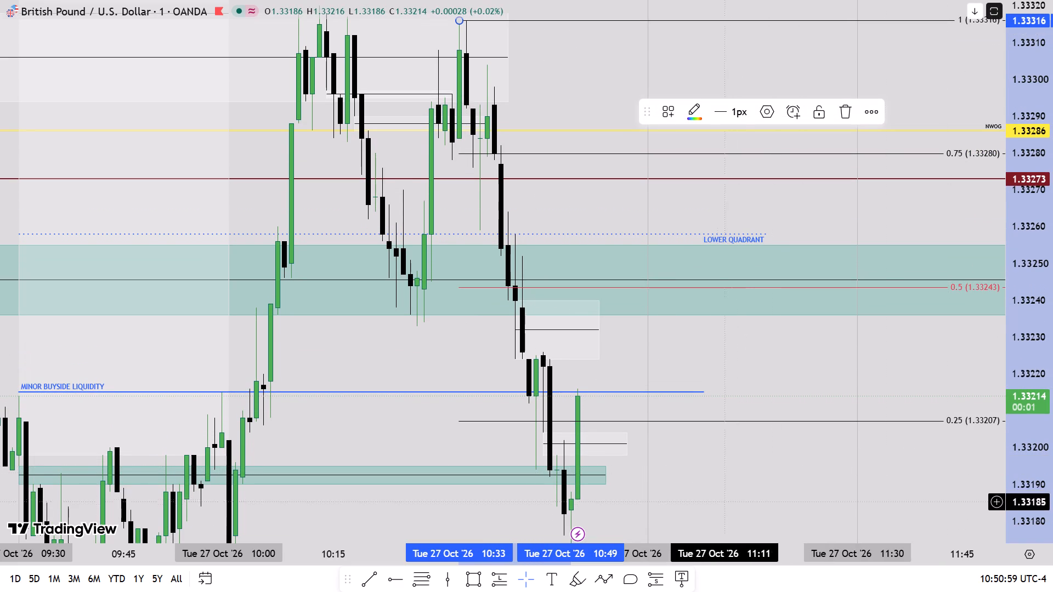
{"action": "left_click_drag", "start_coordinate": [717, 494], "coordinate": [720, 377]}
{"action": "scroll", "coordinate": [1052, 320], "scroll_direction": "down", "scroll_amount": 2}
{"action": "scroll", "coordinate": [1052, 320], "scroll_direction": "up", "scroll_amount": 4}
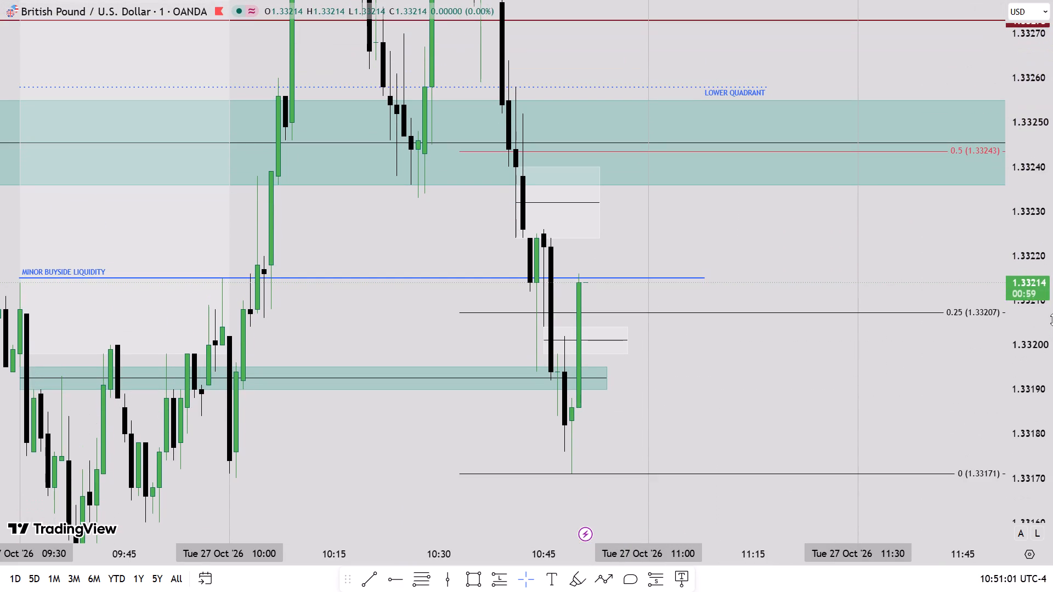
{"action": "scroll", "coordinate": [1052, 345], "scroll_direction": "down", "scroll_amount": 2}
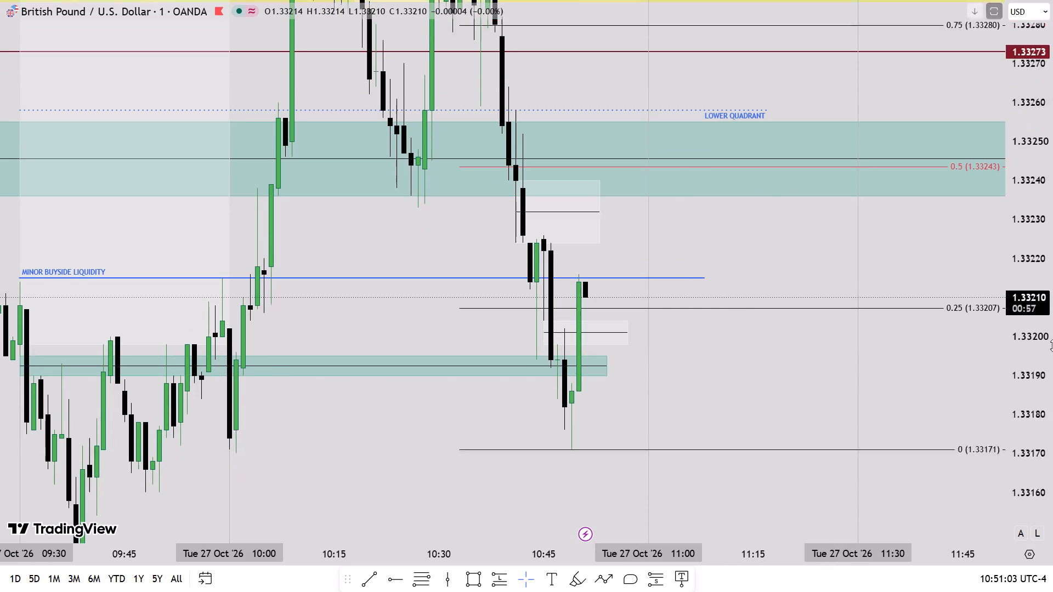
{"action": "scroll", "coordinate": [1052, 345], "scroll_direction": "down", "scroll_amount": 4}
{"action": "scroll", "coordinate": [468, 374], "scroll_direction": "down", "scroll_amount": 4}
{"action": "scroll", "coordinate": [1052, 374], "scroll_direction": "down", "scroll_amount": 2}
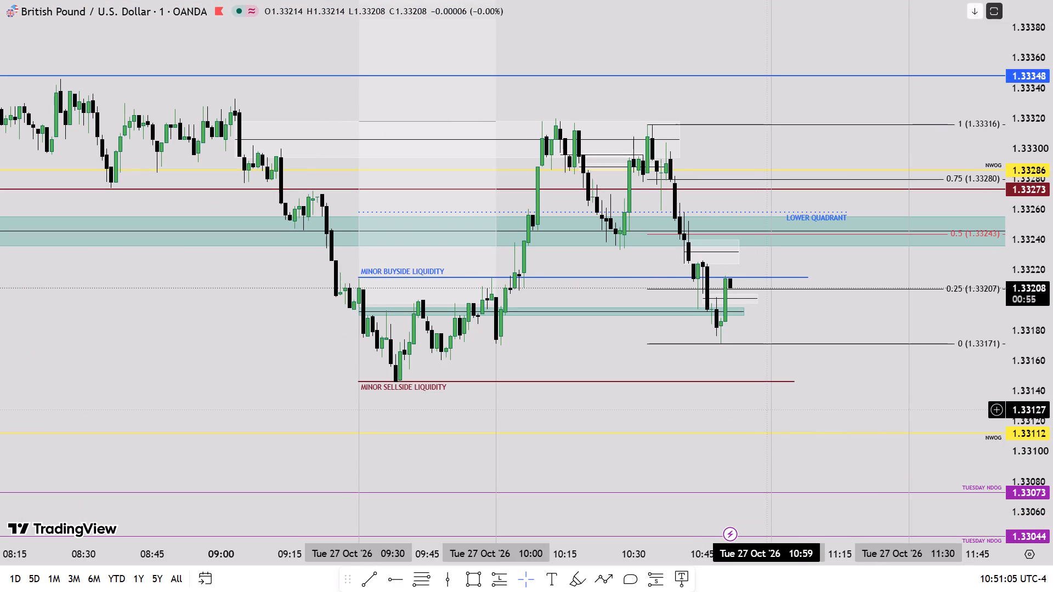
{"action": "left_click_drag", "start_coordinate": [699, 415], "coordinate": [555, 408]}
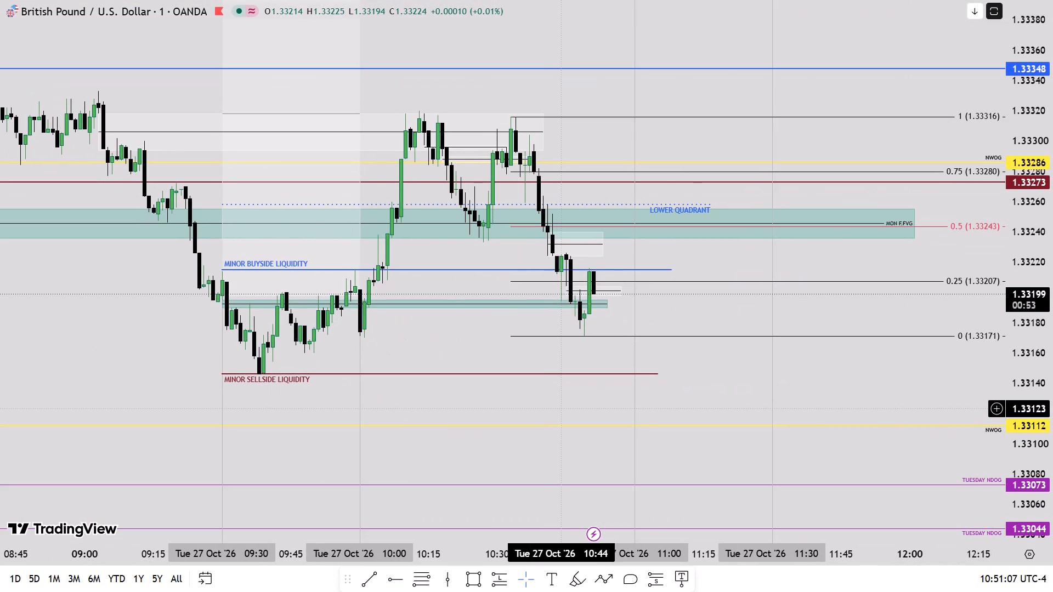
{"action": "scroll", "coordinate": [1052, 409], "scroll_direction": "up", "scroll_amount": 3}
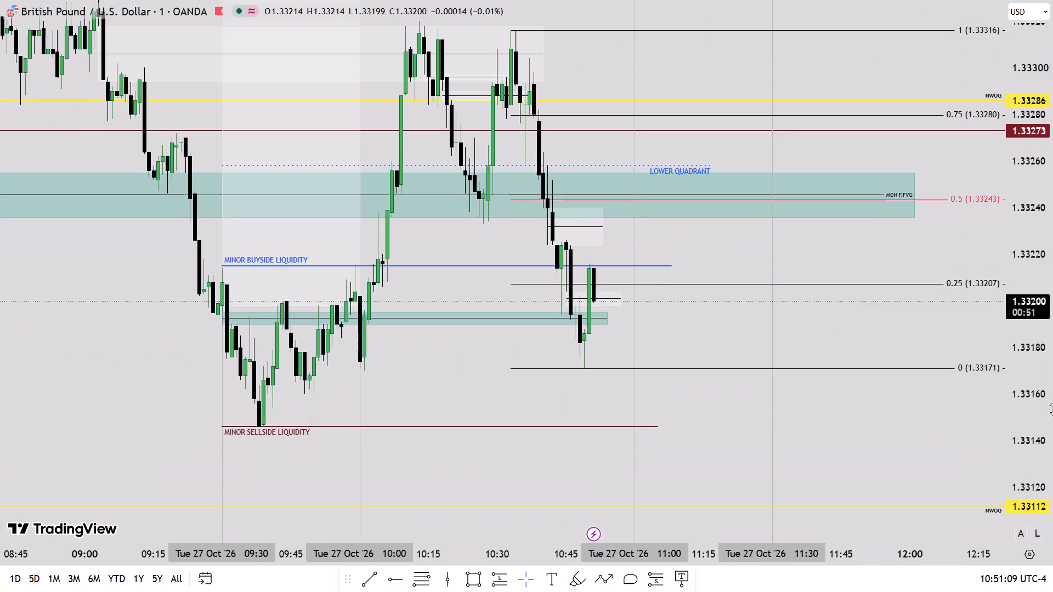
{"action": "scroll", "coordinate": [1052, 409], "scroll_direction": "up", "scroll_amount": 1}
{"action": "scroll", "coordinate": [613, 429], "scroll_direction": "up", "scroll_amount": 3}
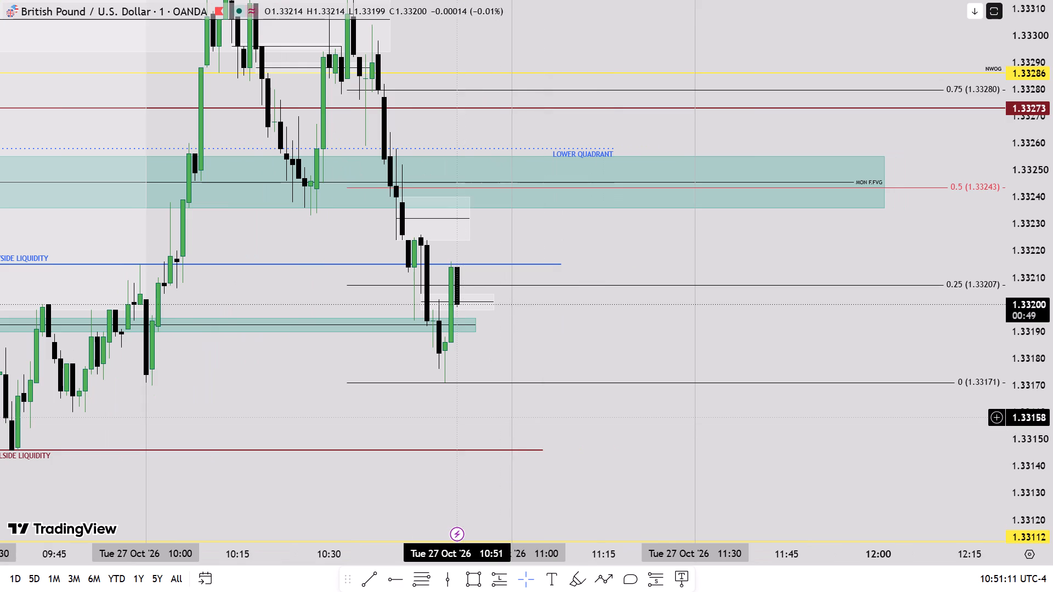
{"action": "left_click_drag", "start_coordinate": [456, 418], "coordinate": [464, 423]}
{"action": "left_click_drag", "start_coordinate": [464, 423], "coordinate": [507, 423]}
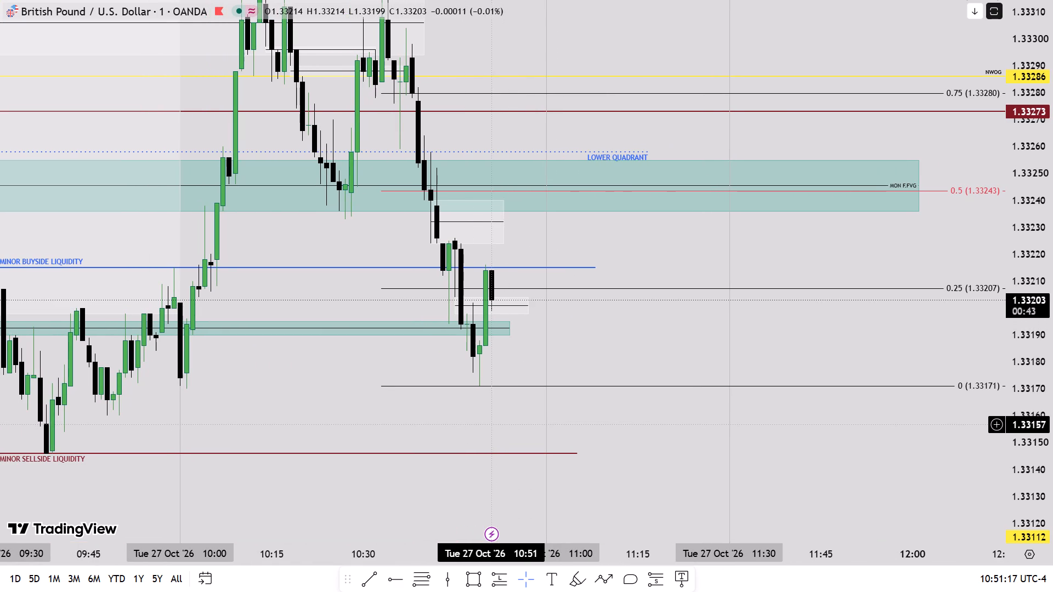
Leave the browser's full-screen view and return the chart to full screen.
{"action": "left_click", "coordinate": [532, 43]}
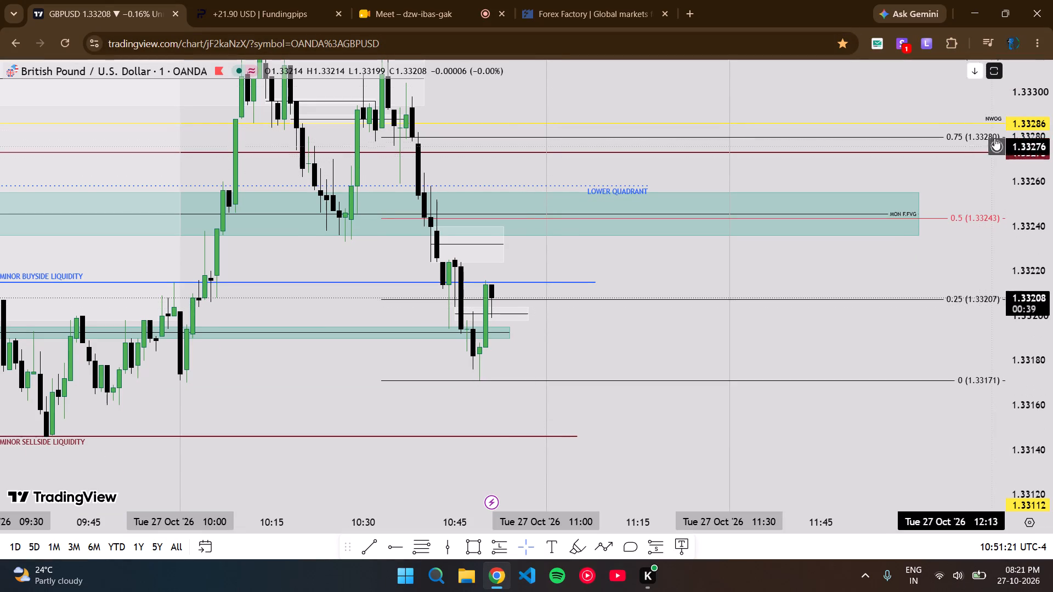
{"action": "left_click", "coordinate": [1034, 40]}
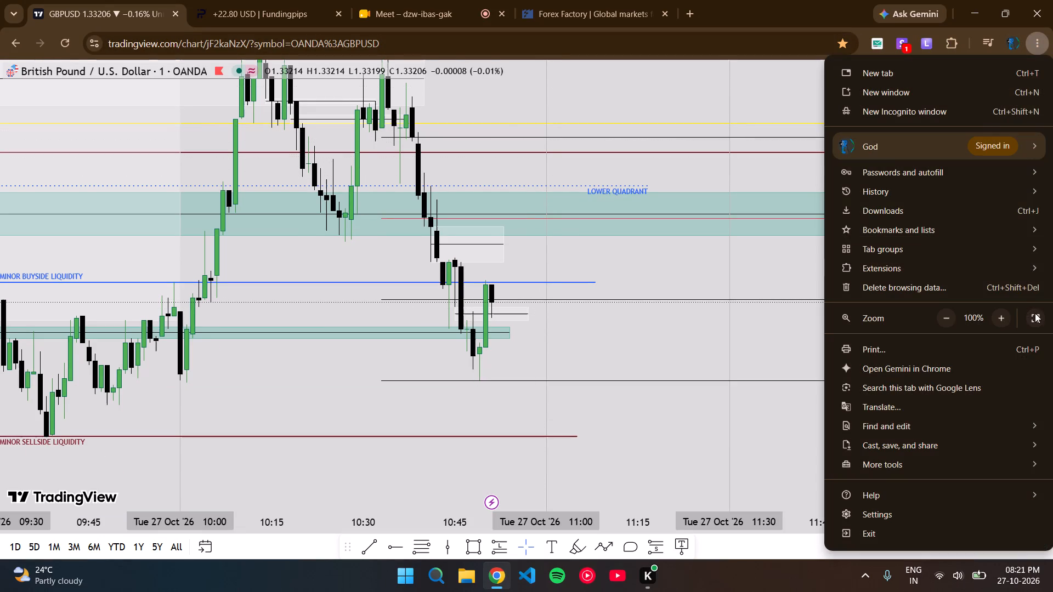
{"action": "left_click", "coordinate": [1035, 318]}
Examine the 10:51 candle against the 0.25 Fib level, the minor buyside liquidity line and the small gap zone.
{"action": "left_click_drag", "start_coordinate": [625, 344], "coordinate": [700, 330]}
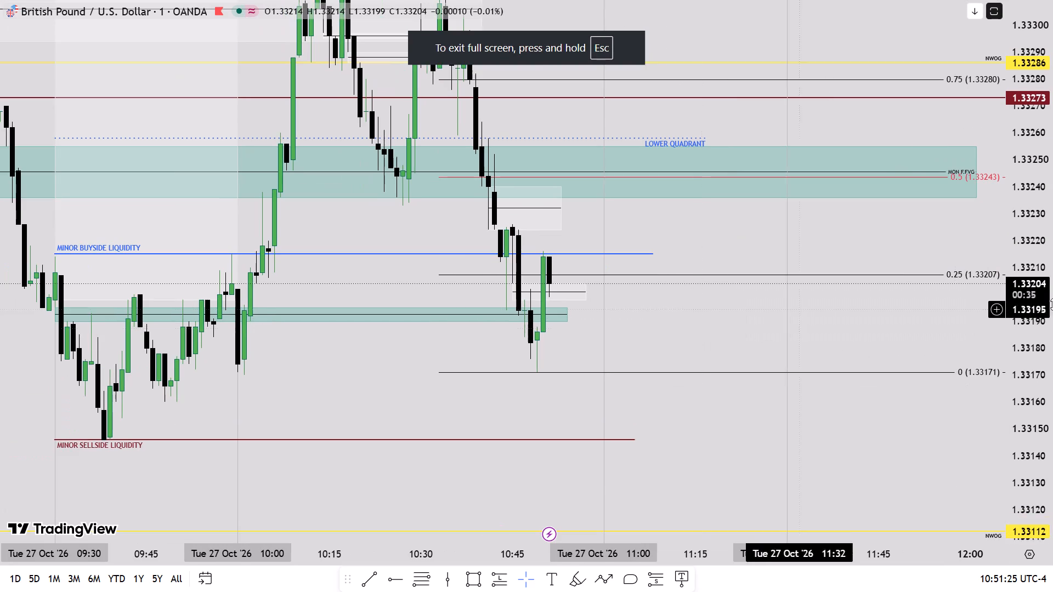
{"action": "scroll", "coordinate": [1052, 303], "scroll_direction": "up", "scroll_amount": 3}
{"action": "scroll", "coordinate": [1052, 302], "scroll_direction": "down", "scroll_amount": 2}
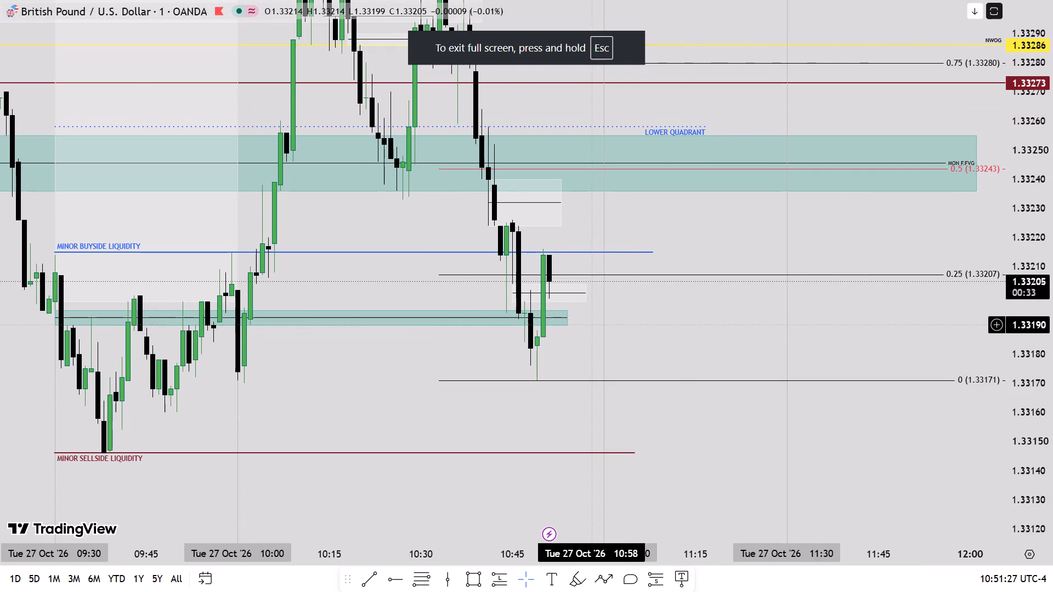
{"action": "scroll", "coordinate": [590, 325], "scroll_direction": "down", "scroll_amount": 3}
{"action": "scroll", "coordinate": [569, 344], "scroll_direction": "up", "scroll_amount": 3}
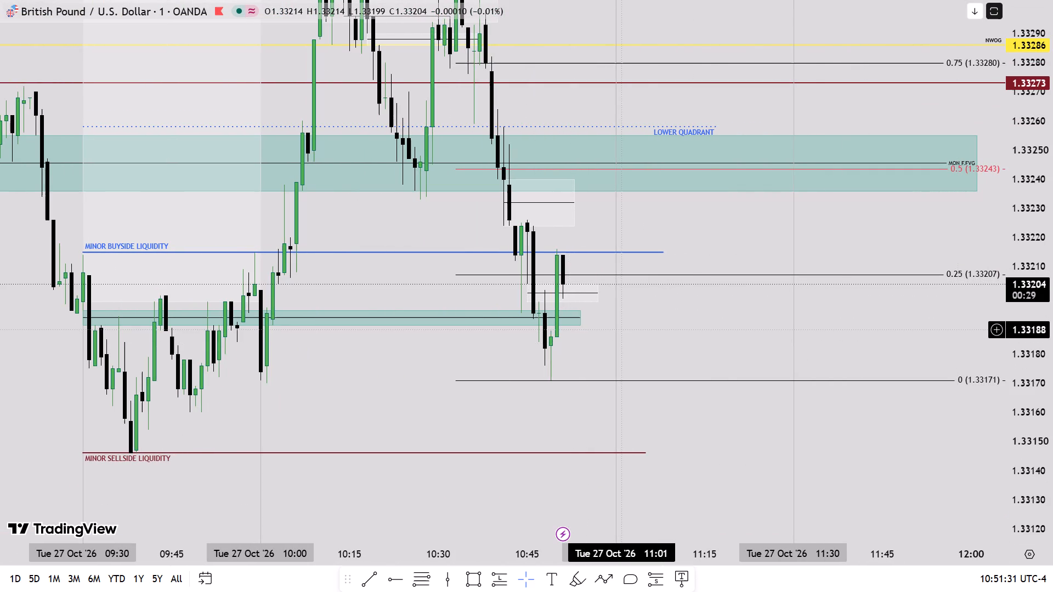
{"action": "scroll", "coordinate": [610, 340], "scroll_direction": "up", "scroll_amount": 3}
{"action": "left_click_drag", "start_coordinate": [546, 339], "coordinate": [613, 341]}
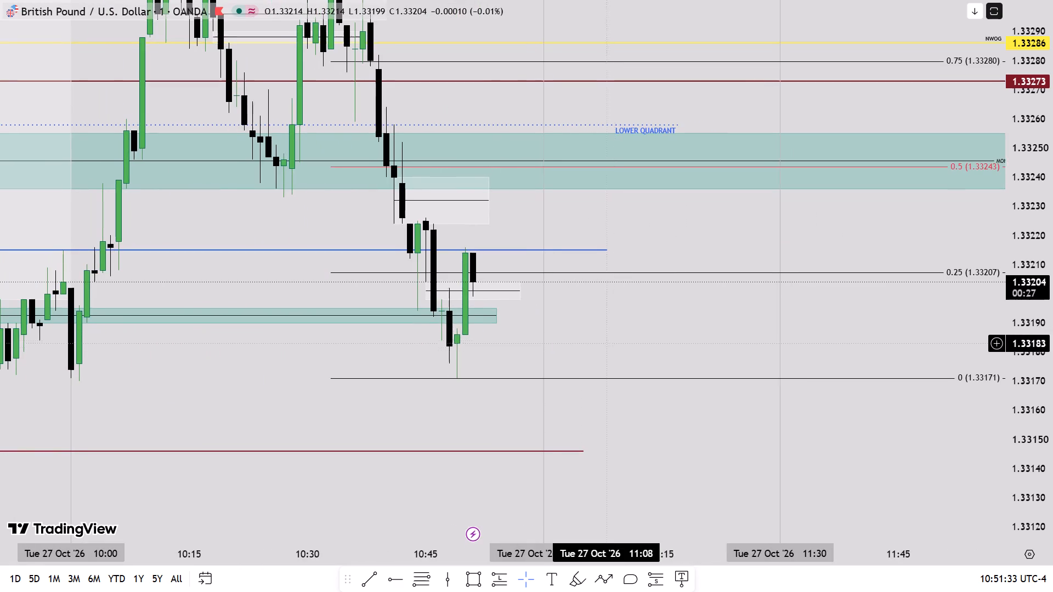
{"action": "left_click_drag", "start_coordinate": [599, 348], "coordinate": [681, 372]}
{"action": "scroll", "coordinate": [1052, 372], "scroll_direction": "up", "scroll_amount": 3}
{"action": "scroll", "coordinate": [1052, 372], "scroll_direction": "down", "scroll_amount": 2}
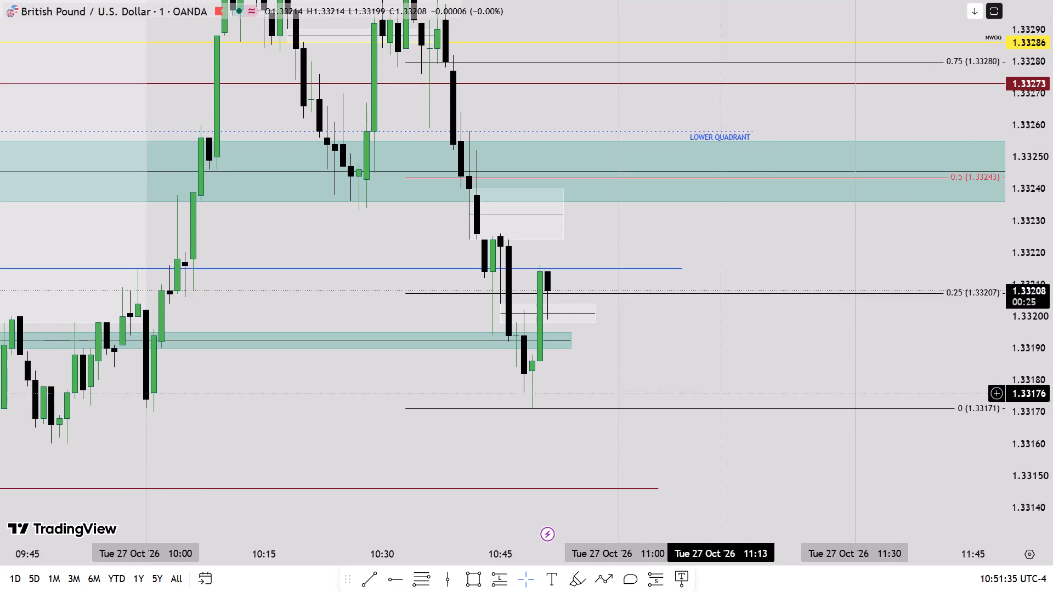
{"action": "left_click_drag", "start_coordinate": [697, 370], "coordinate": [705, 394]}
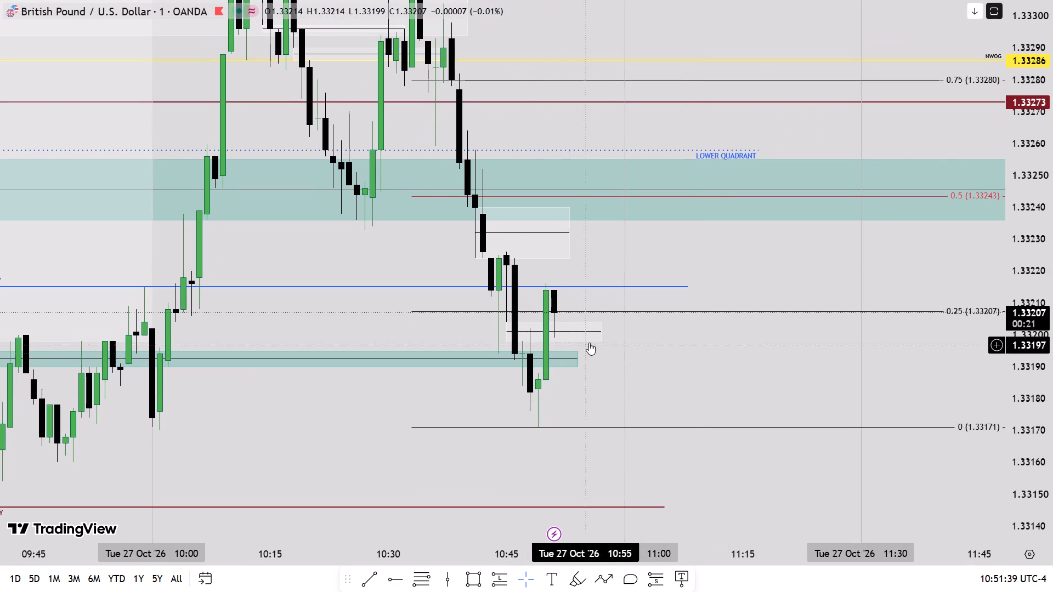
{"action": "left_click_drag", "start_coordinate": [683, 388], "coordinate": [699, 375]}
{"action": "scroll", "coordinate": [1052, 369], "scroll_direction": "up", "scroll_amount": 3}
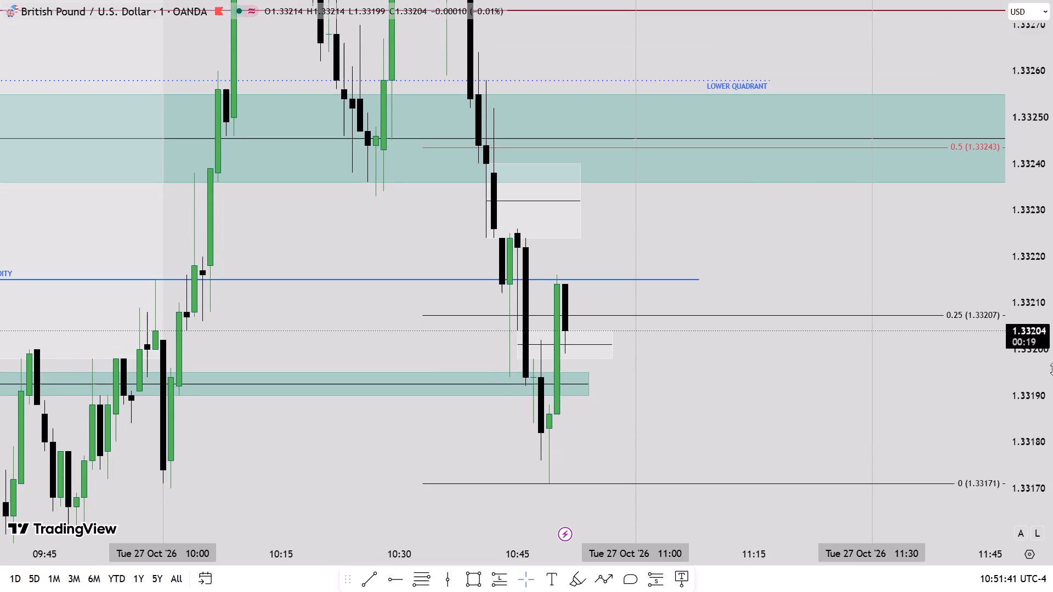
{"action": "scroll", "coordinate": [1052, 369], "scroll_direction": "down", "scroll_amount": 3}
{"action": "left_click_drag", "start_coordinate": [606, 400], "coordinate": [610, 441]}
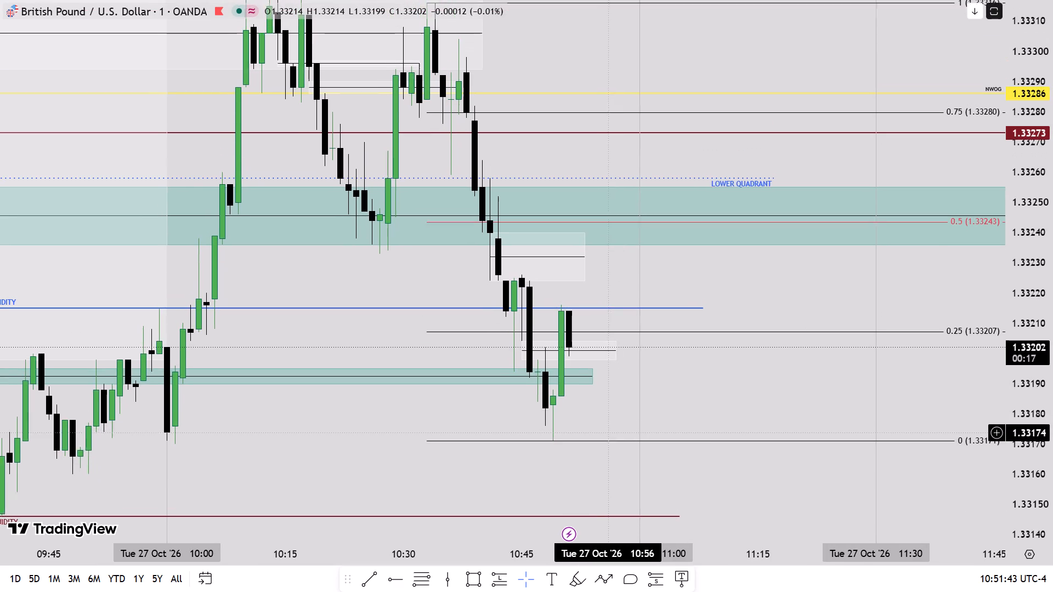
Examine the 10:51 candle up to its close against the minor buyside and sellside liquidity lines, the 0.25 Fib level and the small gap zone.
{"action": "left_click_drag", "start_coordinate": [610, 441], "coordinate": [662, 453]}
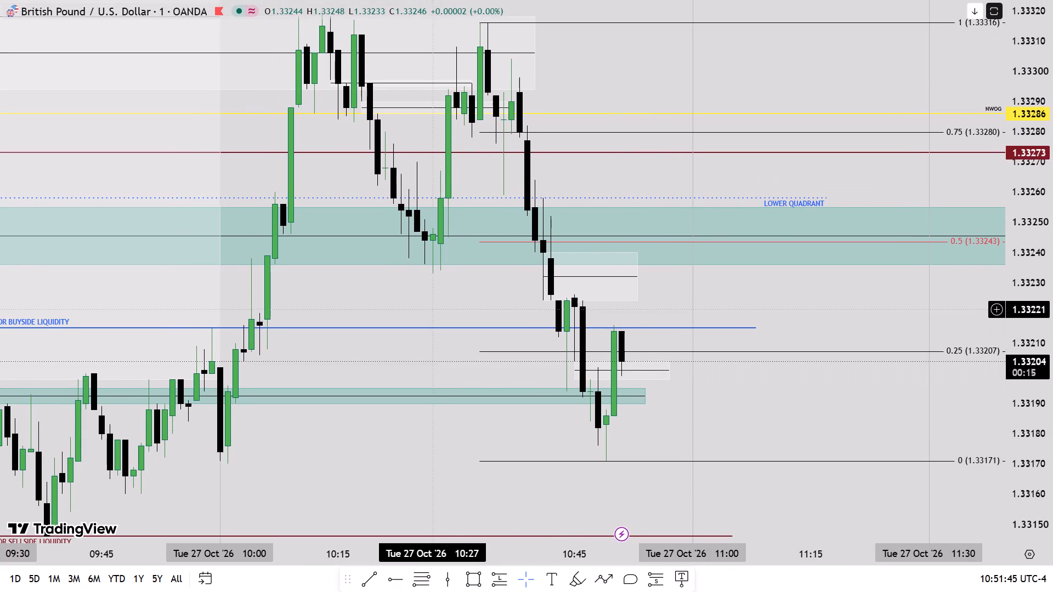
{"action": "left_click_drag", "start_coordinate": [436, 309], "coordinate": [485, 361]}
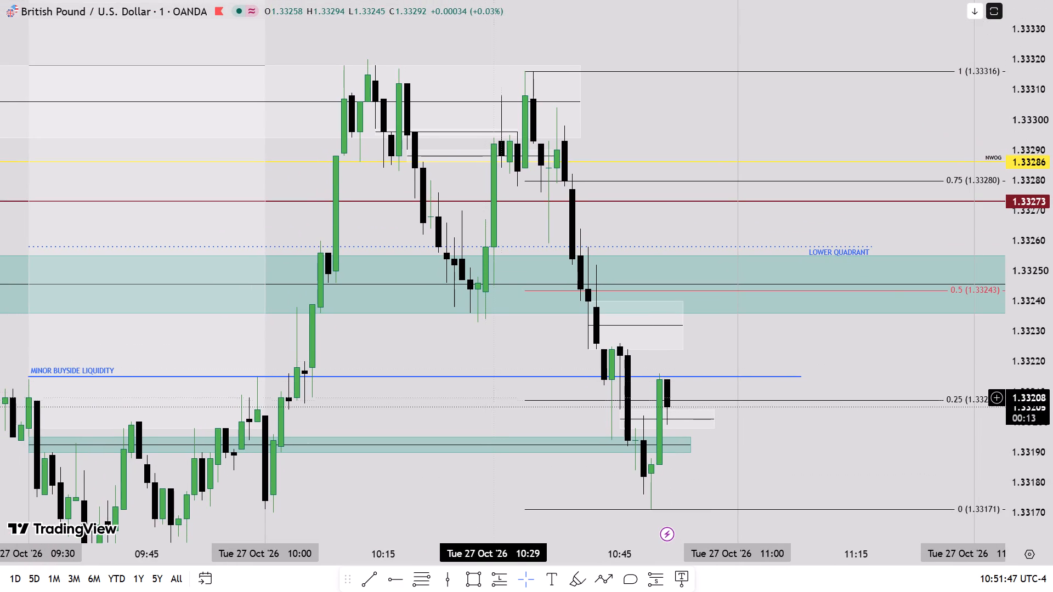
{"action": "left_click_drag", "start_coordinate": [499, 405], "coordinate": [477, 352]}
{"action": "left_click_drag", "start_coordinate": [475, 305], "coordinate": [481, 337]}
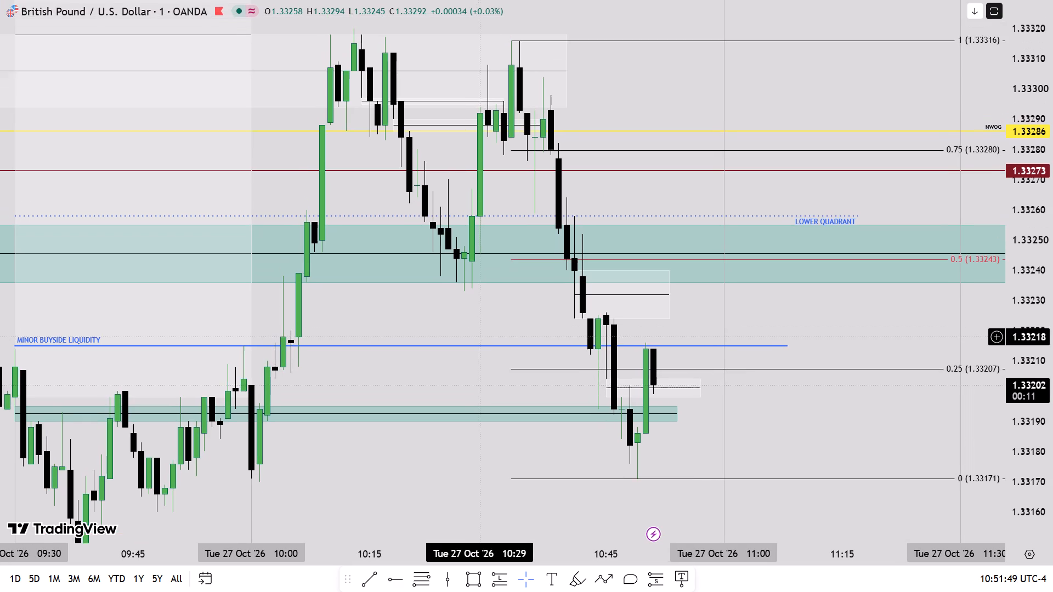
{"action": "left_click_drag", "start_coordinate": [481, 337], "coordinate": [472, 276]}
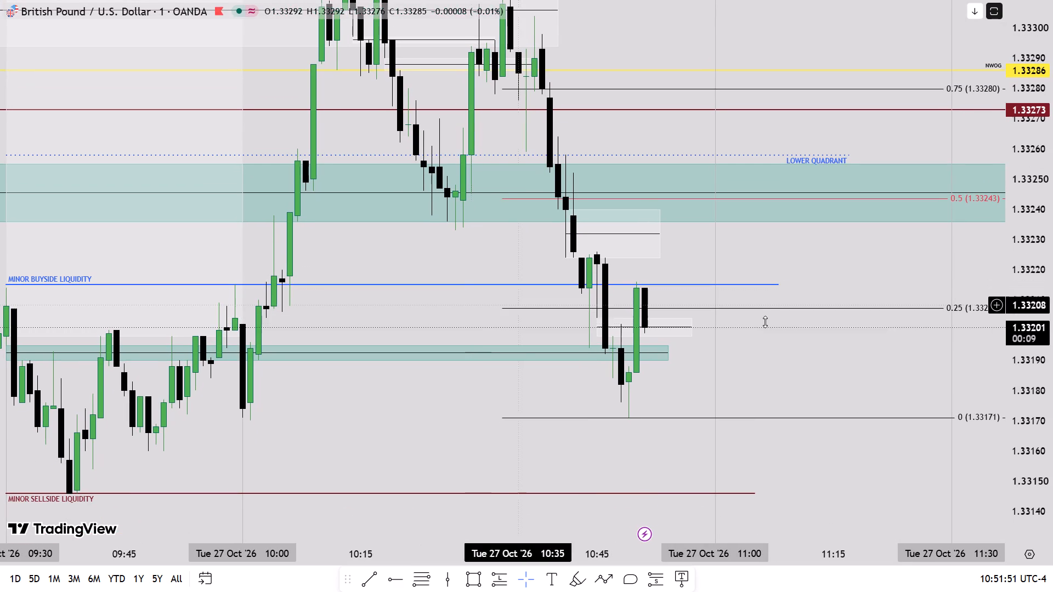
{"action": "scroll", "coordinate": [1052, 328], "scroll_direction": "up", "scroll_amount": 5}
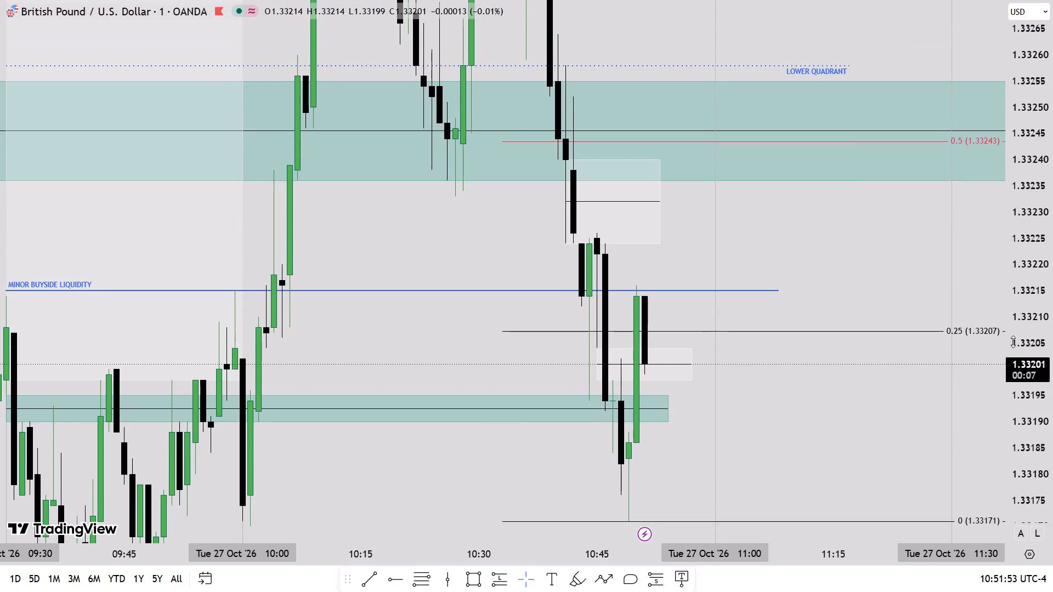
{"action": "left_click_drag", "start_coordinate": [741, 375], "coordinate": [666, 355]}
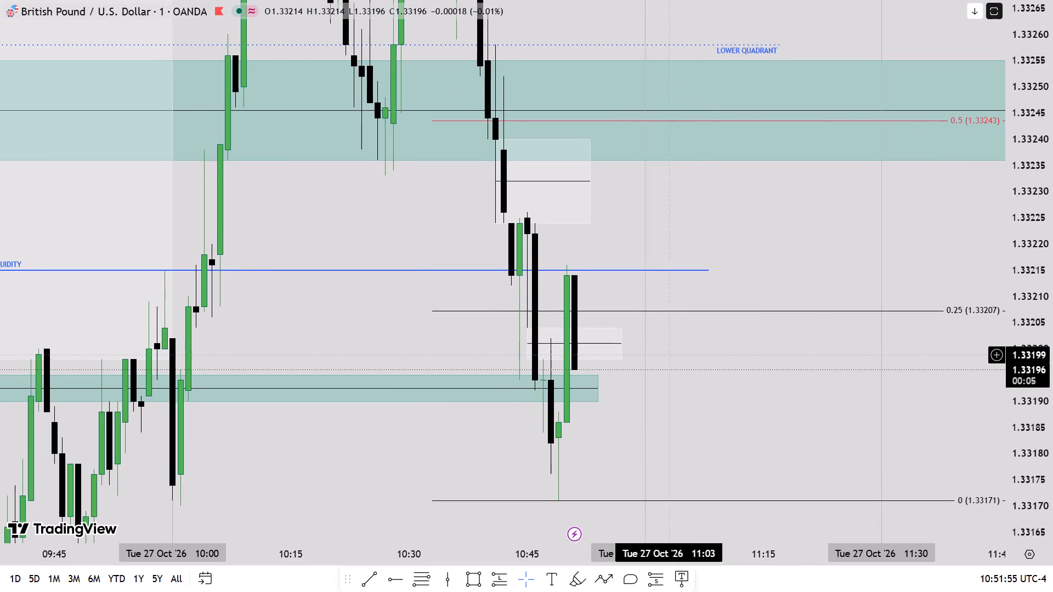
{"action": "scroll", "coordinate": [1052, 345], "scroll_direction": "down", "scroll_amount": 3}
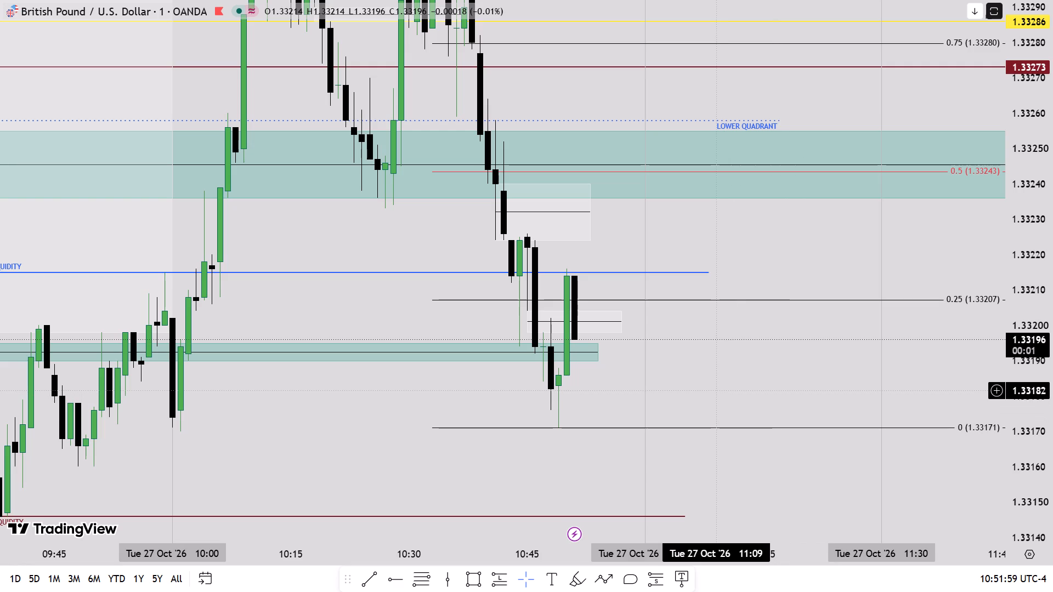
Examine the new 10:52 candle against the 0.25 Fib level, the minor buyside liquidity line and the lower green zone.
{"action": "left_click_drag", "start_coordinate": [712, 391], "coordinate": [718, 398]}
{"action": "scroll", "coordinate": [1052, 393], "scroll_direction": "up", "scroll_amount": 4}
{"action": "scroll", "coordinate": [1052, 393], "scroll_direction": "down", "scroll_amount": 3}
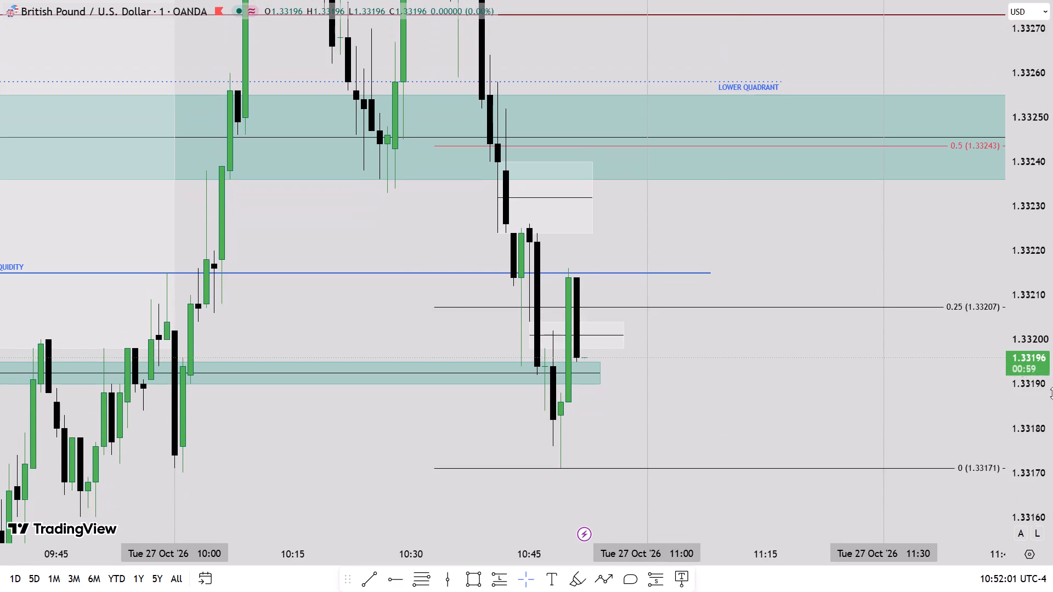
{"action": "left_click_drag", "start_coordinate": [722, 399], "coordinate": [703, 360]}
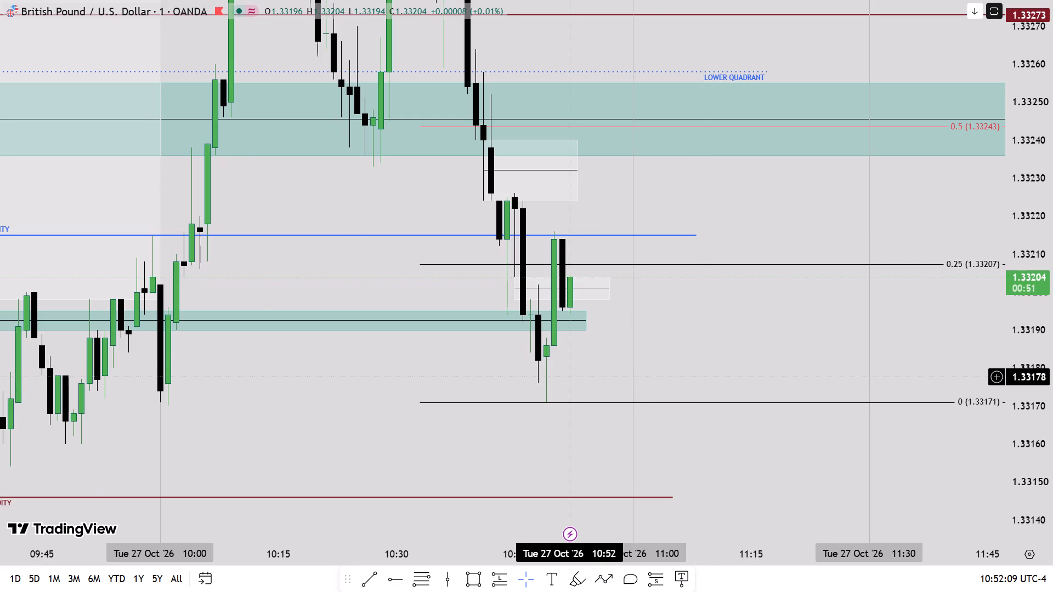
{"action": "scroll", "coordinate": [573, 377], "scroll_direction": "down", "scroll_amount": 2}
{"action": "scroll", "coordinate": [573, 377], "scroll_direction": "up", "scroll_amount": 2}
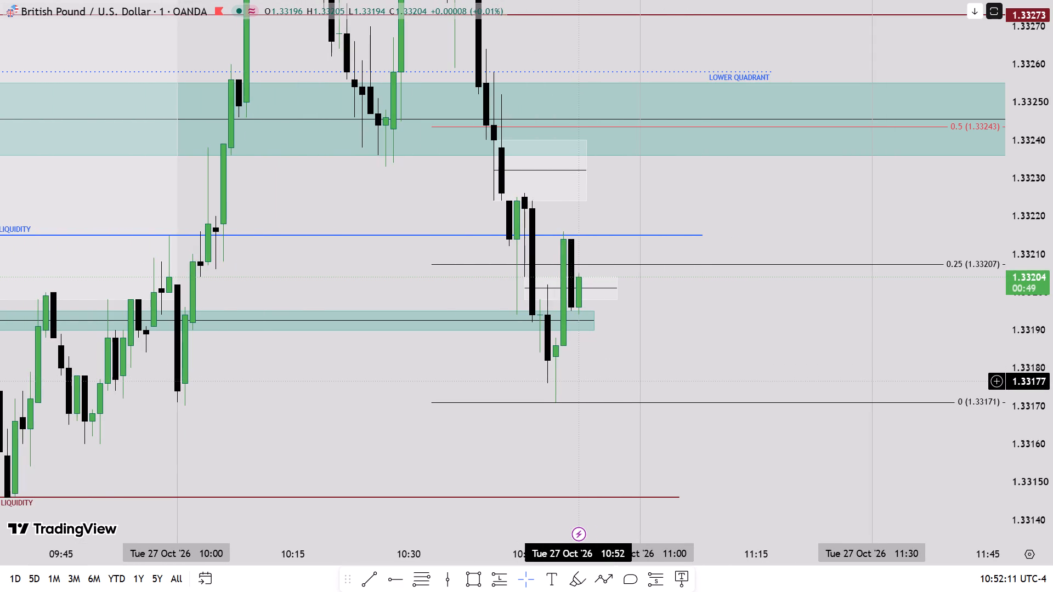
{"action": "left_click_drag", "start_coordinate": [580, 382], "coordinate": [581, 411]}
{"action": "scroll", "coordinate": [1052, 388], "scroll_direction": "down", "scroll_amount": 2}
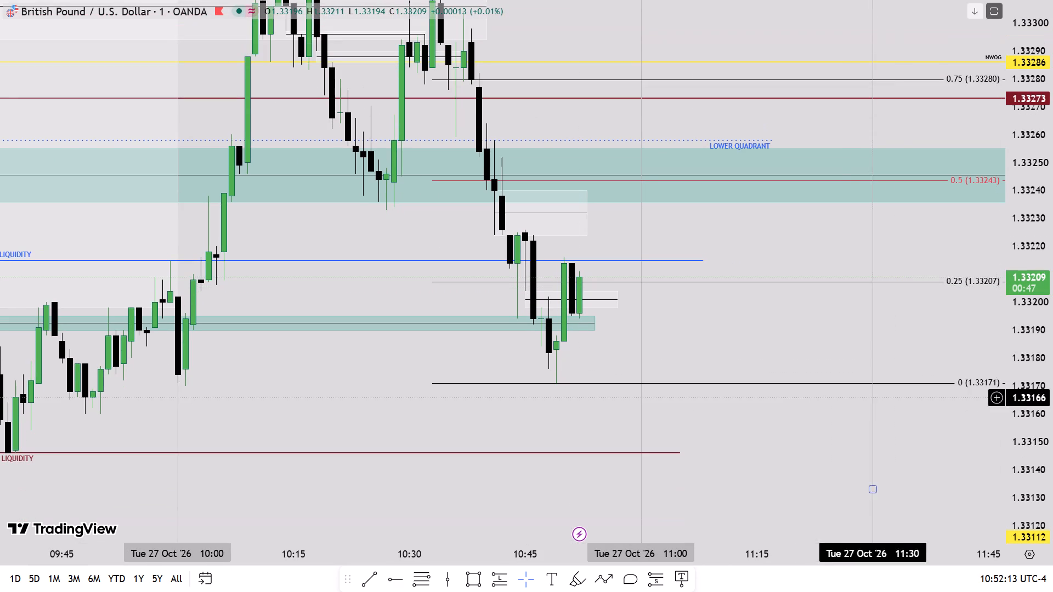
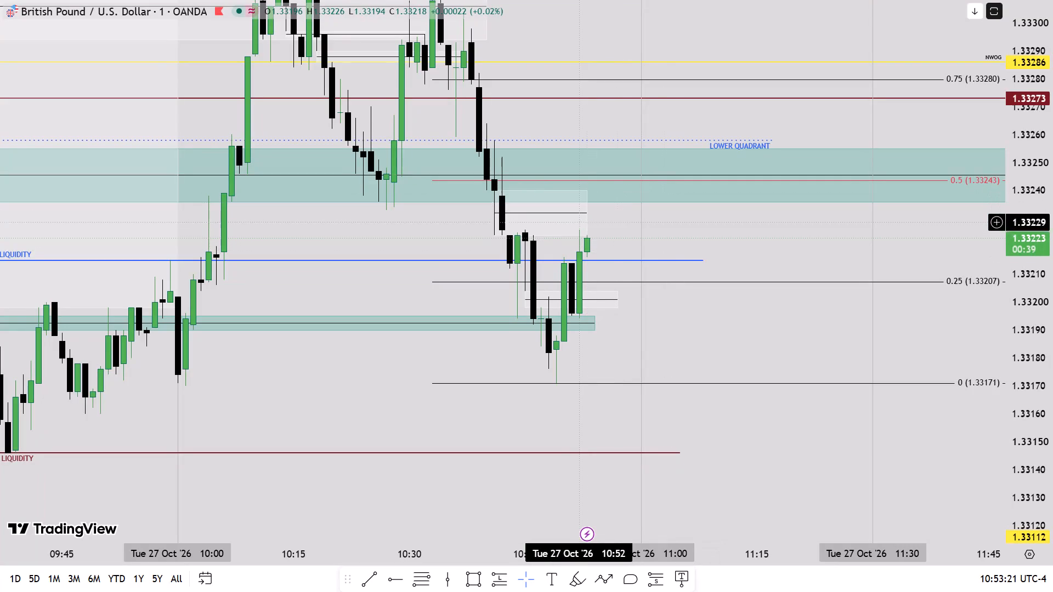
Extend the end of the light rectangle between 1.33240 and 1.33224 to just past 11:00.
{"action": "left_click_drag", "start_coordinate": [590, 212], "coordinate": [591, 211]}
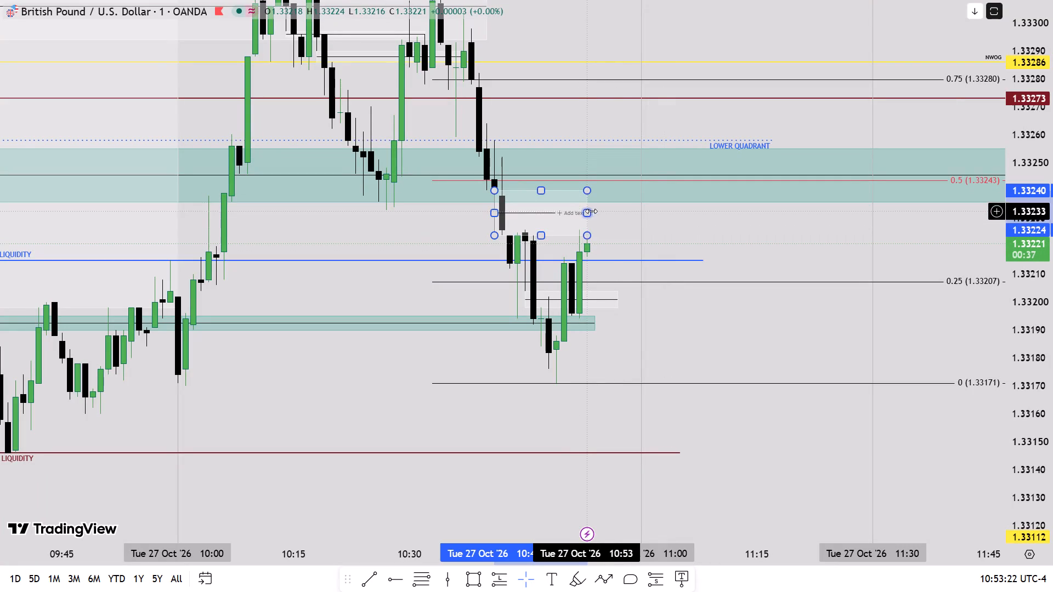
{"action": "left_click_drag", "start_coordinate": [591, 211], "coordinate": [656, 214]}
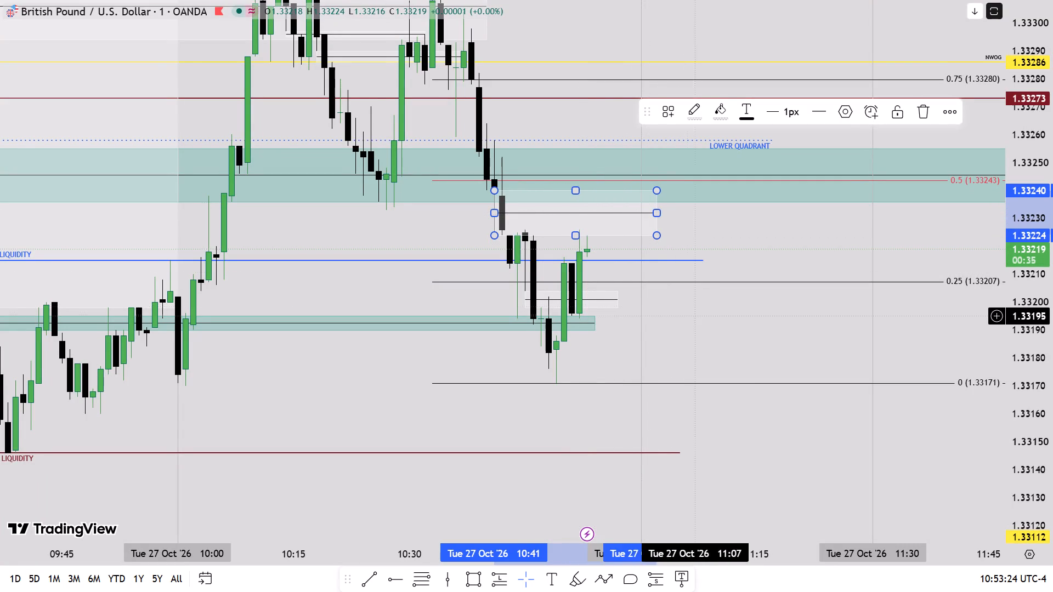
Examine the one-minute GBP/USD price action around the extended rectangle, the retracement levels and the minor buyside and sellside liquidity lines.
{"action": "left_click_drag", "start_coordinate": [692, 316], "coordinate": [673, 321]}
{"action": "scroll", "coordinate": [1052, 259], "scroll_direction": "down", "scroll_amount": 3}
{"action": "scroll", "coordinate": [914, 311], "scroll_direction": "down", "scroll_amount": 4}
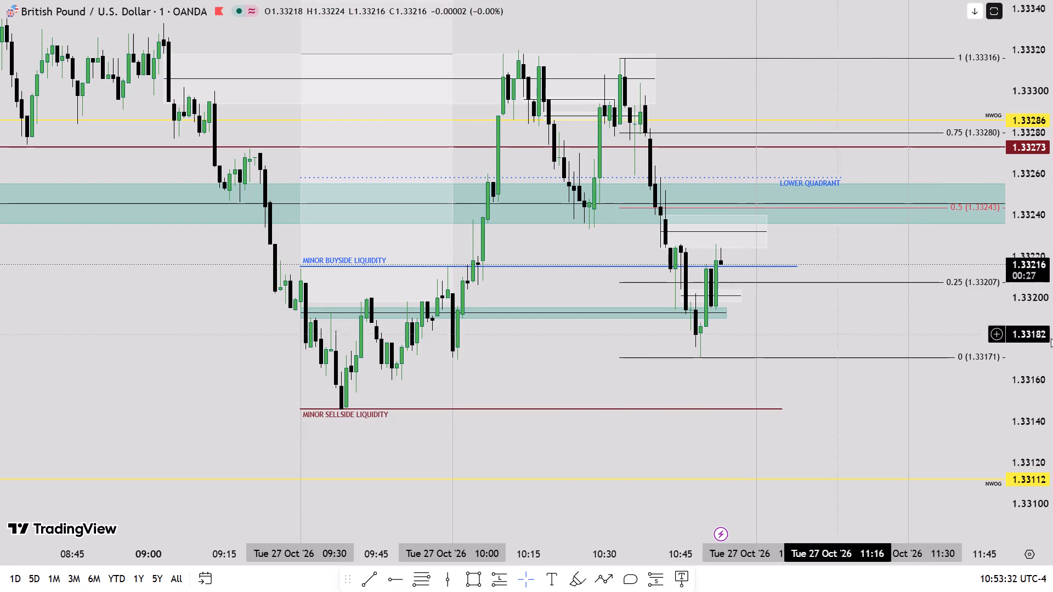
{"action": "scroll", "coordinate": [1052, 295], "scroll_direction": "up", "scroll_amount": 4}
{"action": "scroll", "coordinate": [802, 301], "scroll_direction": "up", "scroll_amount": 3}
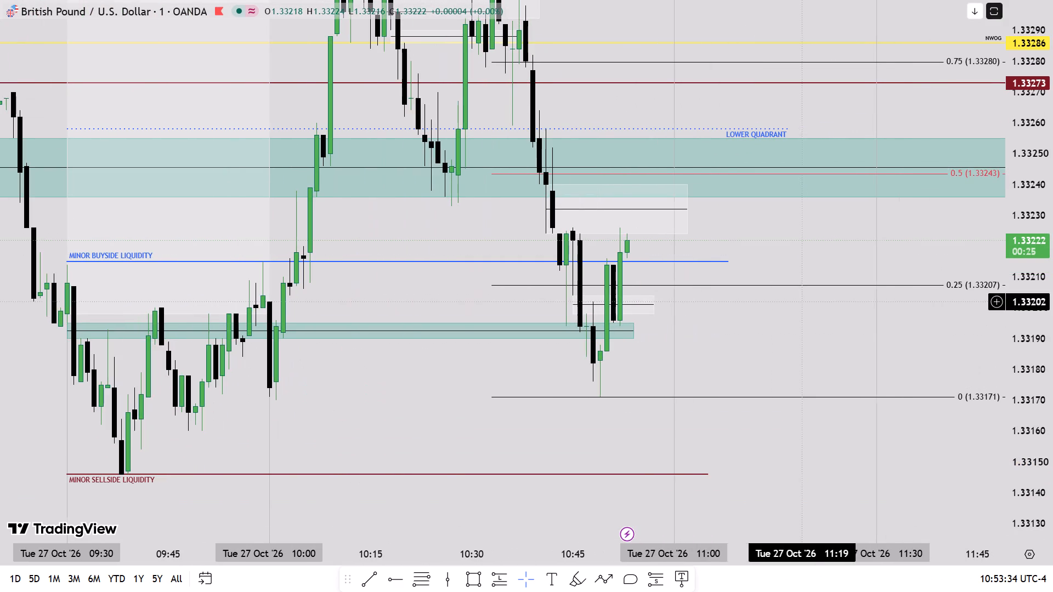
{"action": "left_click_drag", "start_coordinate": [748, 334], "coordinate": [740, 318]}
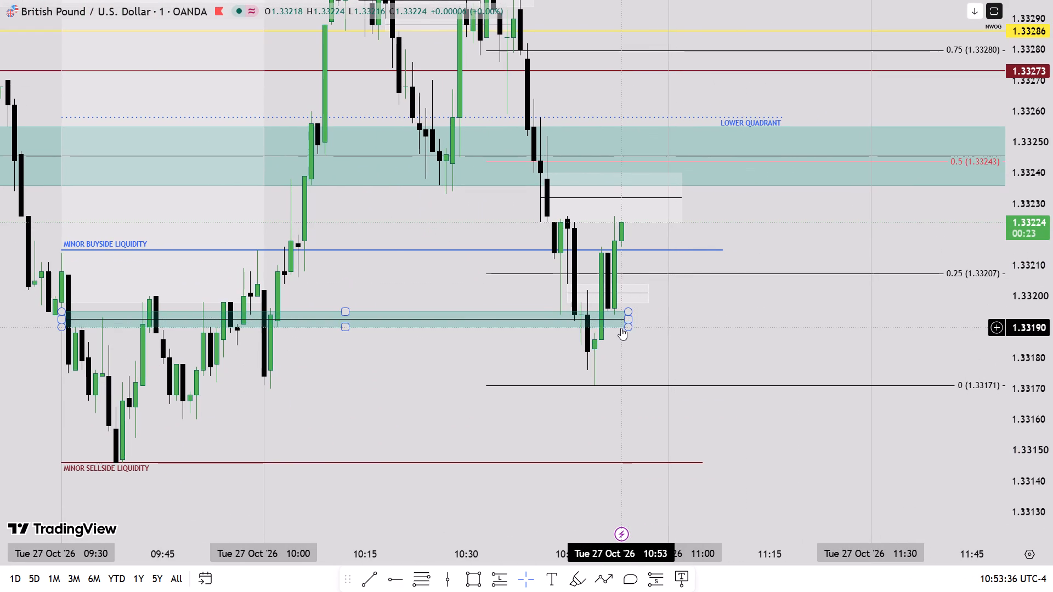
{"action": "scroll", "coordinate": [1052, 327], "scroll_direction": "down", "scroll_amount": 2}
{"action": "scroll", "coordinate": [1052, 327], "scroll_direction": "up", "scroll_amount": 2}
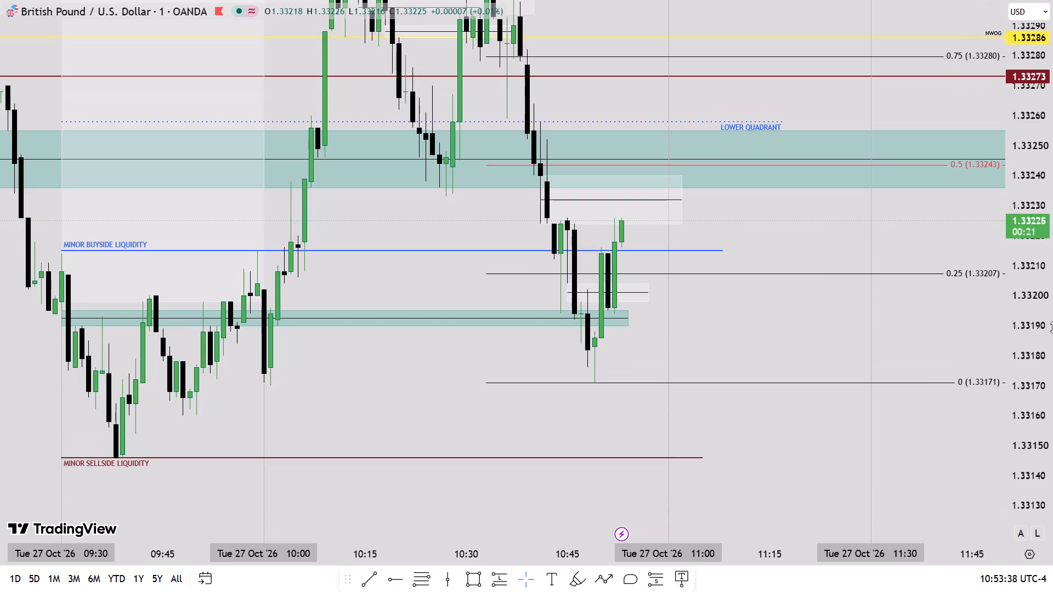
{"action": "left_click_drag", "start_coordinate": [769, 226], "coordinate": [792, 360]}
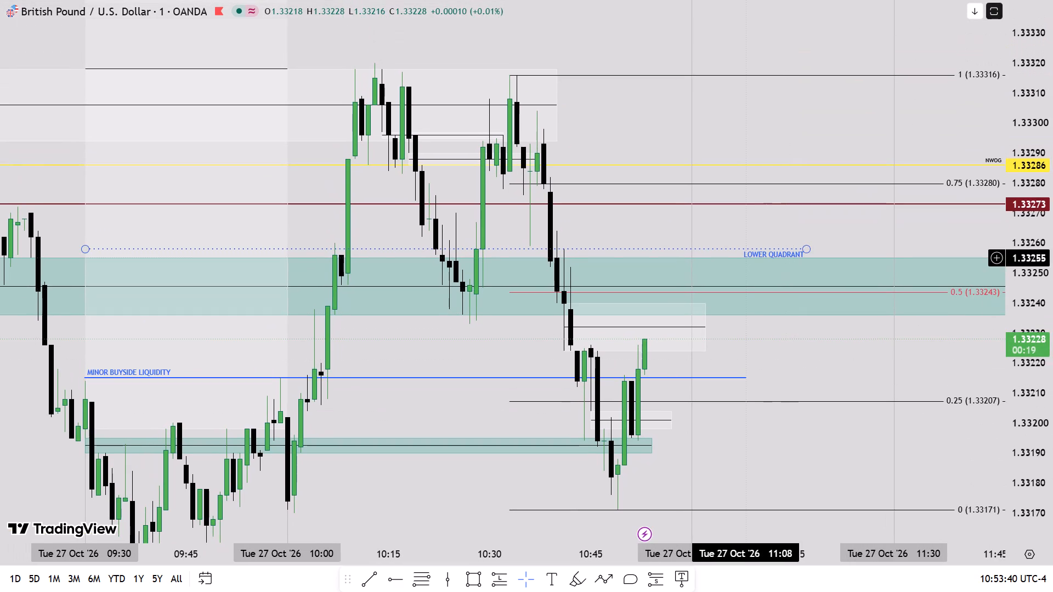
{"action": "left_click_drag", "start_coordinate": [754, 366], "coordinate": [712, 299]}
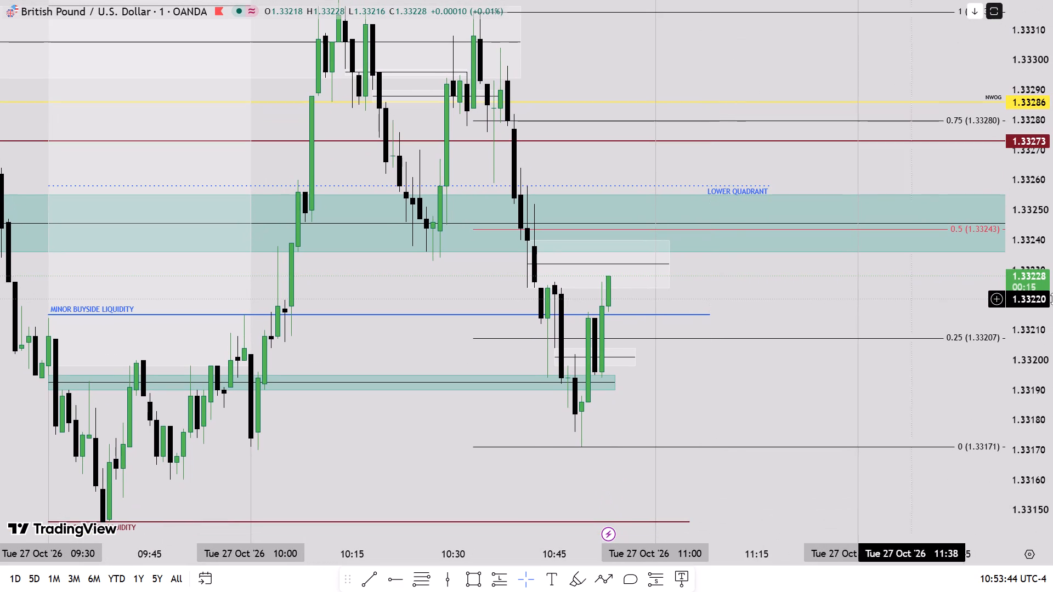
{"action": "scroll", "coordinate": [1052, 299], "scroll_direction": "down", "scroll_amount": 4}
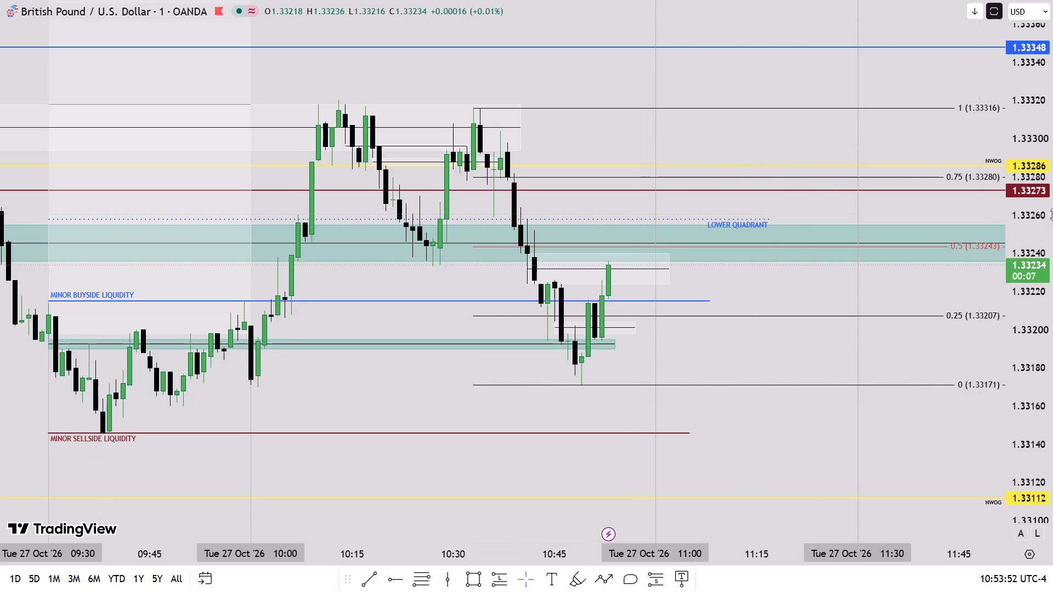
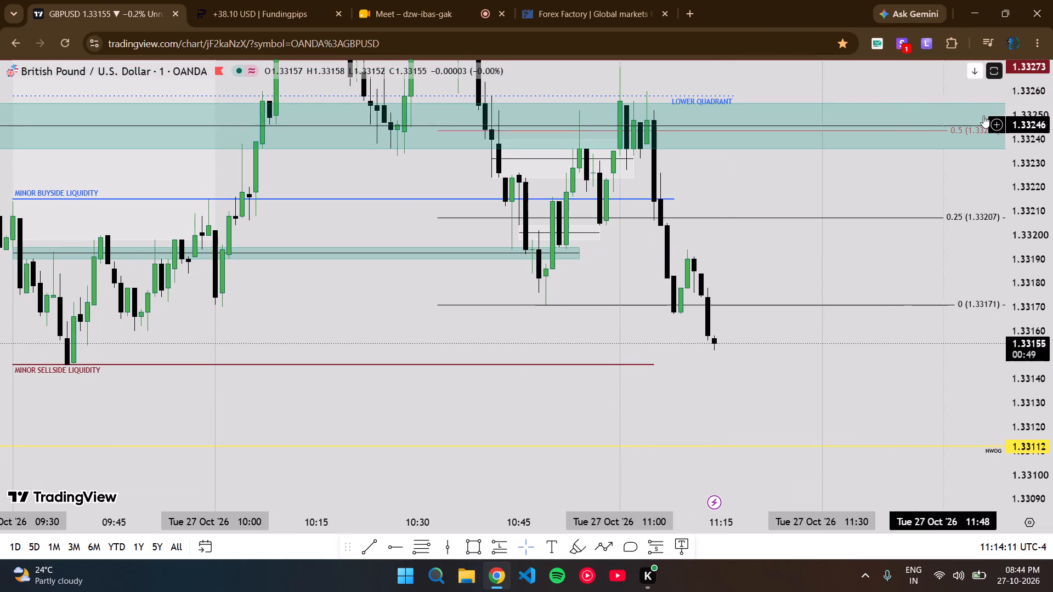
{"action": "left_click", "coordinate": [1037, 49]}
{"action": "left_click", "coordinate": [1035, 317]}
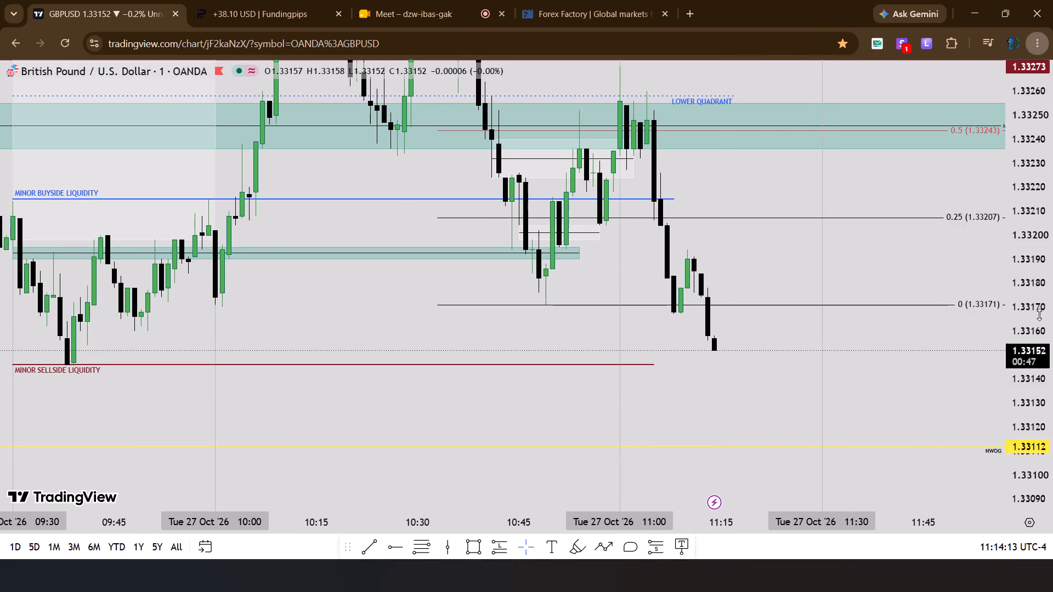
{"action": "scroll", "coordinate": [1052, 268], "scroll_direction": "down", "scroll_amount": 3}
{"action": "scroll", "coordinate": [808, 359], "scroll_direction": "down", "scroll_amount": 3}
{"action": "left_click_drag", "start_coordinate": [788, 355], "coordinate": [747, 417]}
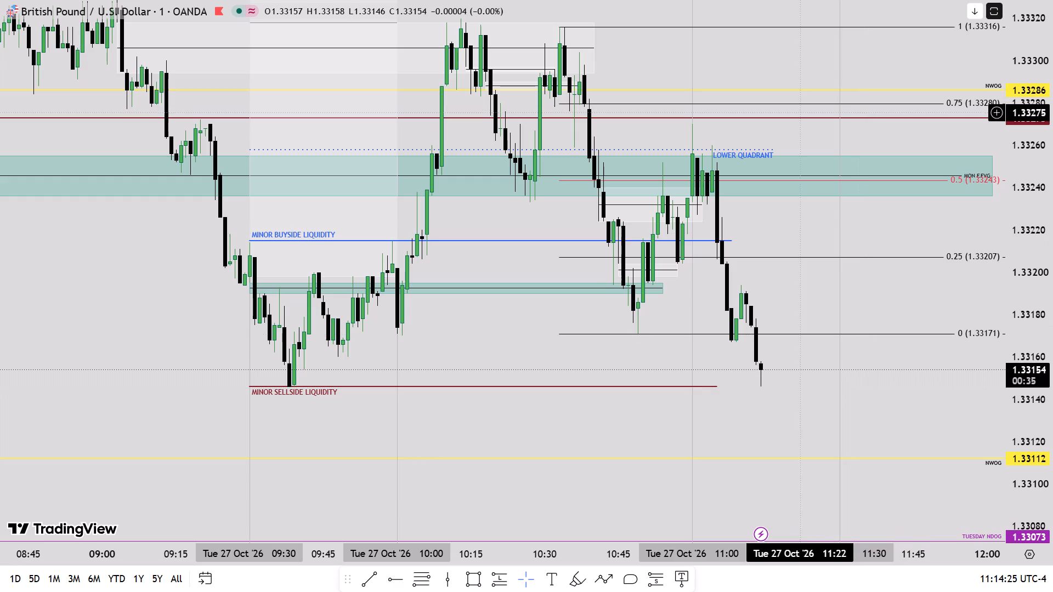
{"action": "left_click", "coordinate": [520, 52]}
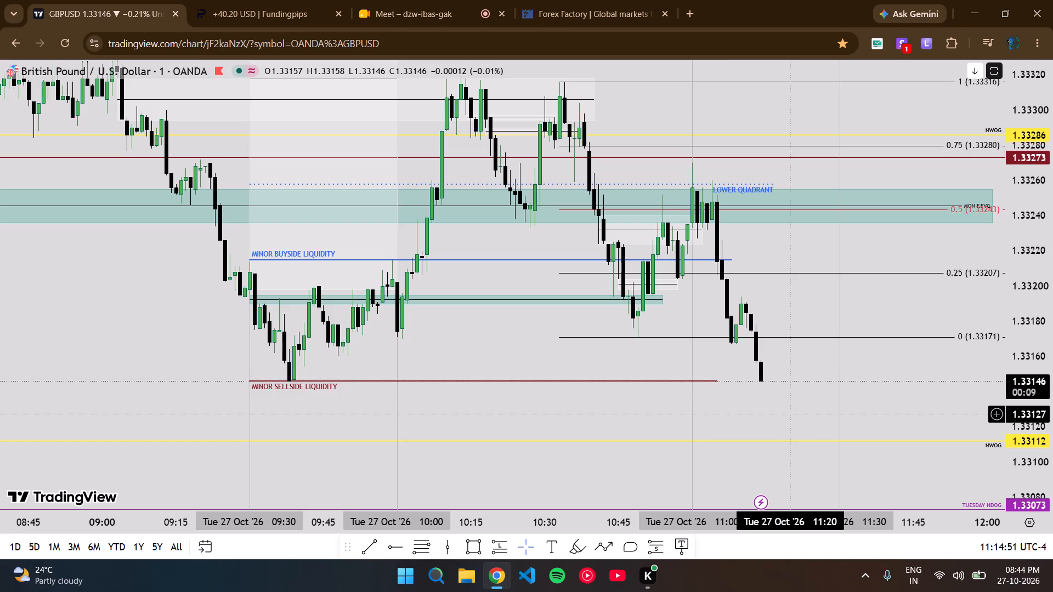
{"action": "left_click", "coordinate": [809, 390]}
{"action": "left_click_drag", "start_coordinate": [809, 390], "coordinate": [762, 377]}
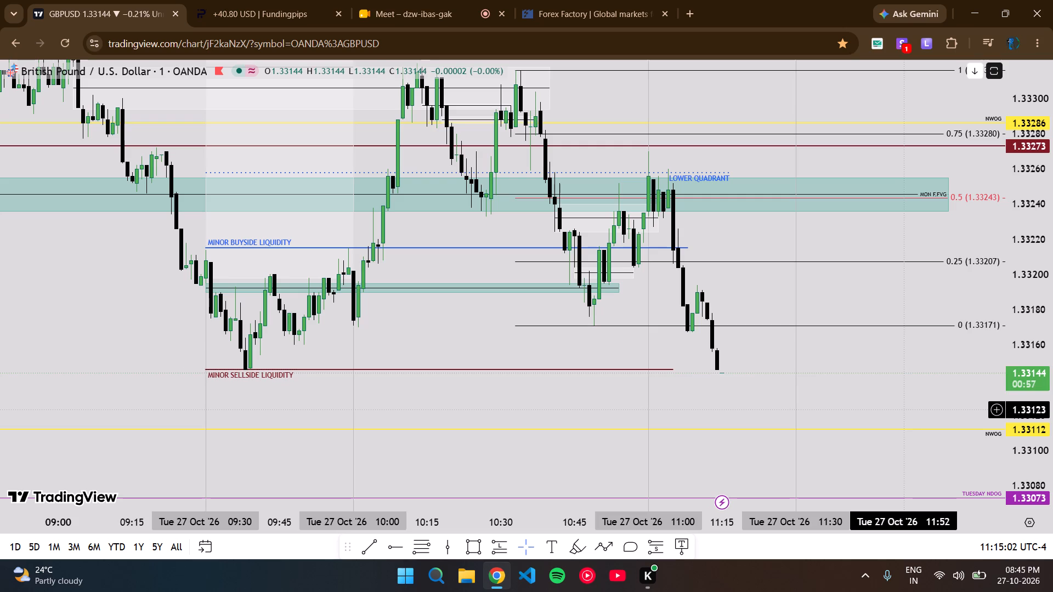
Check the open GBPUSD sell position and its take-profit line on Fundingpips against price action on the TradingView chart.
{"action": "left_click", "coordinate": [247, 0]}
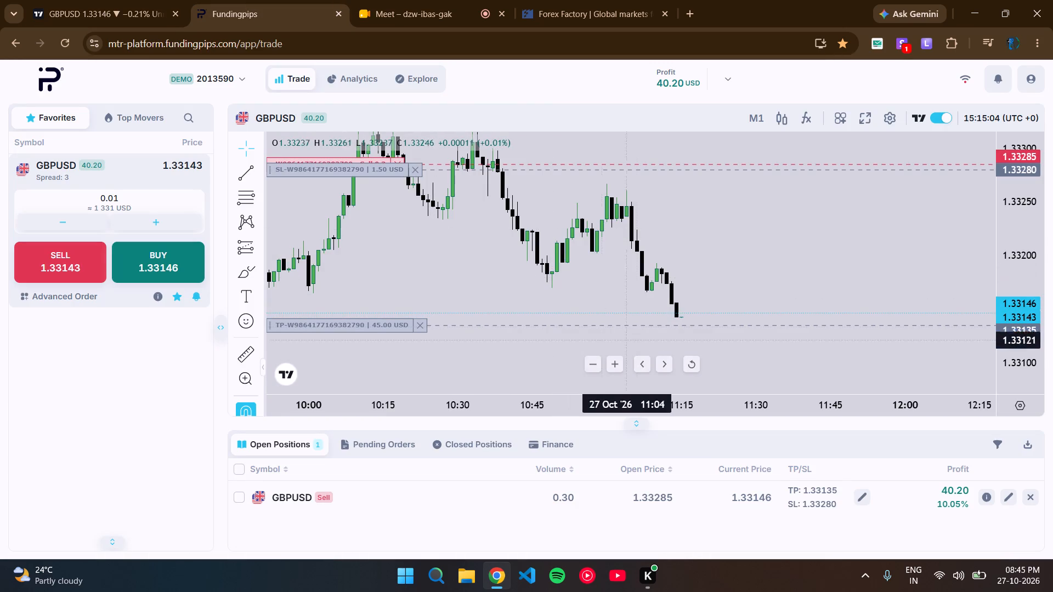
{"action": "left_click_drag", "start_coordinate": [757, 301], "coordinate": [720, 267]}
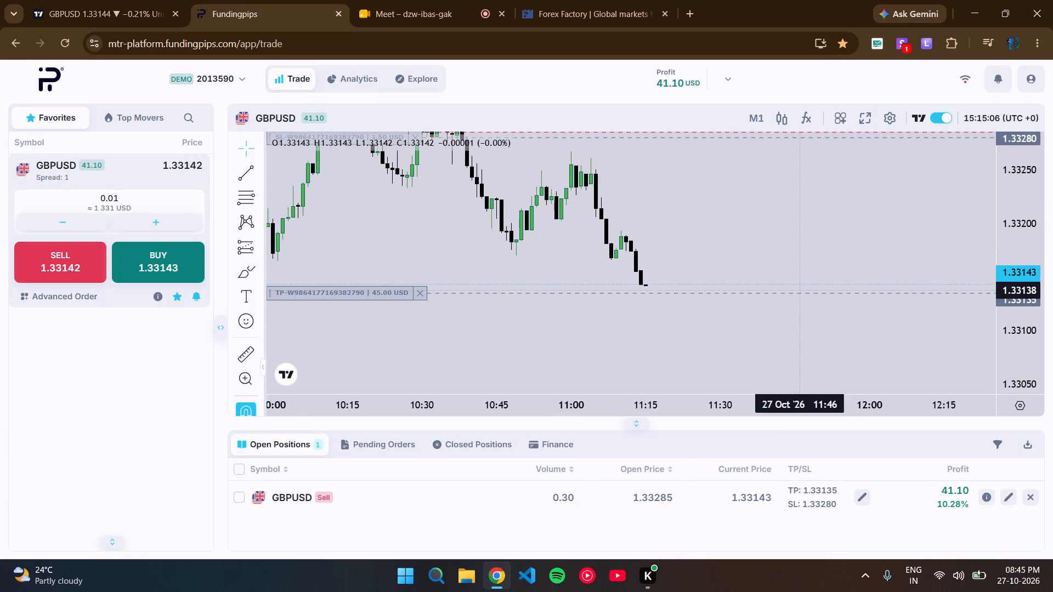
{"action": "left_click_drag", "start_coordinate": [1001, 335], "coordinate": [988, 193]}
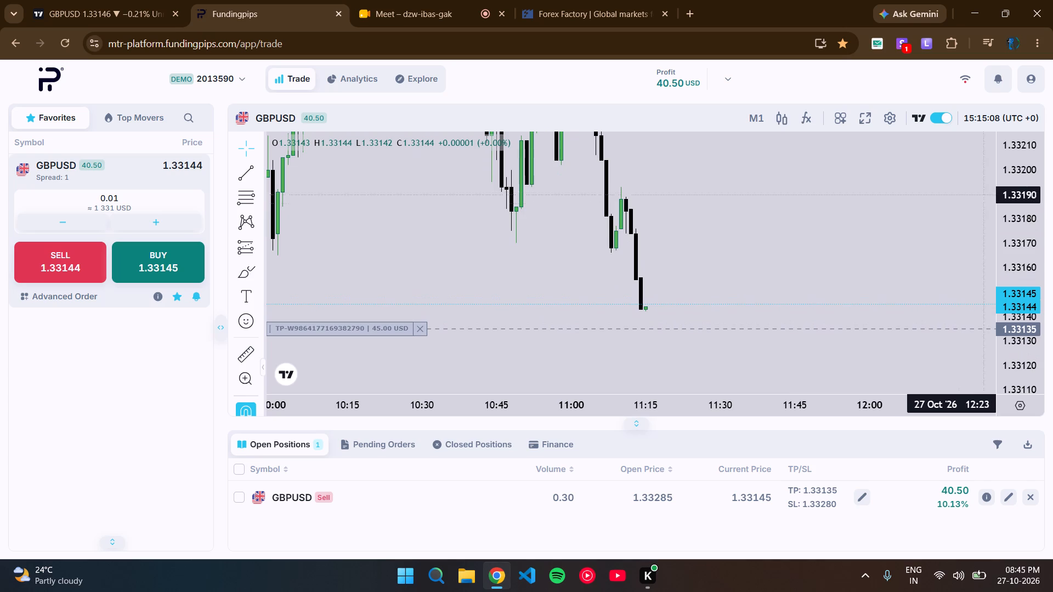
{"action": "left_click_drag", "start_coordinate": [836, 252], "coordinate": [823, 206]}
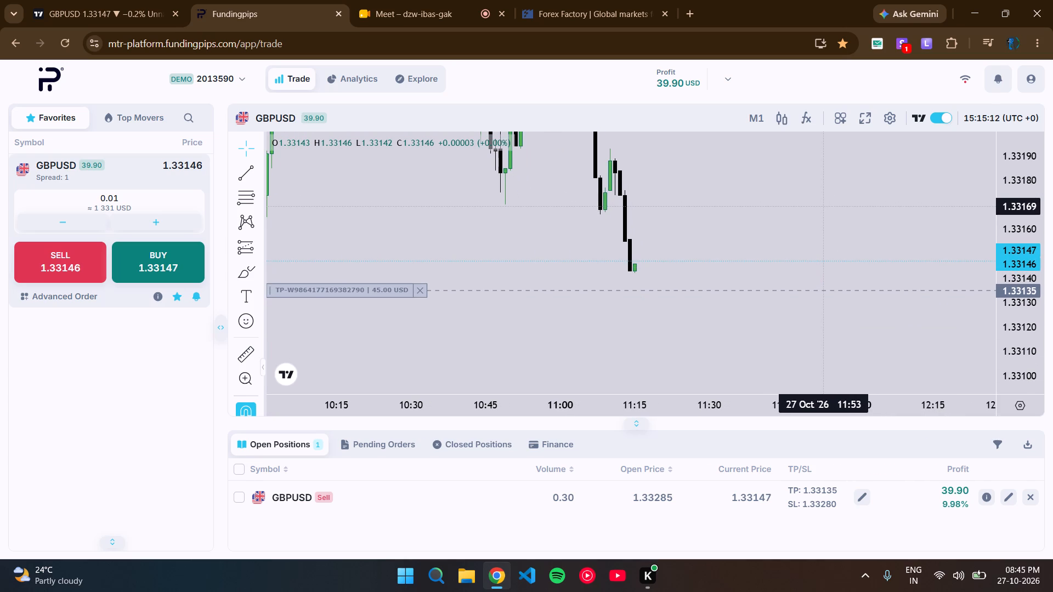
{"action": "left_click", "coordinate": [122, 0]}
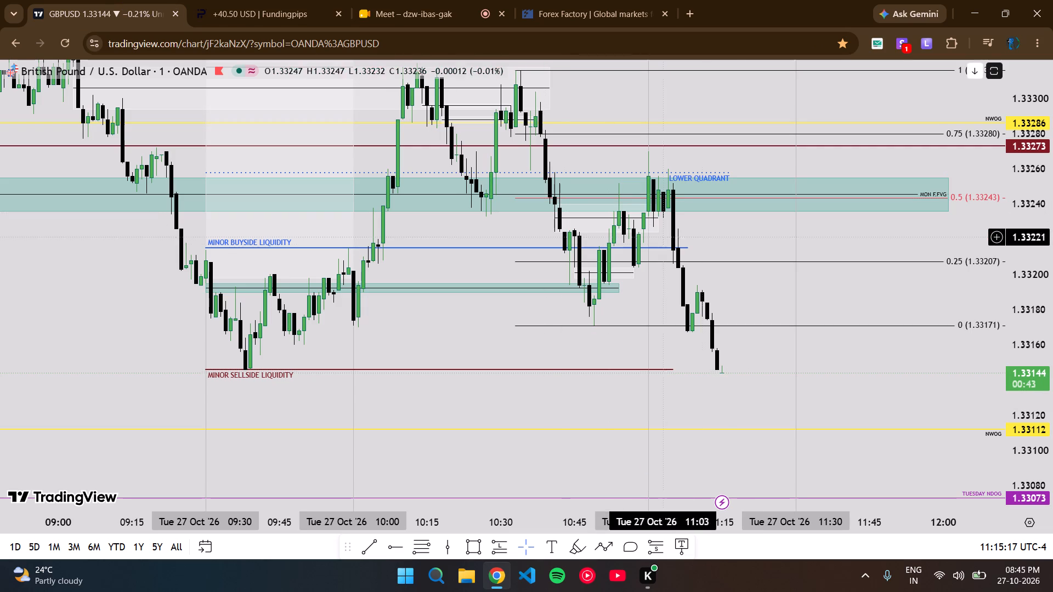
{"action": "left_click_drag", "start_coordinate": [860, 368], "coordinate": [845, 338]}
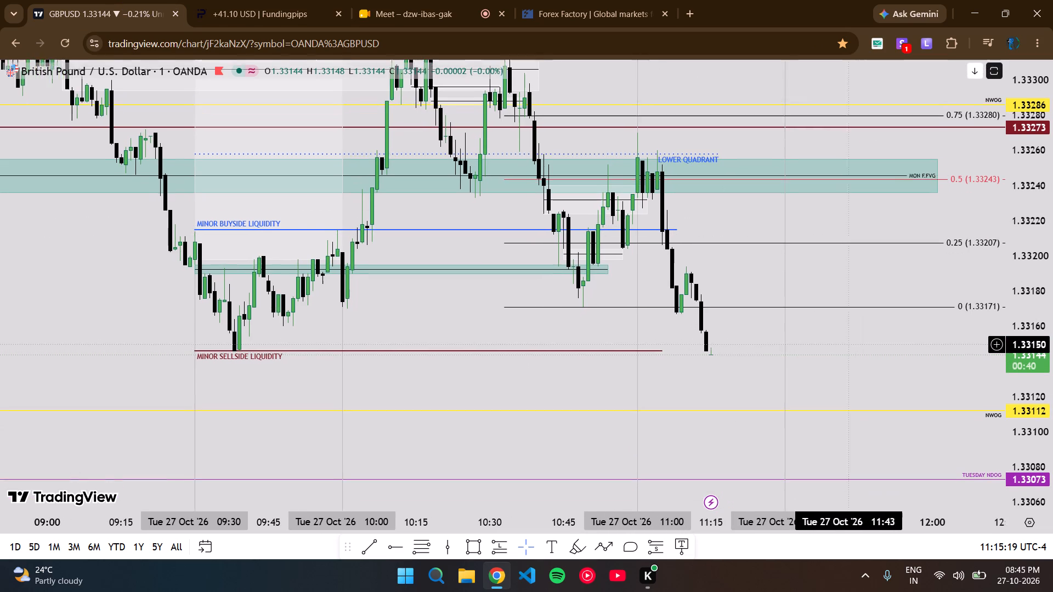
{"action": "left_click_drag", "start_coordinate": [845, 338], "coordinate": [840, 323]}
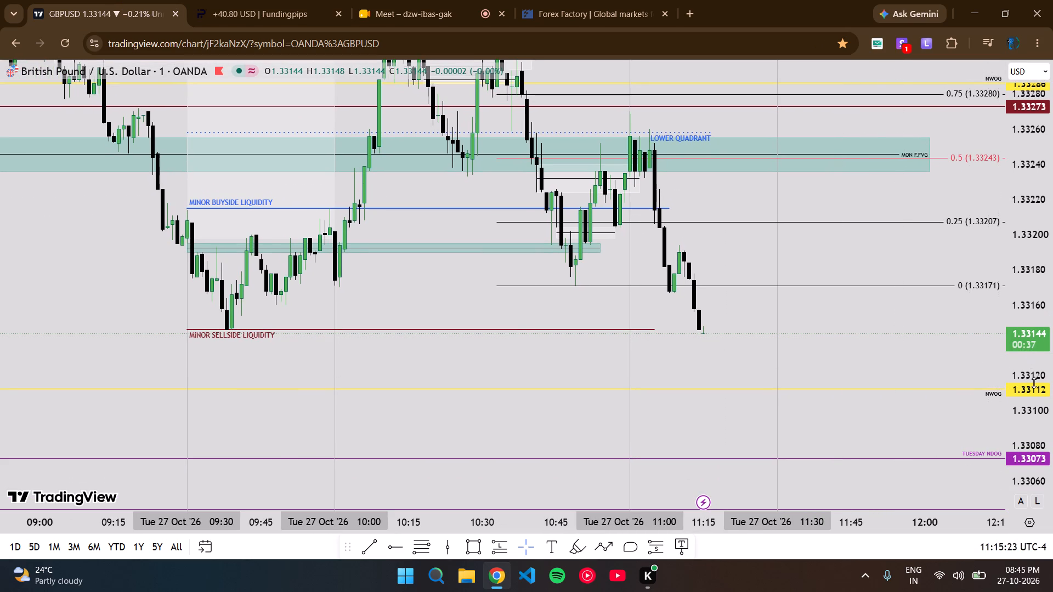
{"action": "left_click_drag", "start_coordinate": [1034, 383], "coordinate": [1034, 249]}
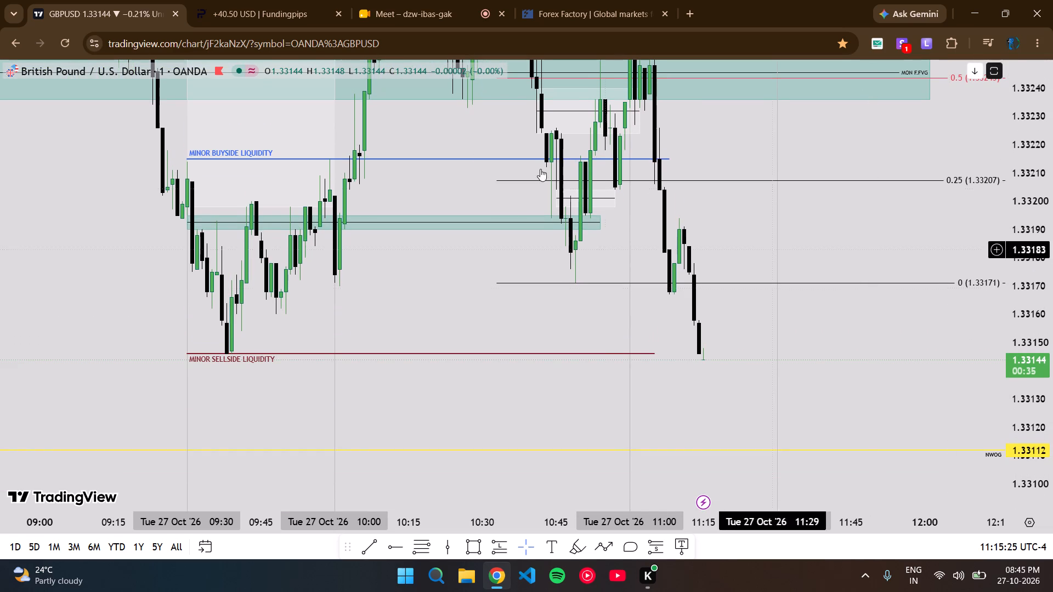
{"action": "left_click", "coordinate": [253, 1]}
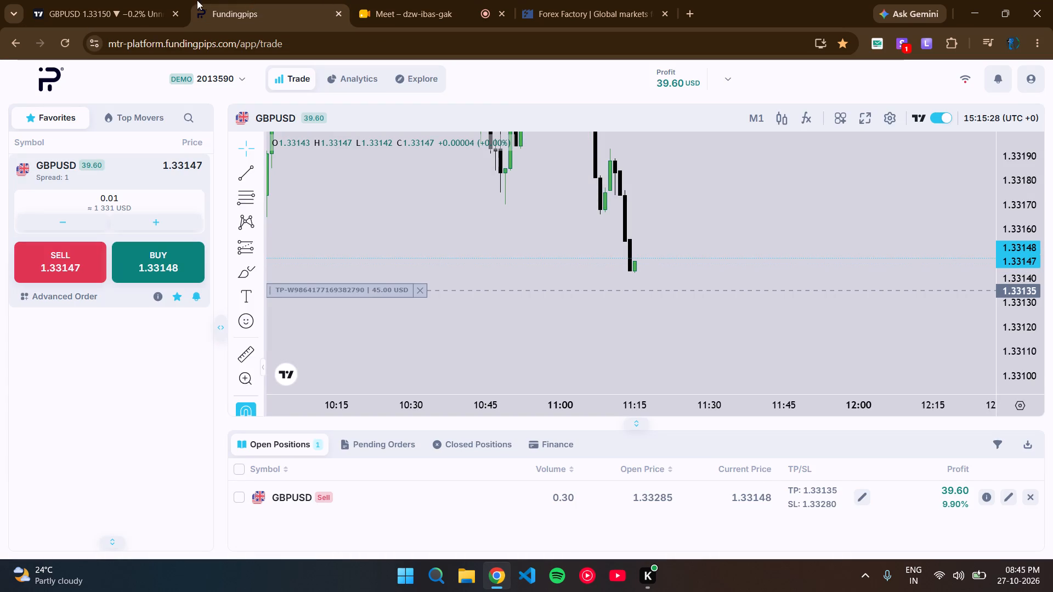
Back on the TradingView chart, extend the minor sellside liquidity line horizontally at 1.33146 to just before 11:30.
{"action": "left_click", "coordinate": [91, 0]}
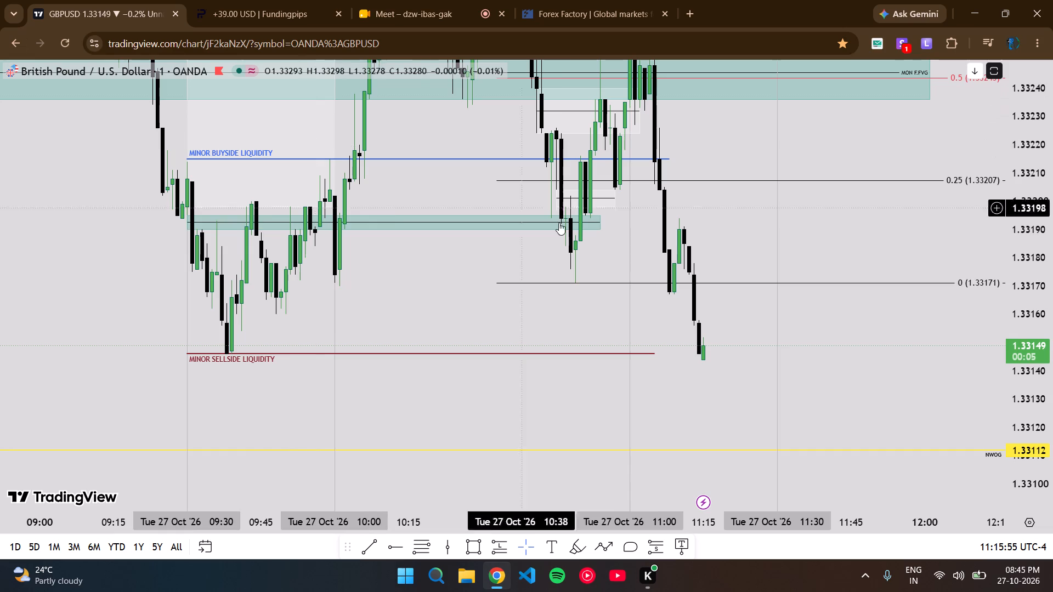
{"action": "left_click_drag", "start_coordinate": [655, 350], "coordinate": [752, 351]}
{"action": "scroll", "coordinate": [694, 326], "scroll_direction": "right", "scroll_amount": 1}
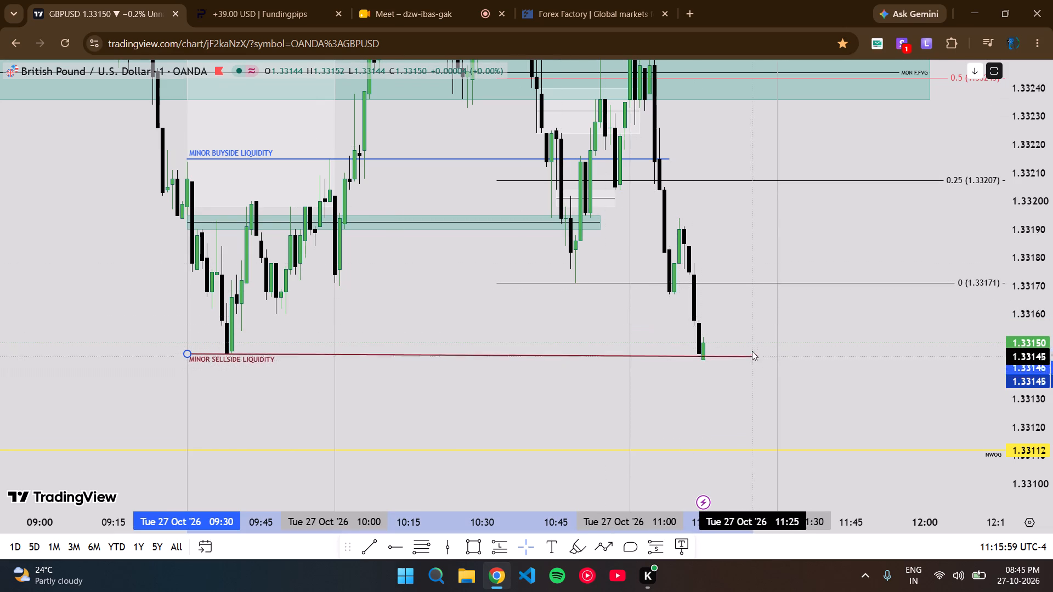
{"action": "left_click_drag", "start_coordinate": [752, 351], "coordinate": [761, 341]}
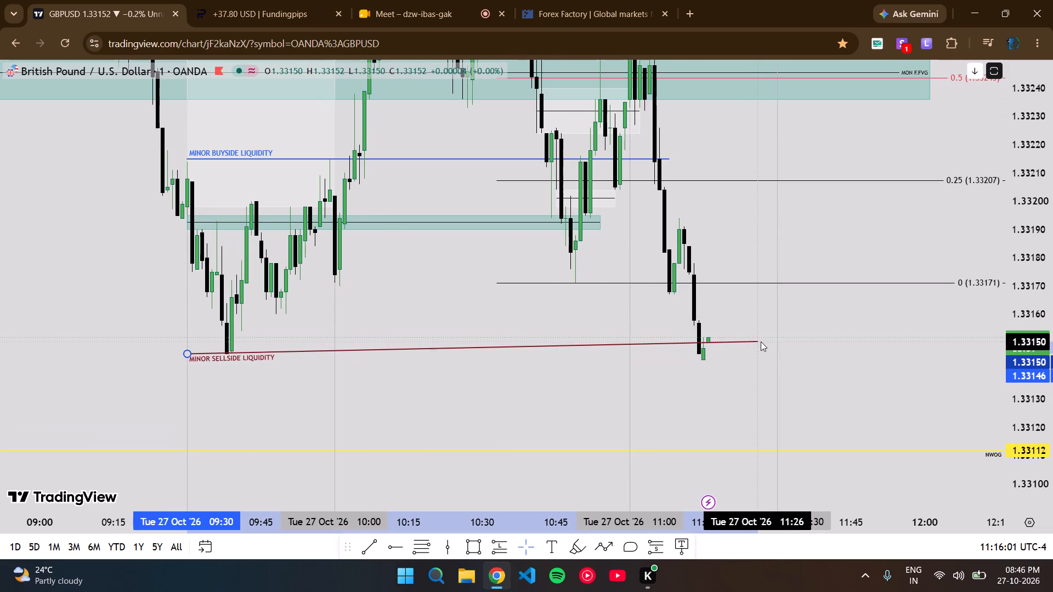
{"action": "left_click_drag", "start_coordinate": [761, 341], "coordinate": [770, 342]}
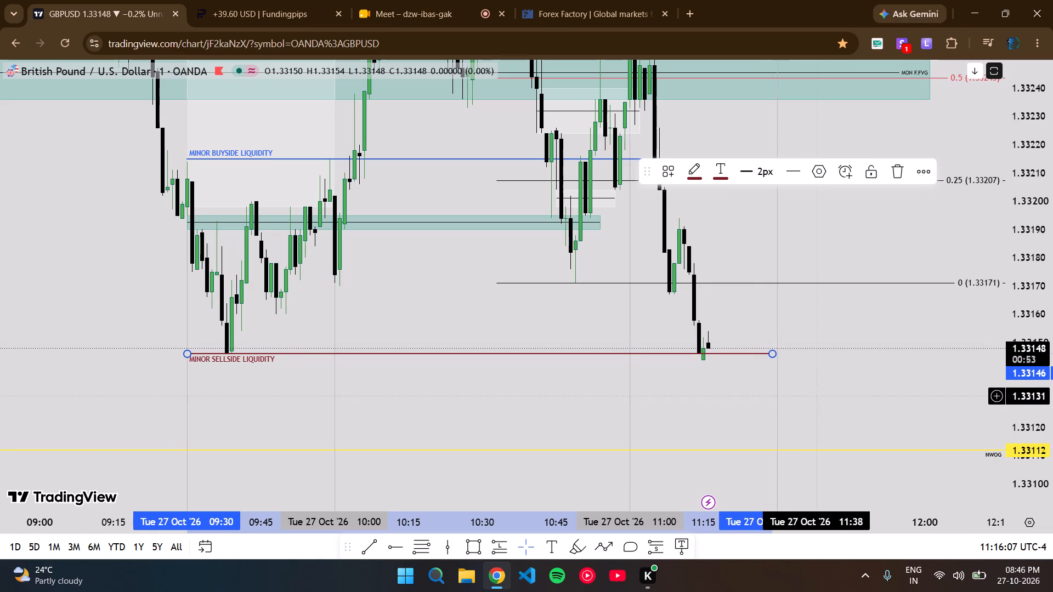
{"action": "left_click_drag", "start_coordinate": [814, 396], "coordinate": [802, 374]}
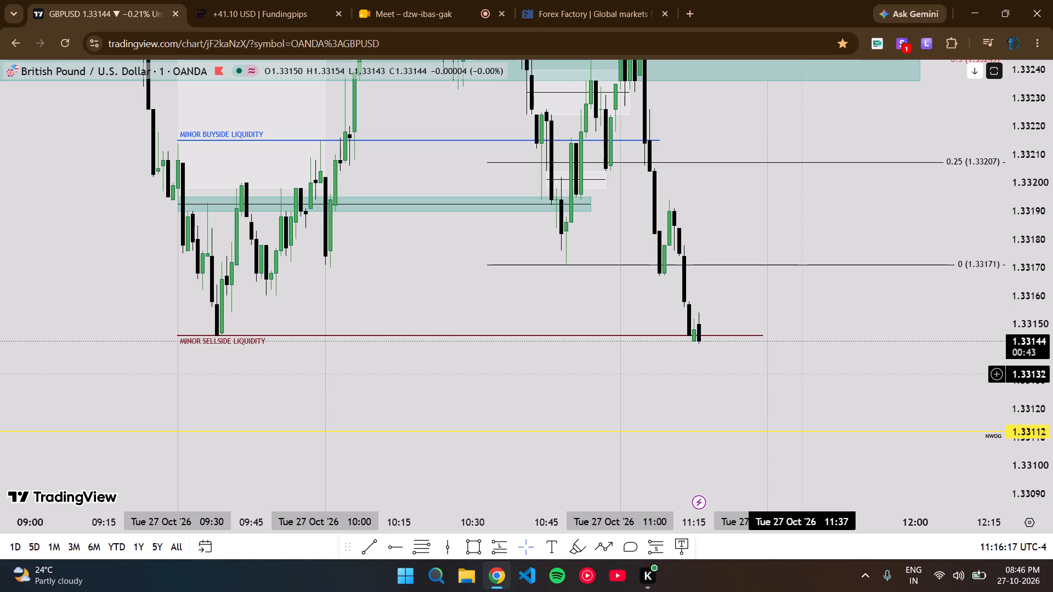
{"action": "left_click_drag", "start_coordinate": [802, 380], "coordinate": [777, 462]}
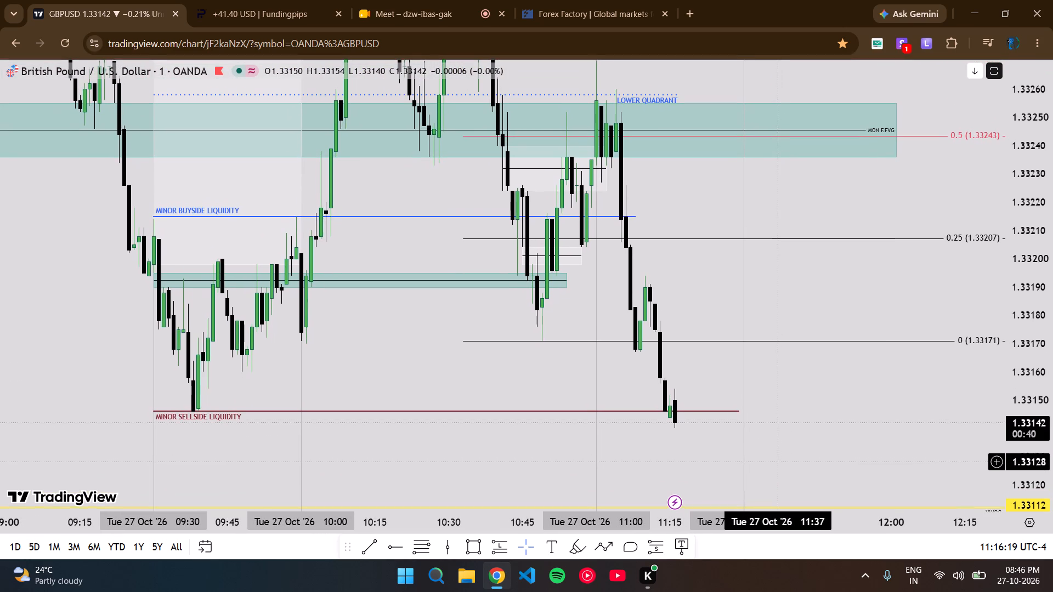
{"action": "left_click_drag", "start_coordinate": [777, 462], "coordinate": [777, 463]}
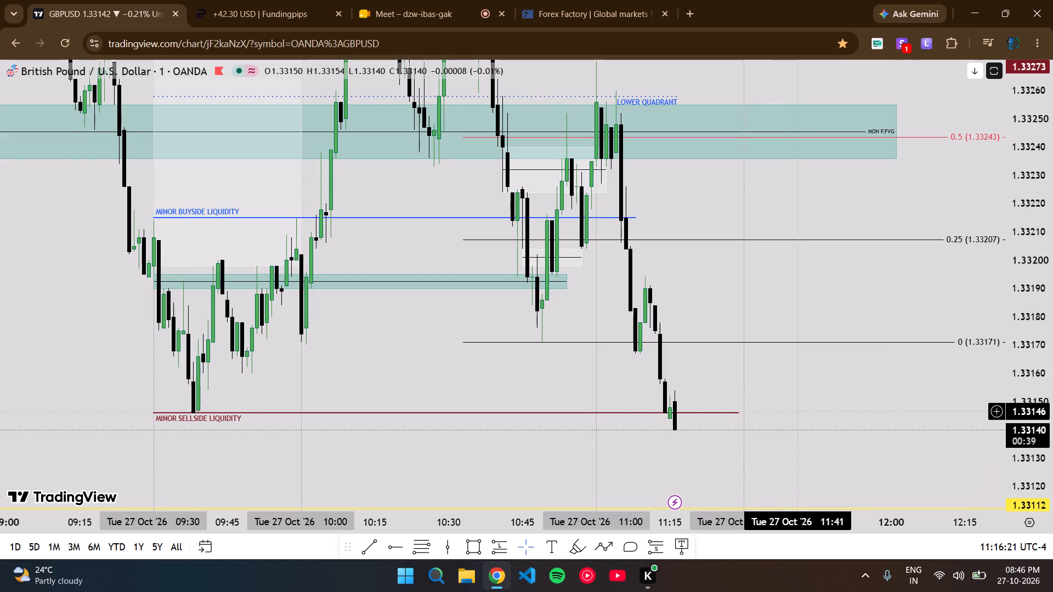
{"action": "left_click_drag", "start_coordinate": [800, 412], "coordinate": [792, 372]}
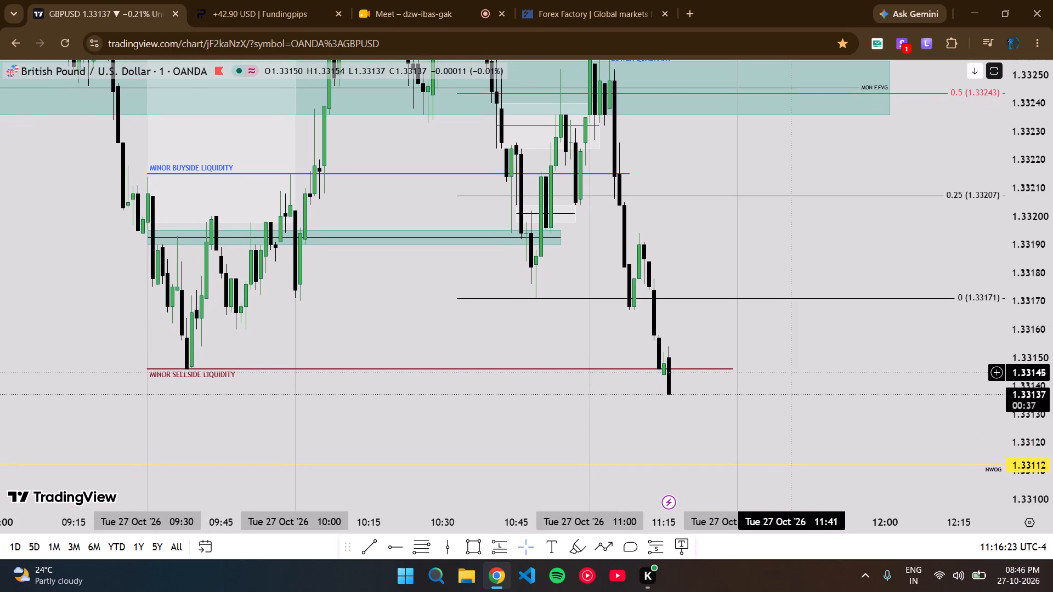
Switch to Fundingpips and review the closed positions and the account's equity and balance figures.
{"action": "left_click", "coordinate": [281, 0]}
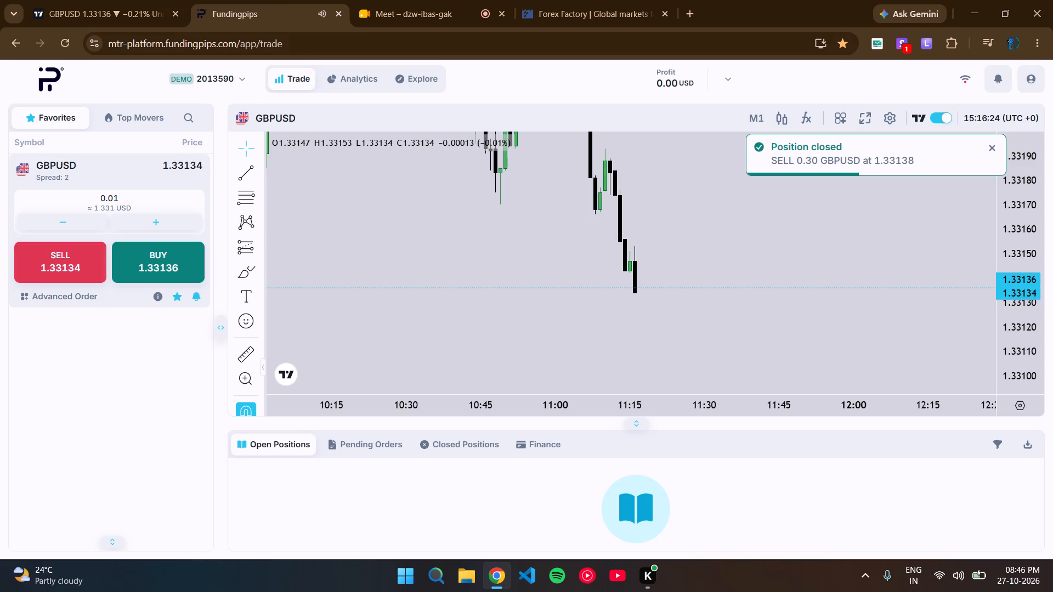
{"action": "left_click_drag", "start_coordinate": [721, 288], "coordinate": [707, 279]}
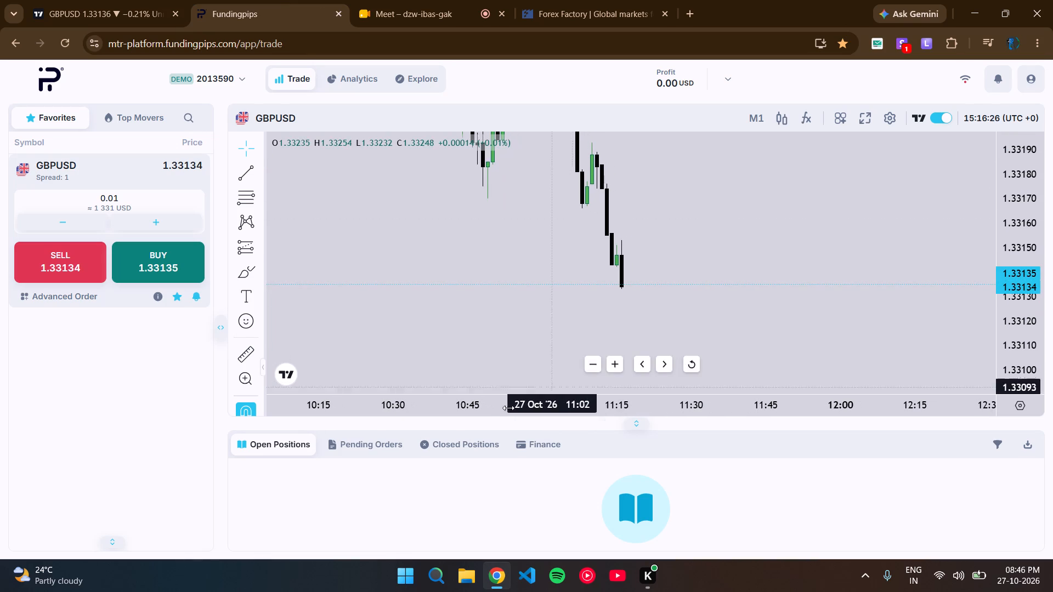
{"action": "left_click", "coordinate": [489, 437]}
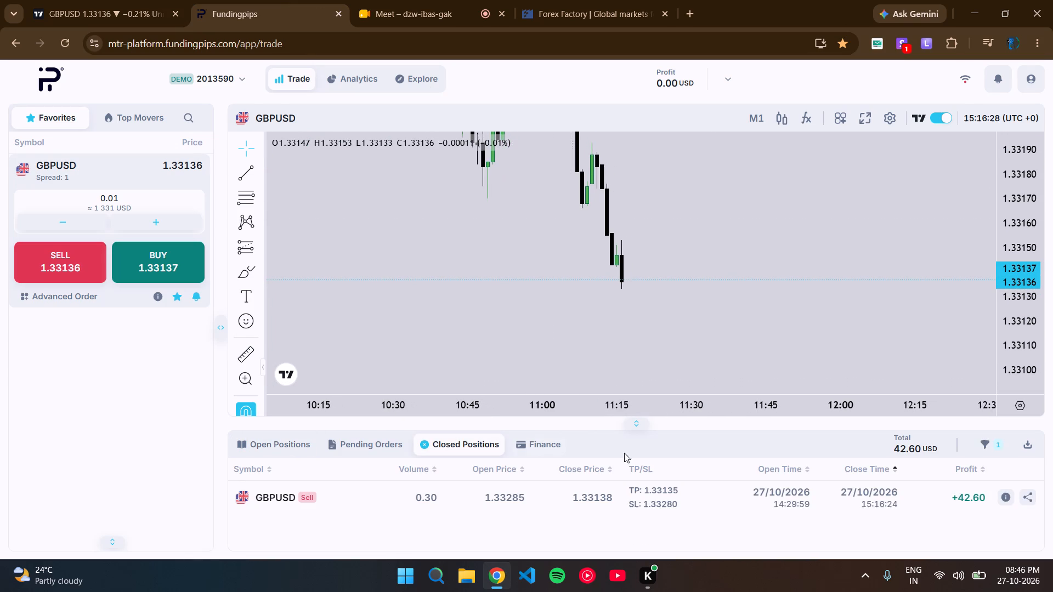
{"action": "left_click", "coordinate": [738, 86]}
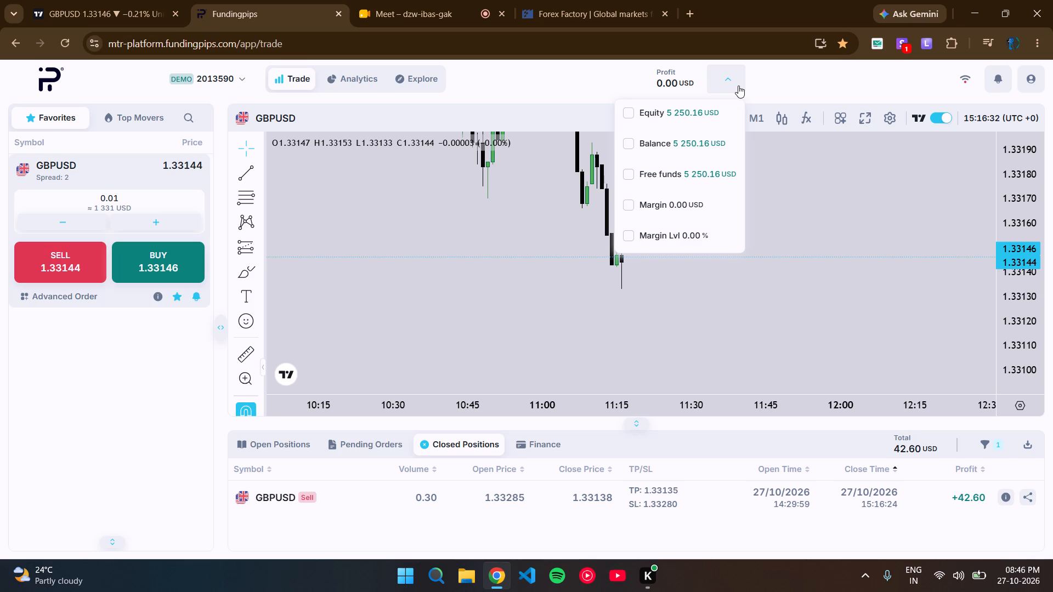
{"action": "left_click", "coordinate": [84, 0]}
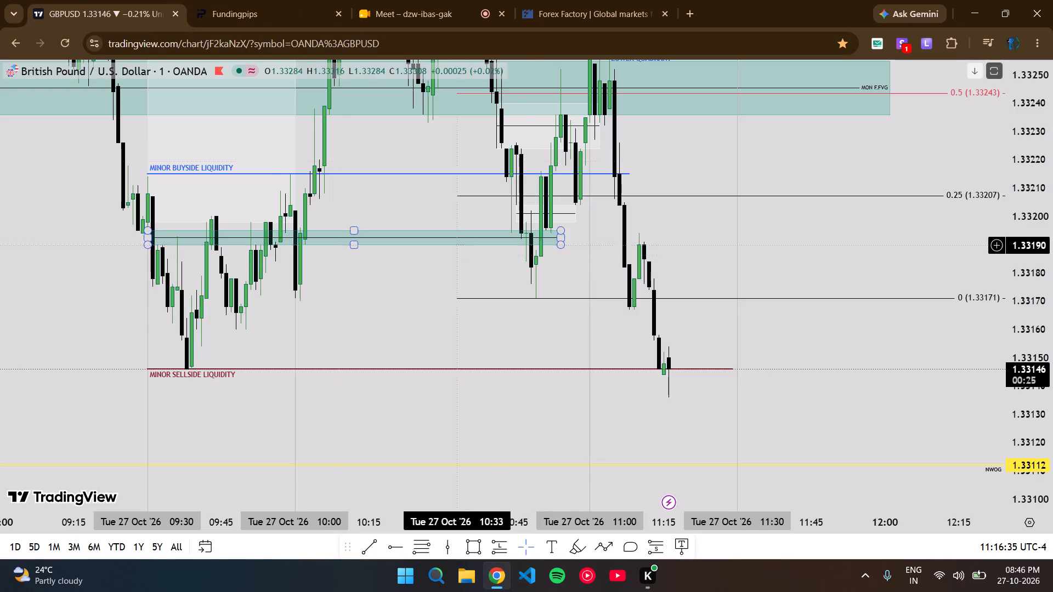
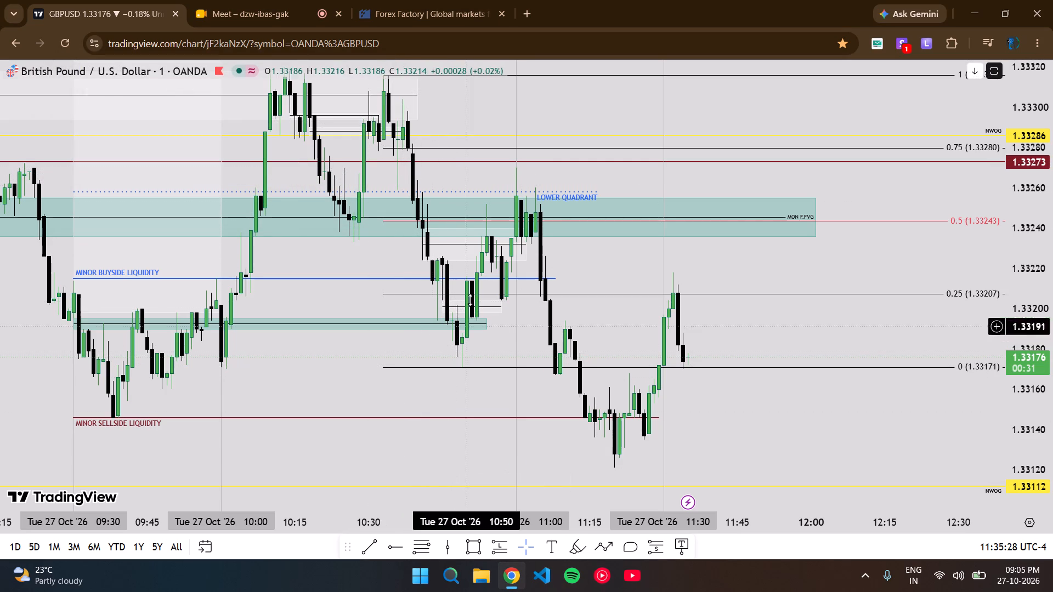
Measure the GBPUSD price move from about 1.33264 at 10:40 down to about 1.33114 at 11:24, then clear the measurement.
{"action": "left_click", "coordinate": [417, 182], "text": "shift"}
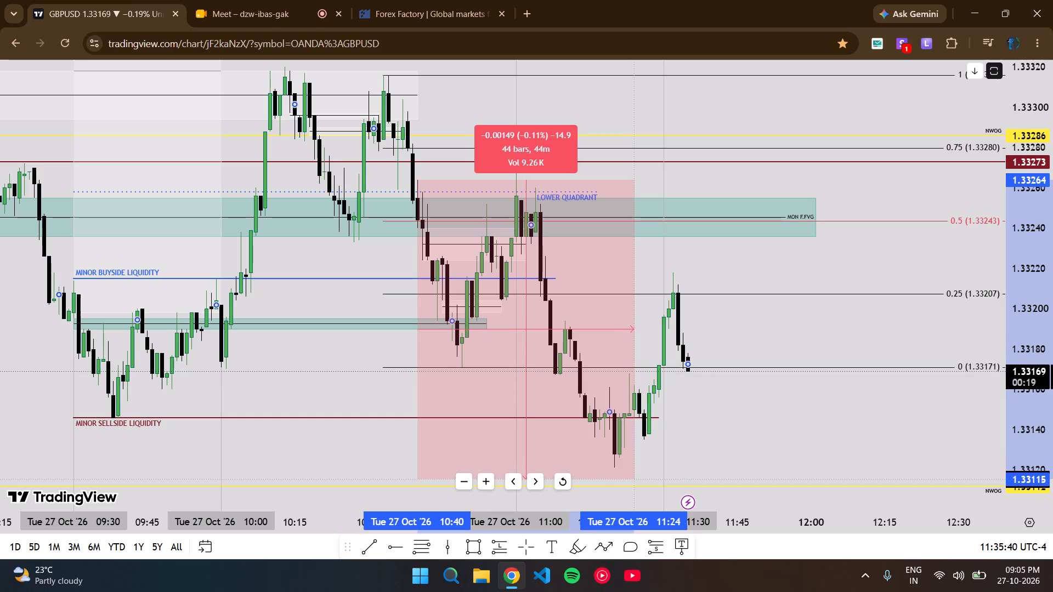
{"action": "left_click", "coordinate": [636, 483], "text": "shift"}
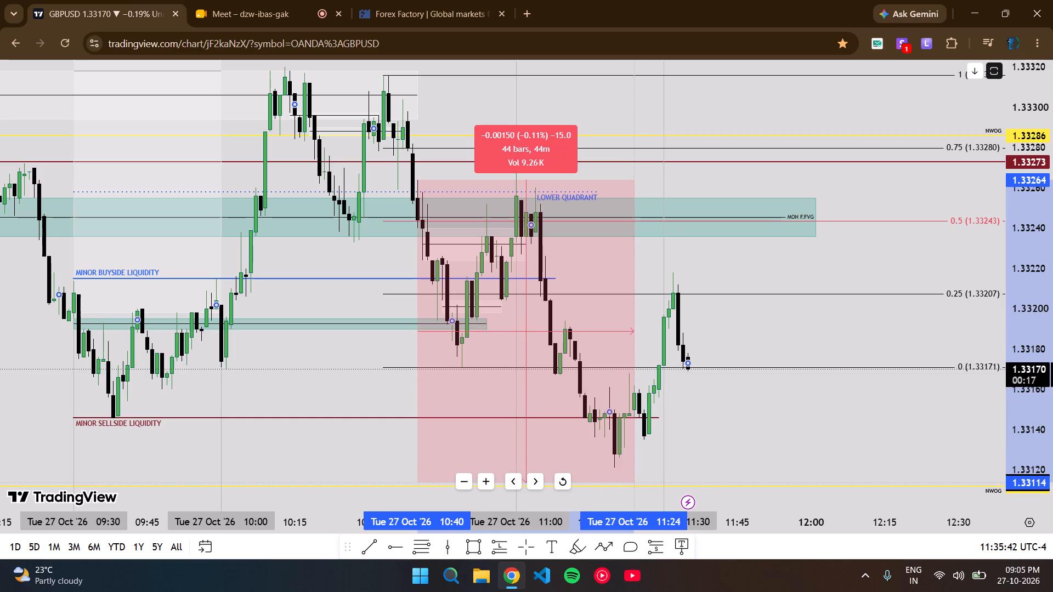
{"action": "left_click", "coordinate": [748, 465]}
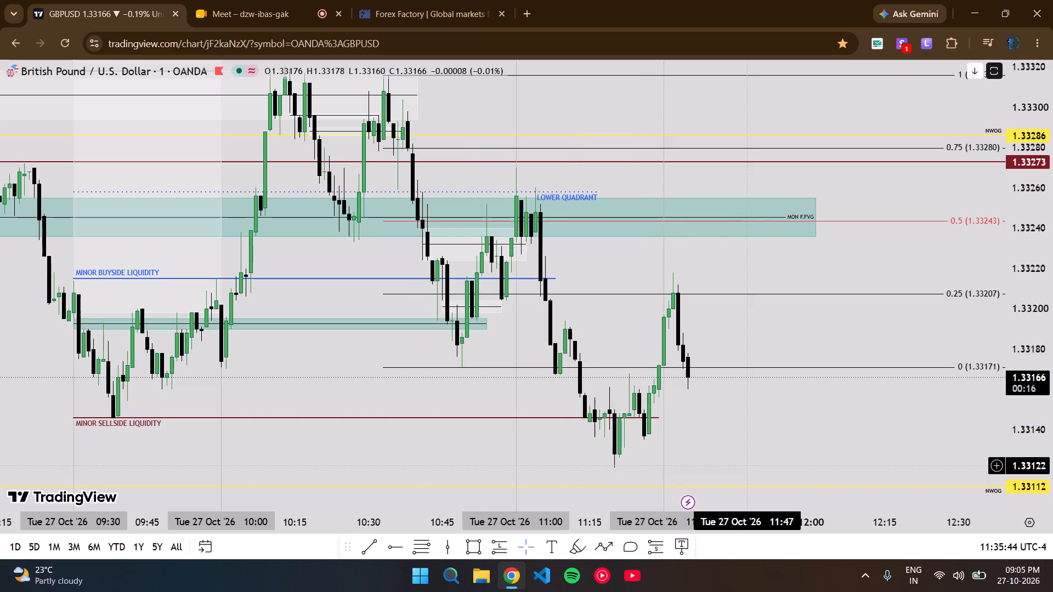